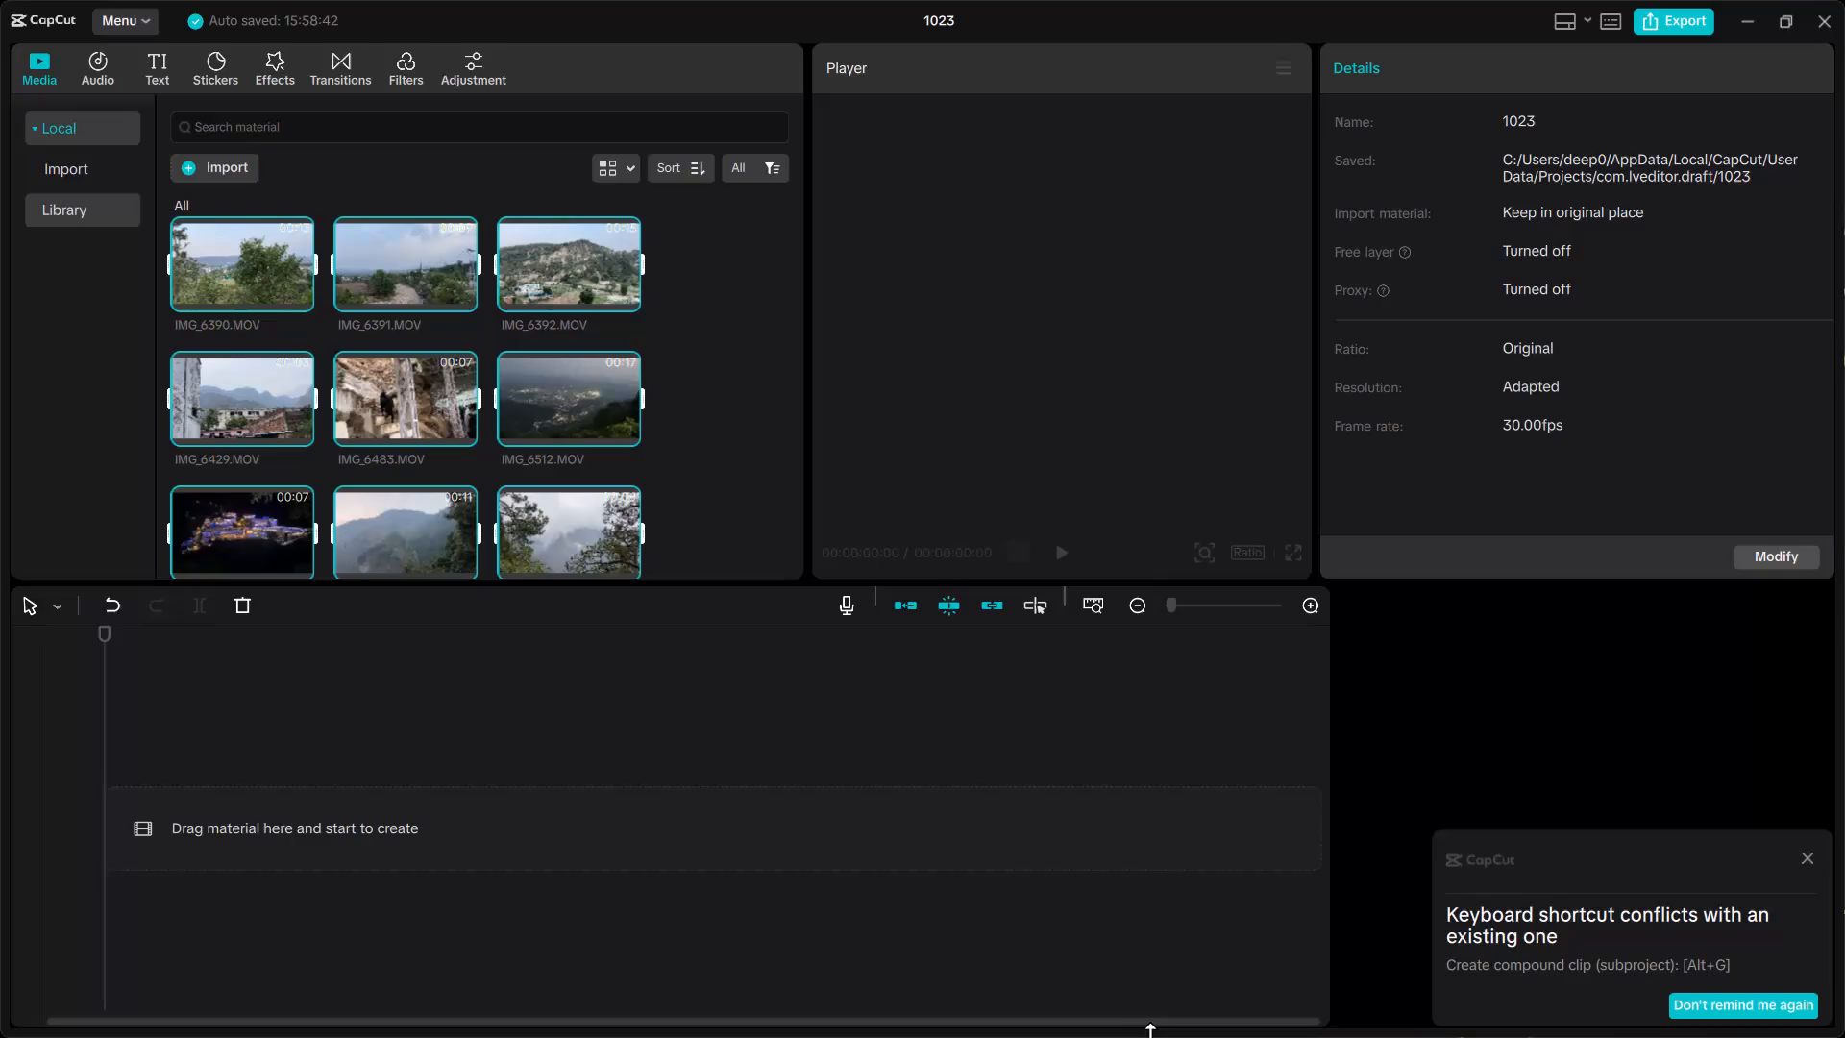
Dismiss the notification about the conflicting compound clip keyboard shortcut.
left_click(1815, 860)
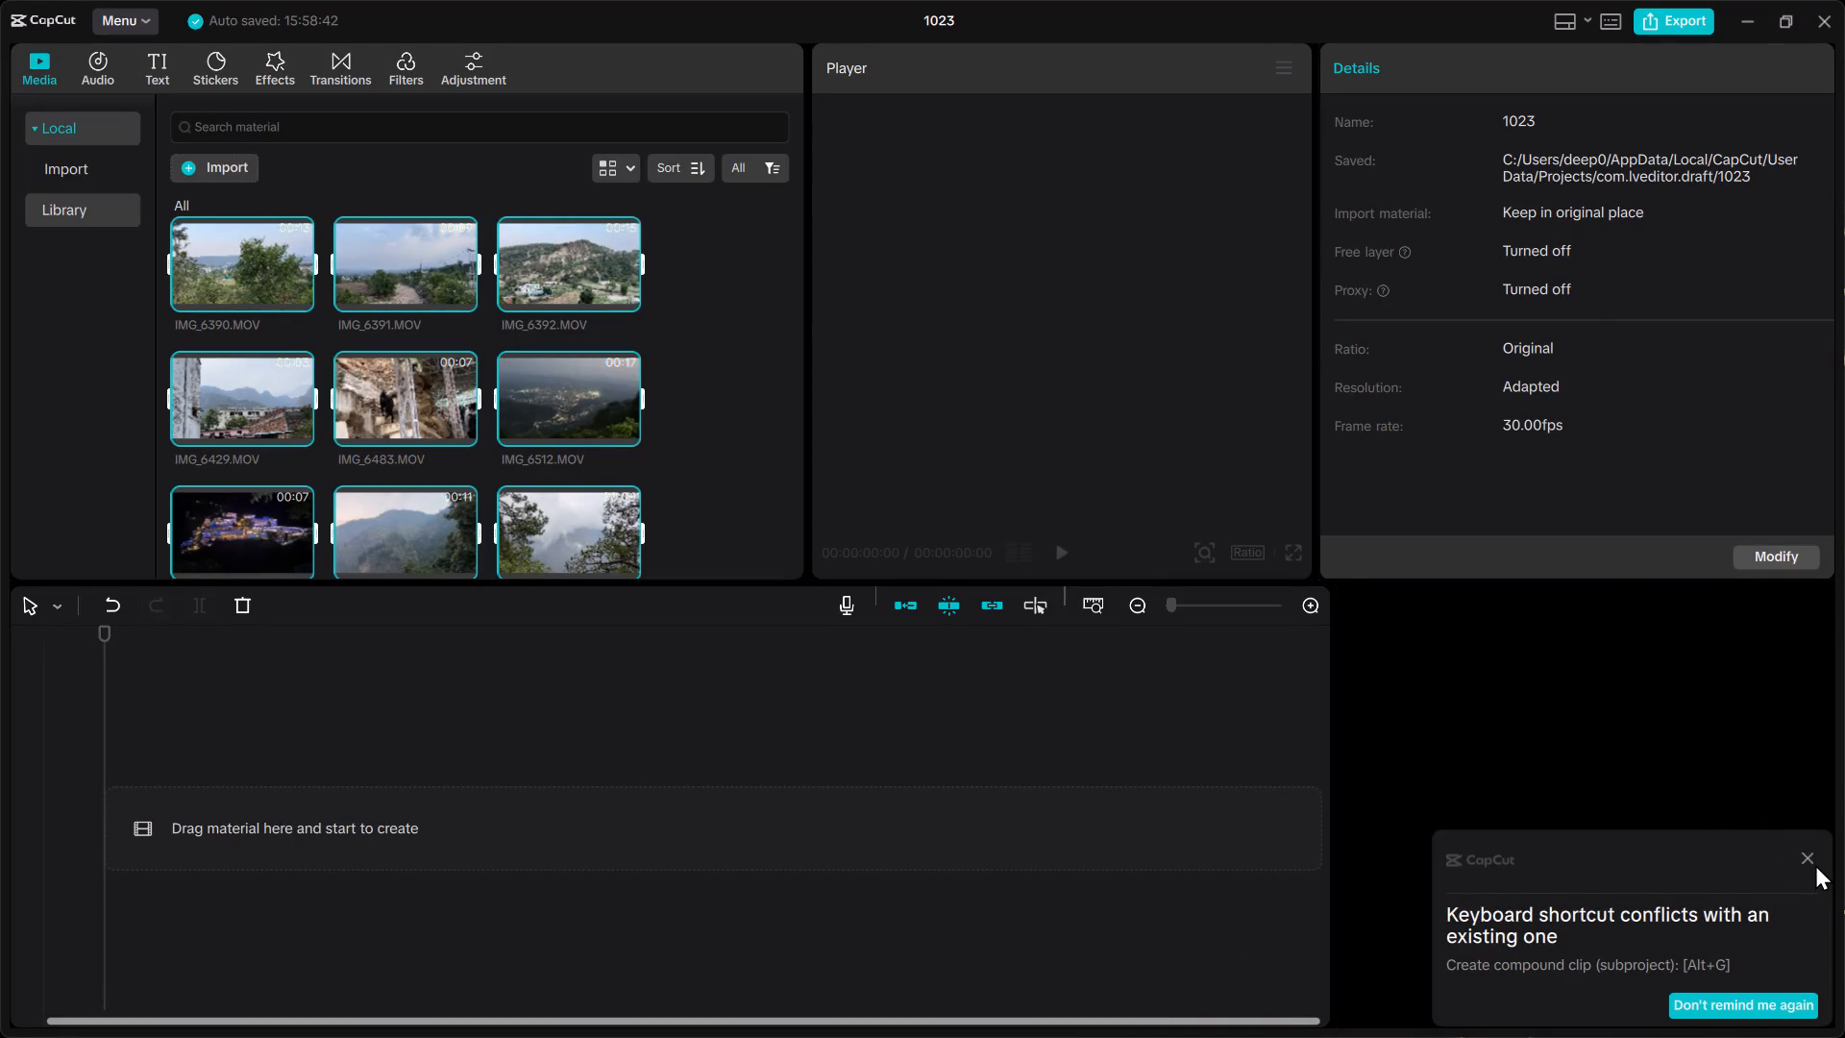
left_click(1808, 866)
left_click(1785, 861)
left_click(1802, 858)
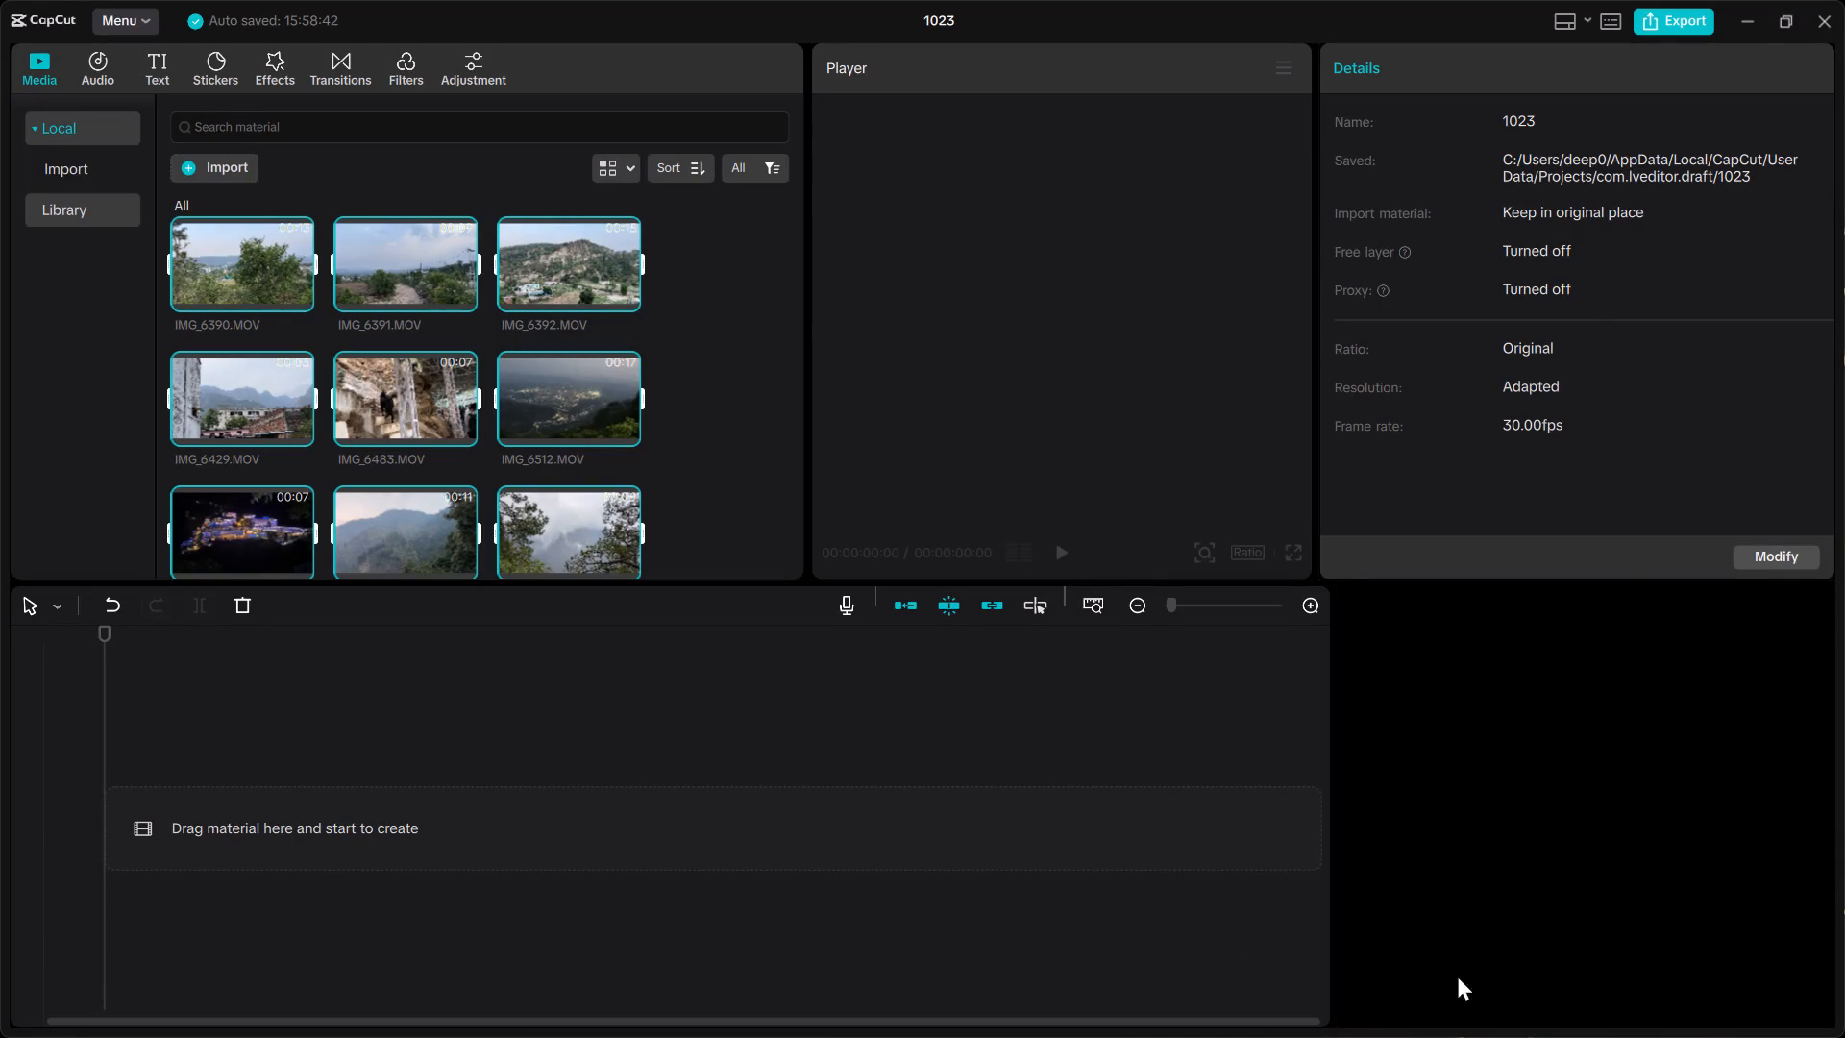
left_click(1465, 853)
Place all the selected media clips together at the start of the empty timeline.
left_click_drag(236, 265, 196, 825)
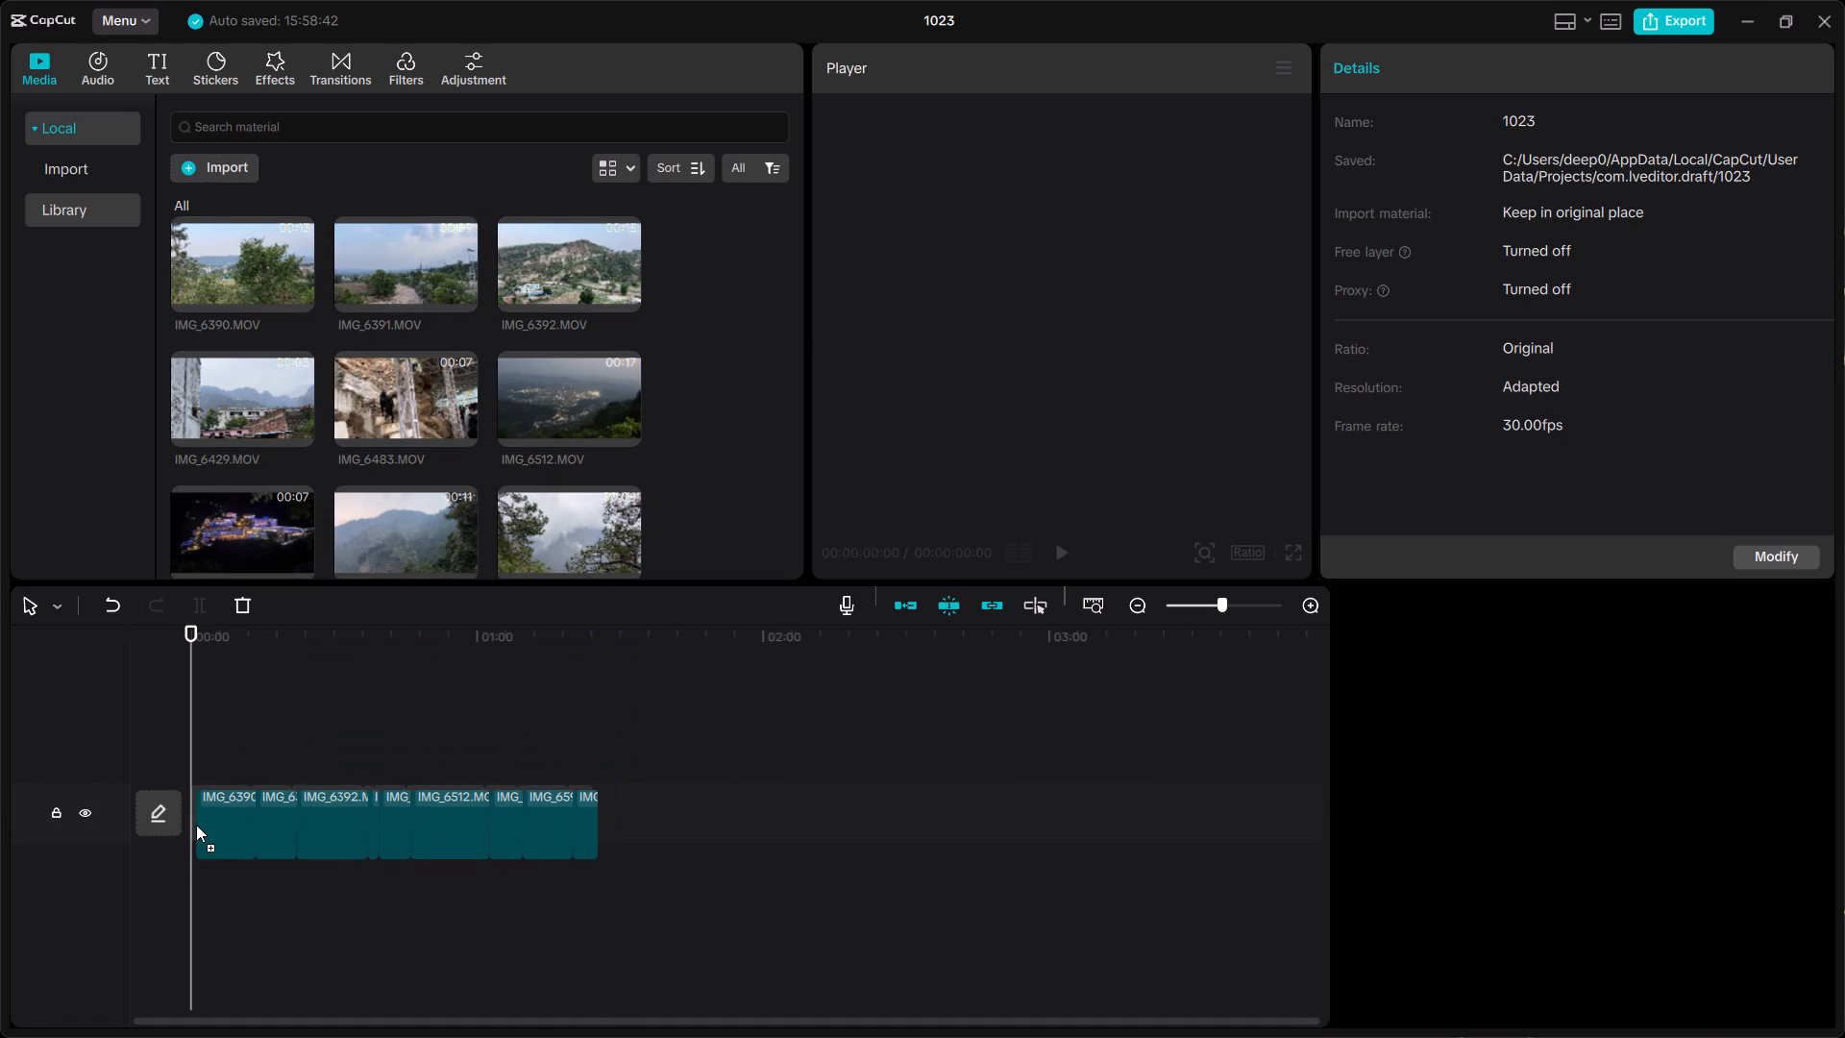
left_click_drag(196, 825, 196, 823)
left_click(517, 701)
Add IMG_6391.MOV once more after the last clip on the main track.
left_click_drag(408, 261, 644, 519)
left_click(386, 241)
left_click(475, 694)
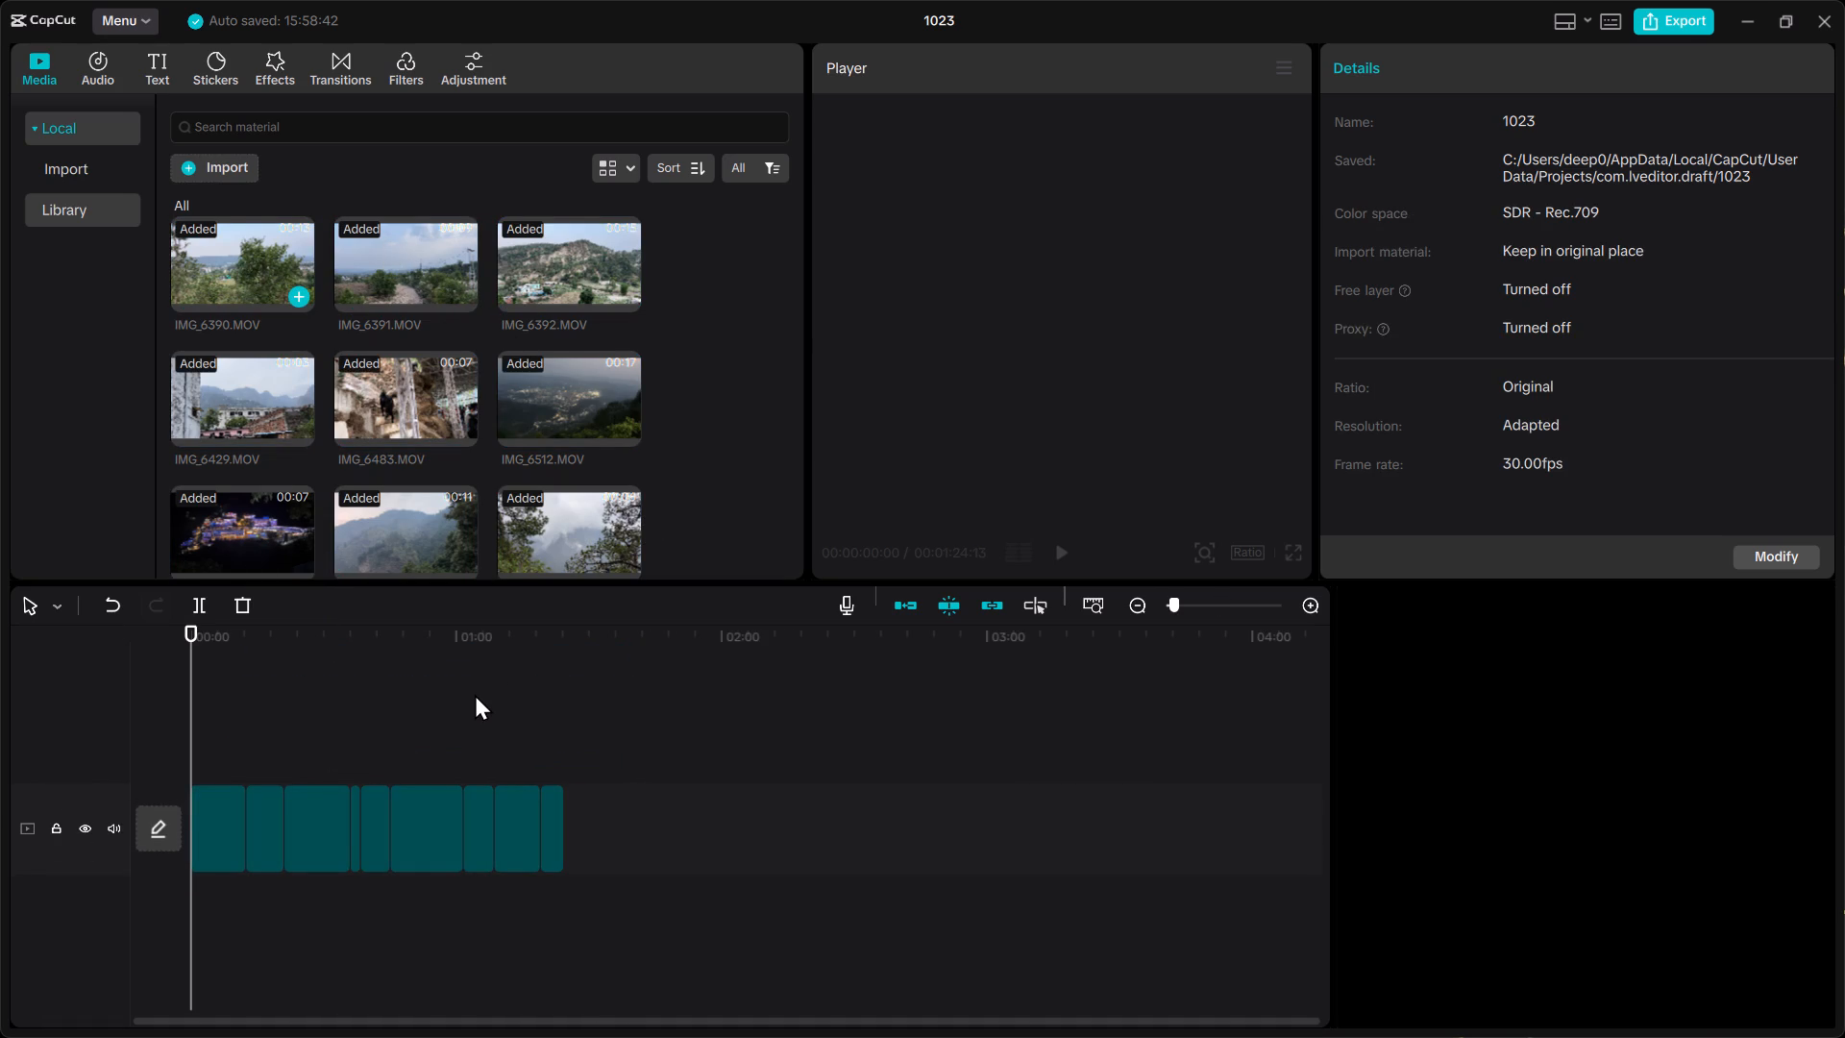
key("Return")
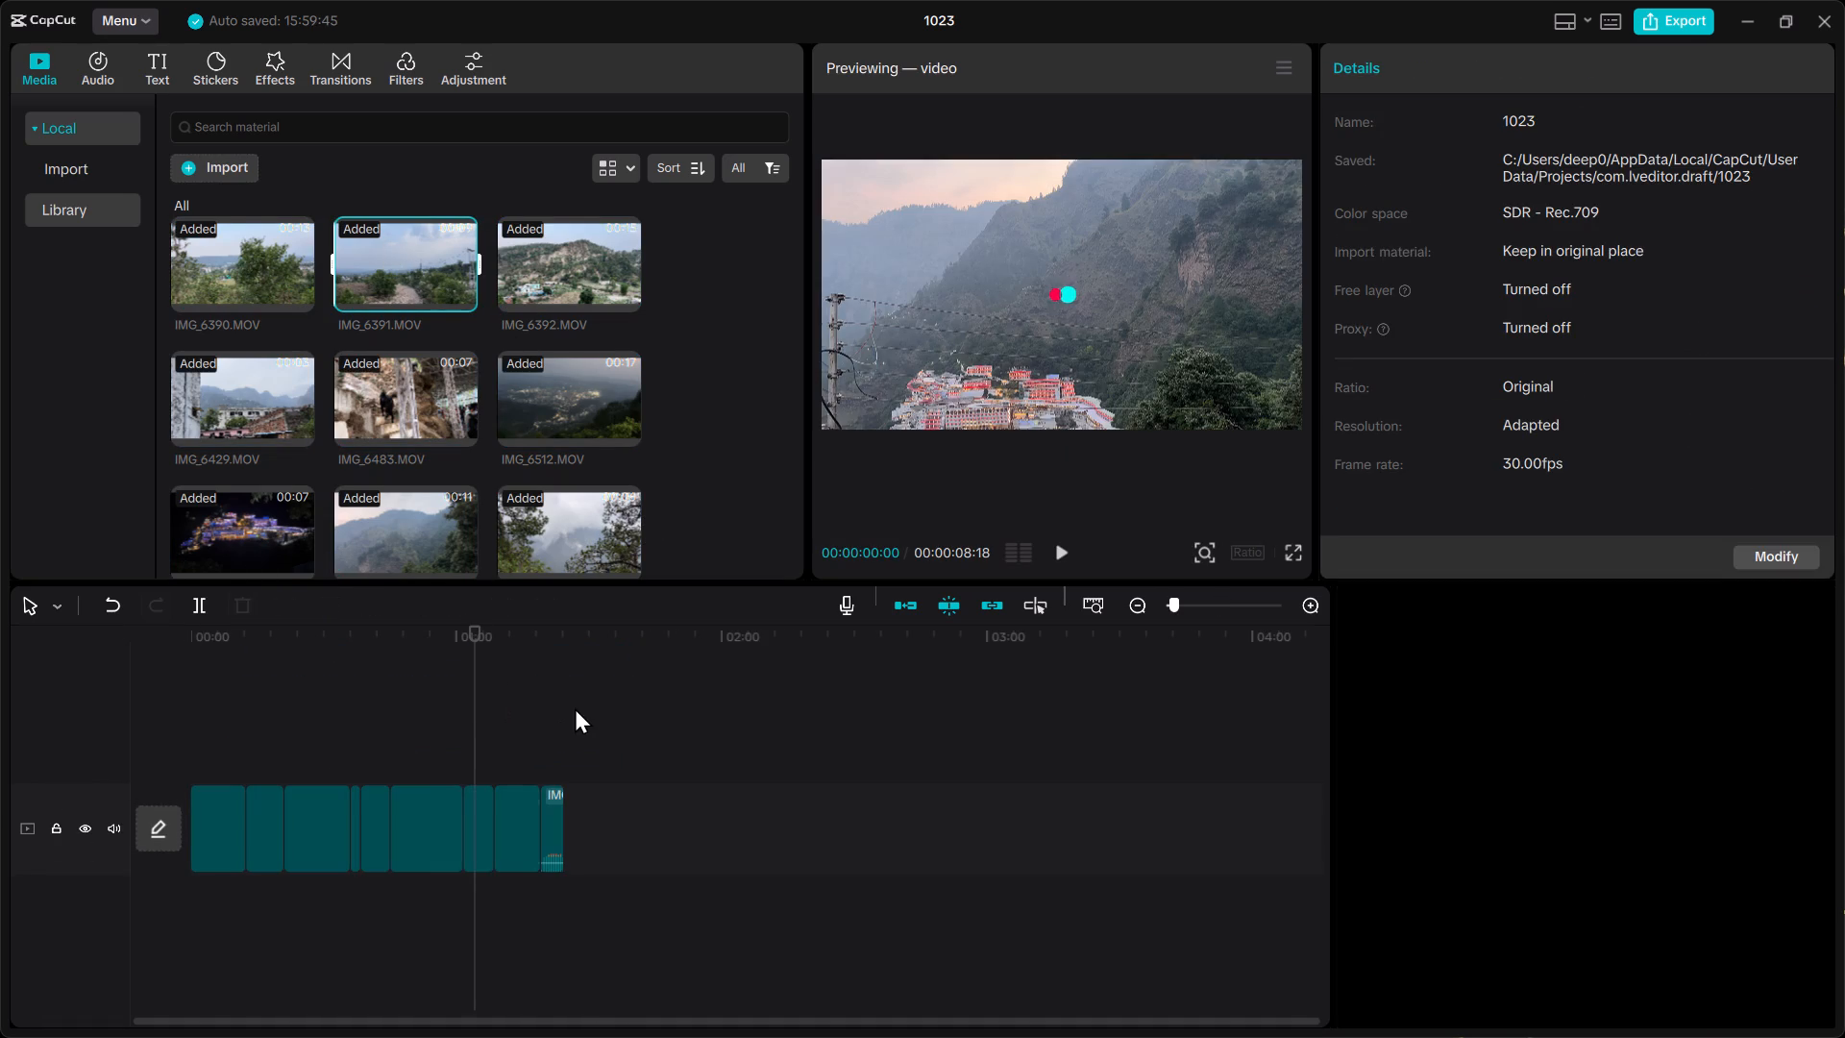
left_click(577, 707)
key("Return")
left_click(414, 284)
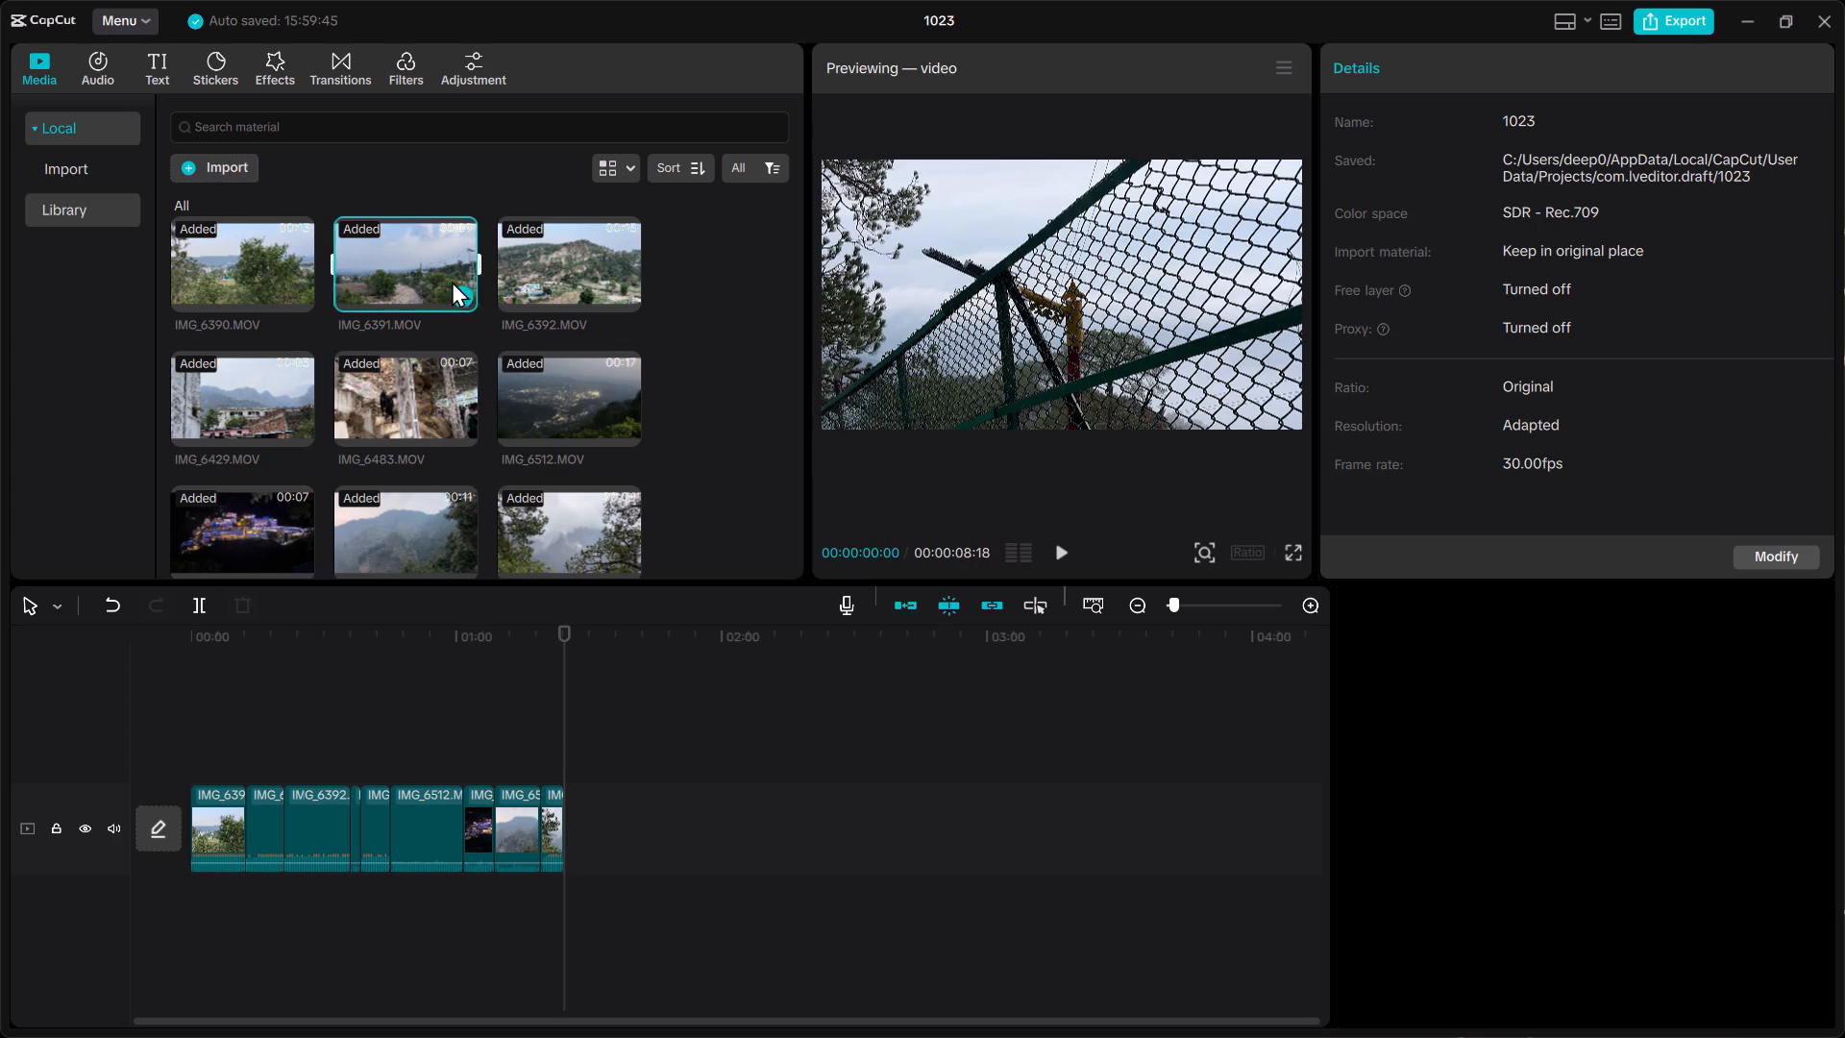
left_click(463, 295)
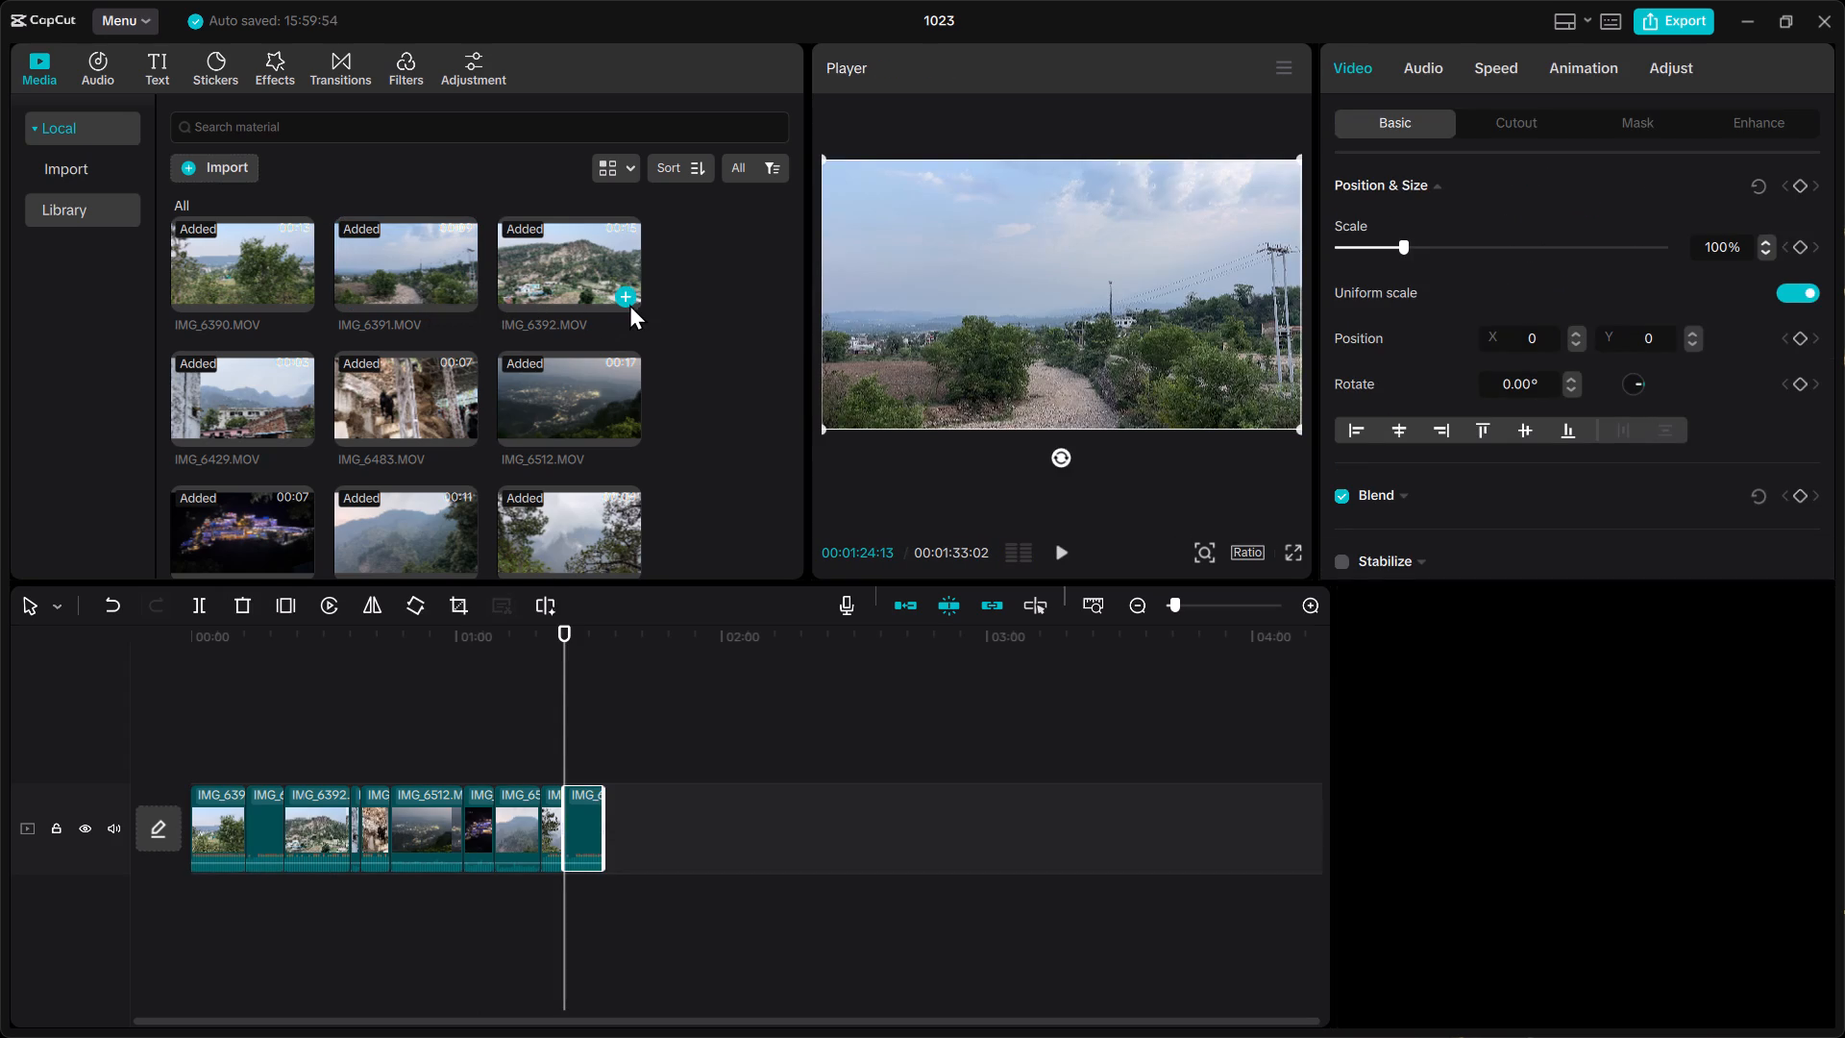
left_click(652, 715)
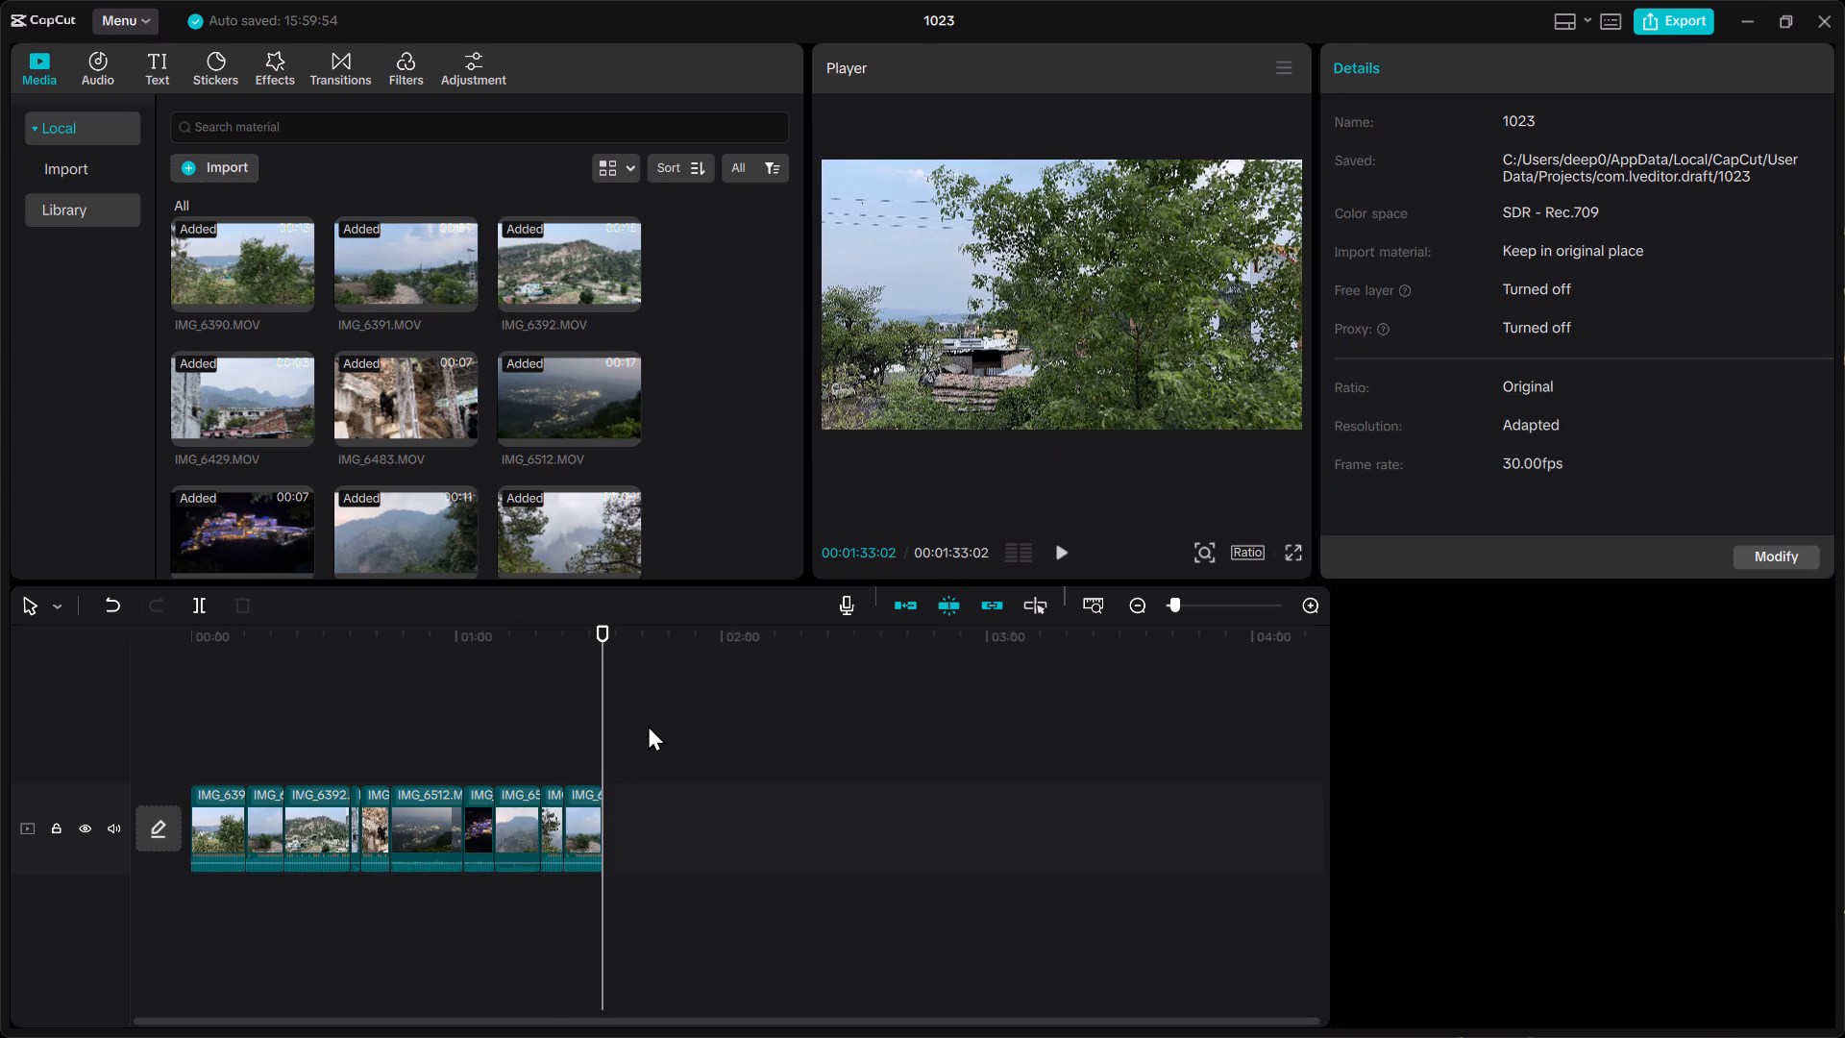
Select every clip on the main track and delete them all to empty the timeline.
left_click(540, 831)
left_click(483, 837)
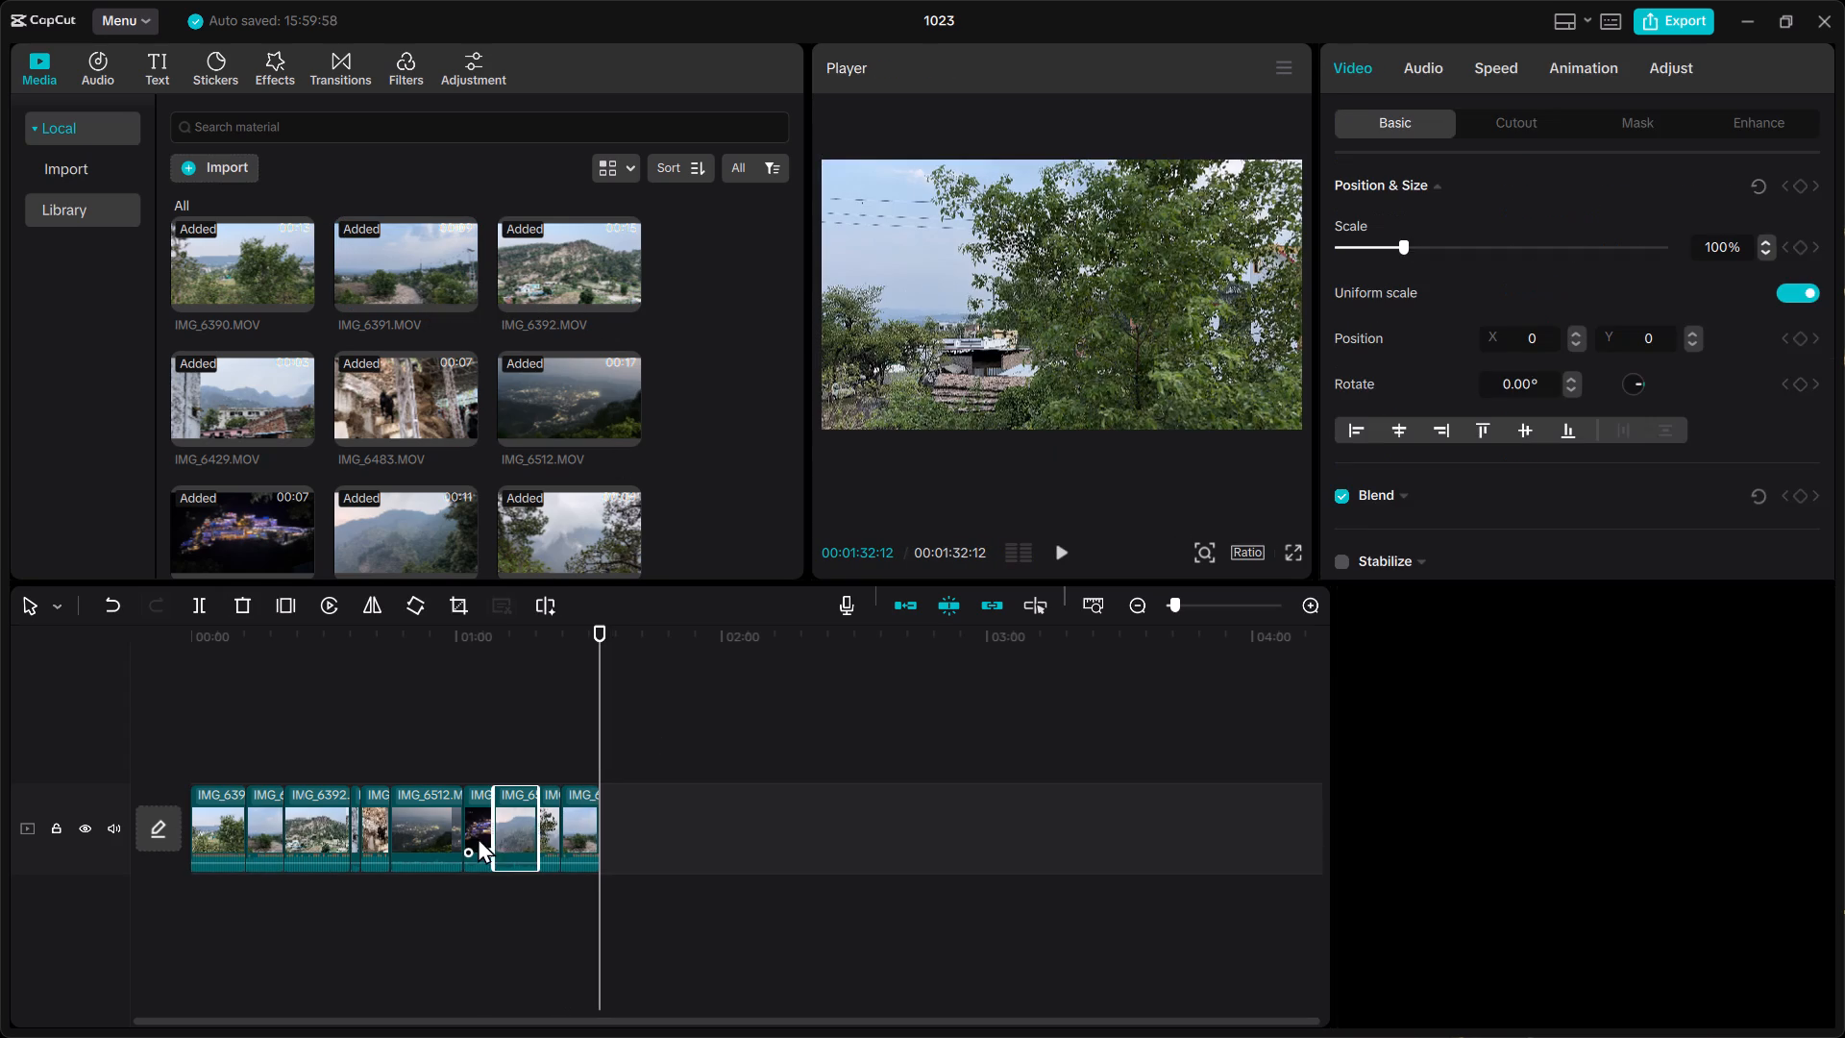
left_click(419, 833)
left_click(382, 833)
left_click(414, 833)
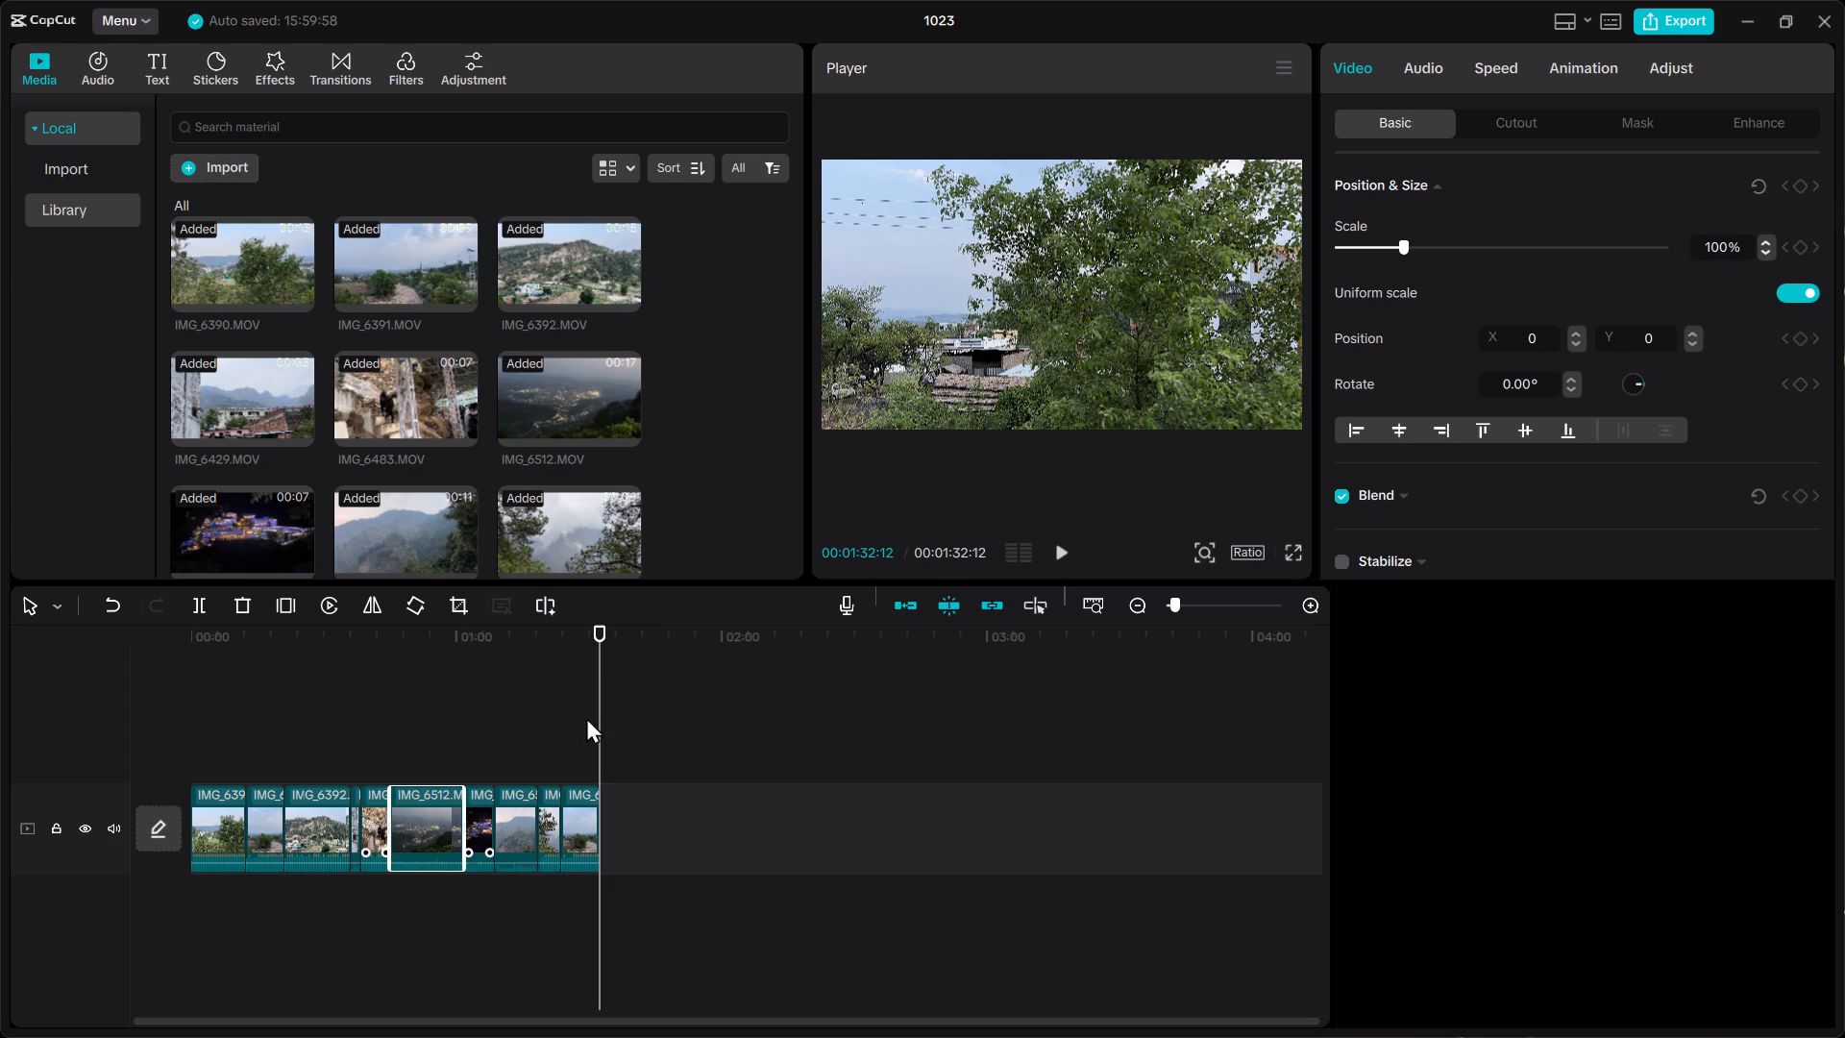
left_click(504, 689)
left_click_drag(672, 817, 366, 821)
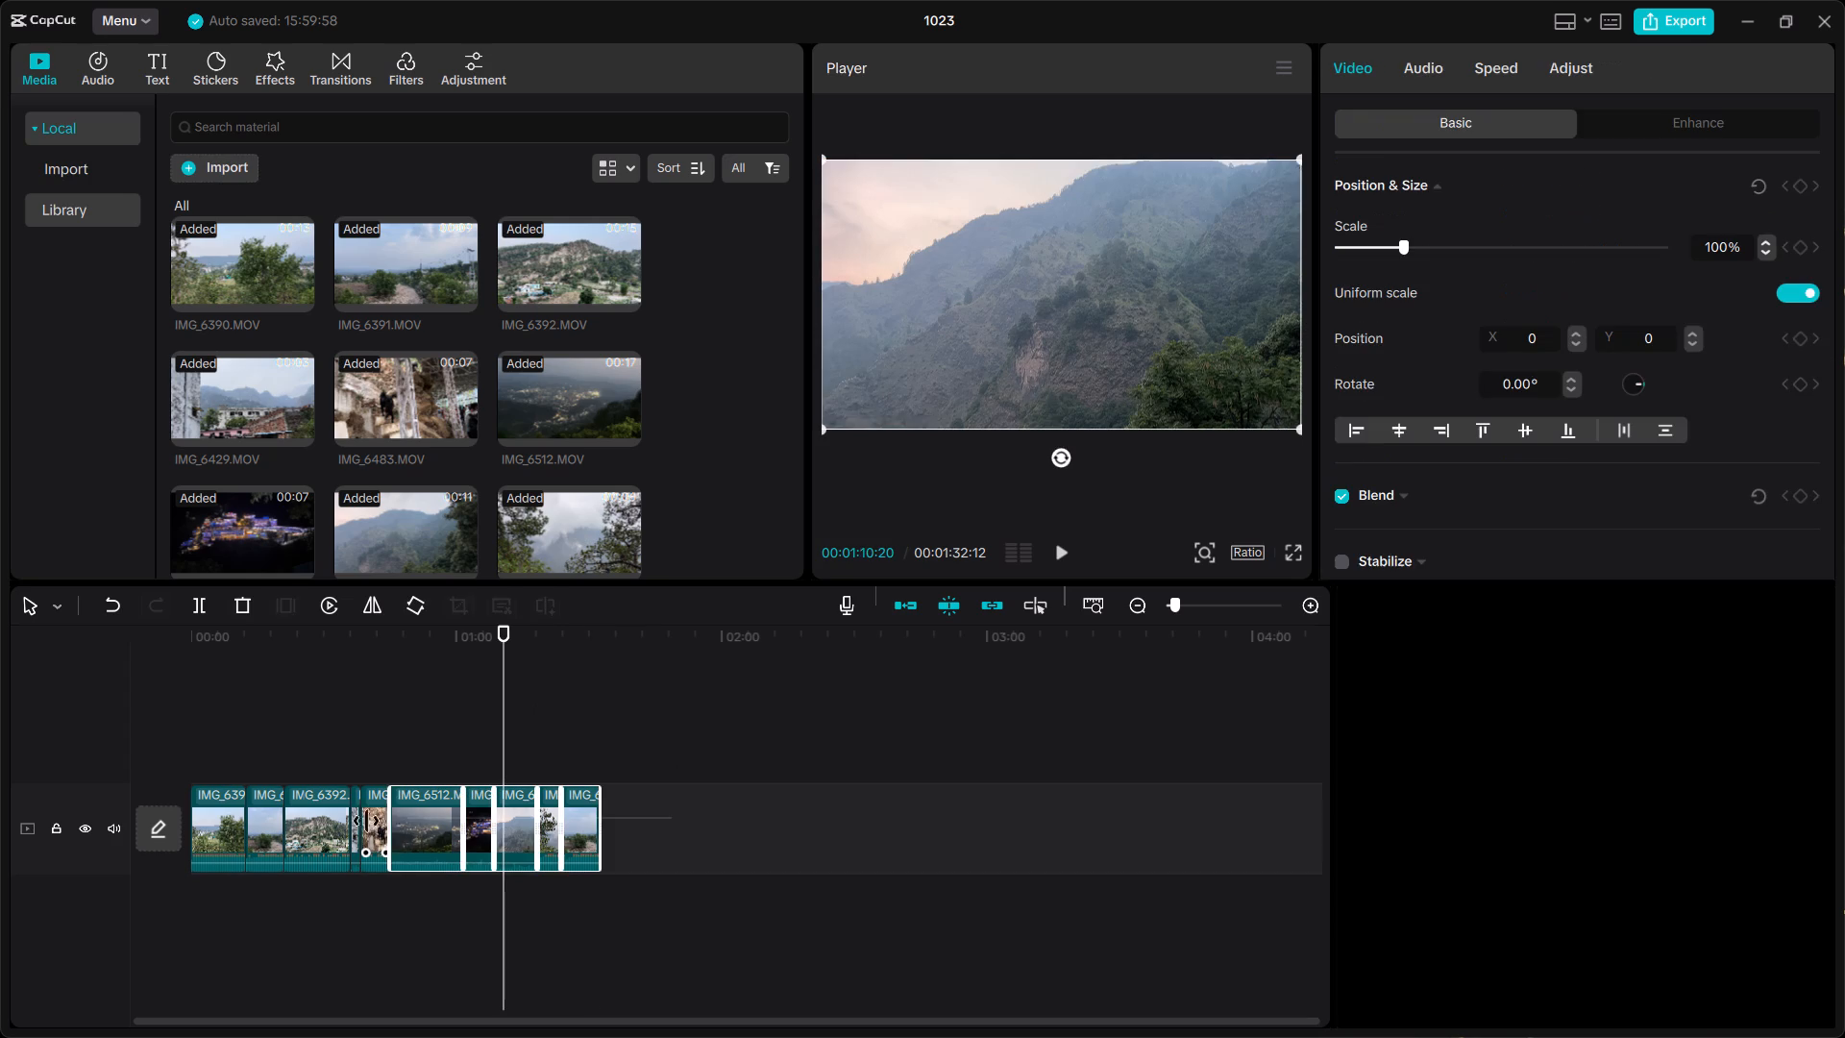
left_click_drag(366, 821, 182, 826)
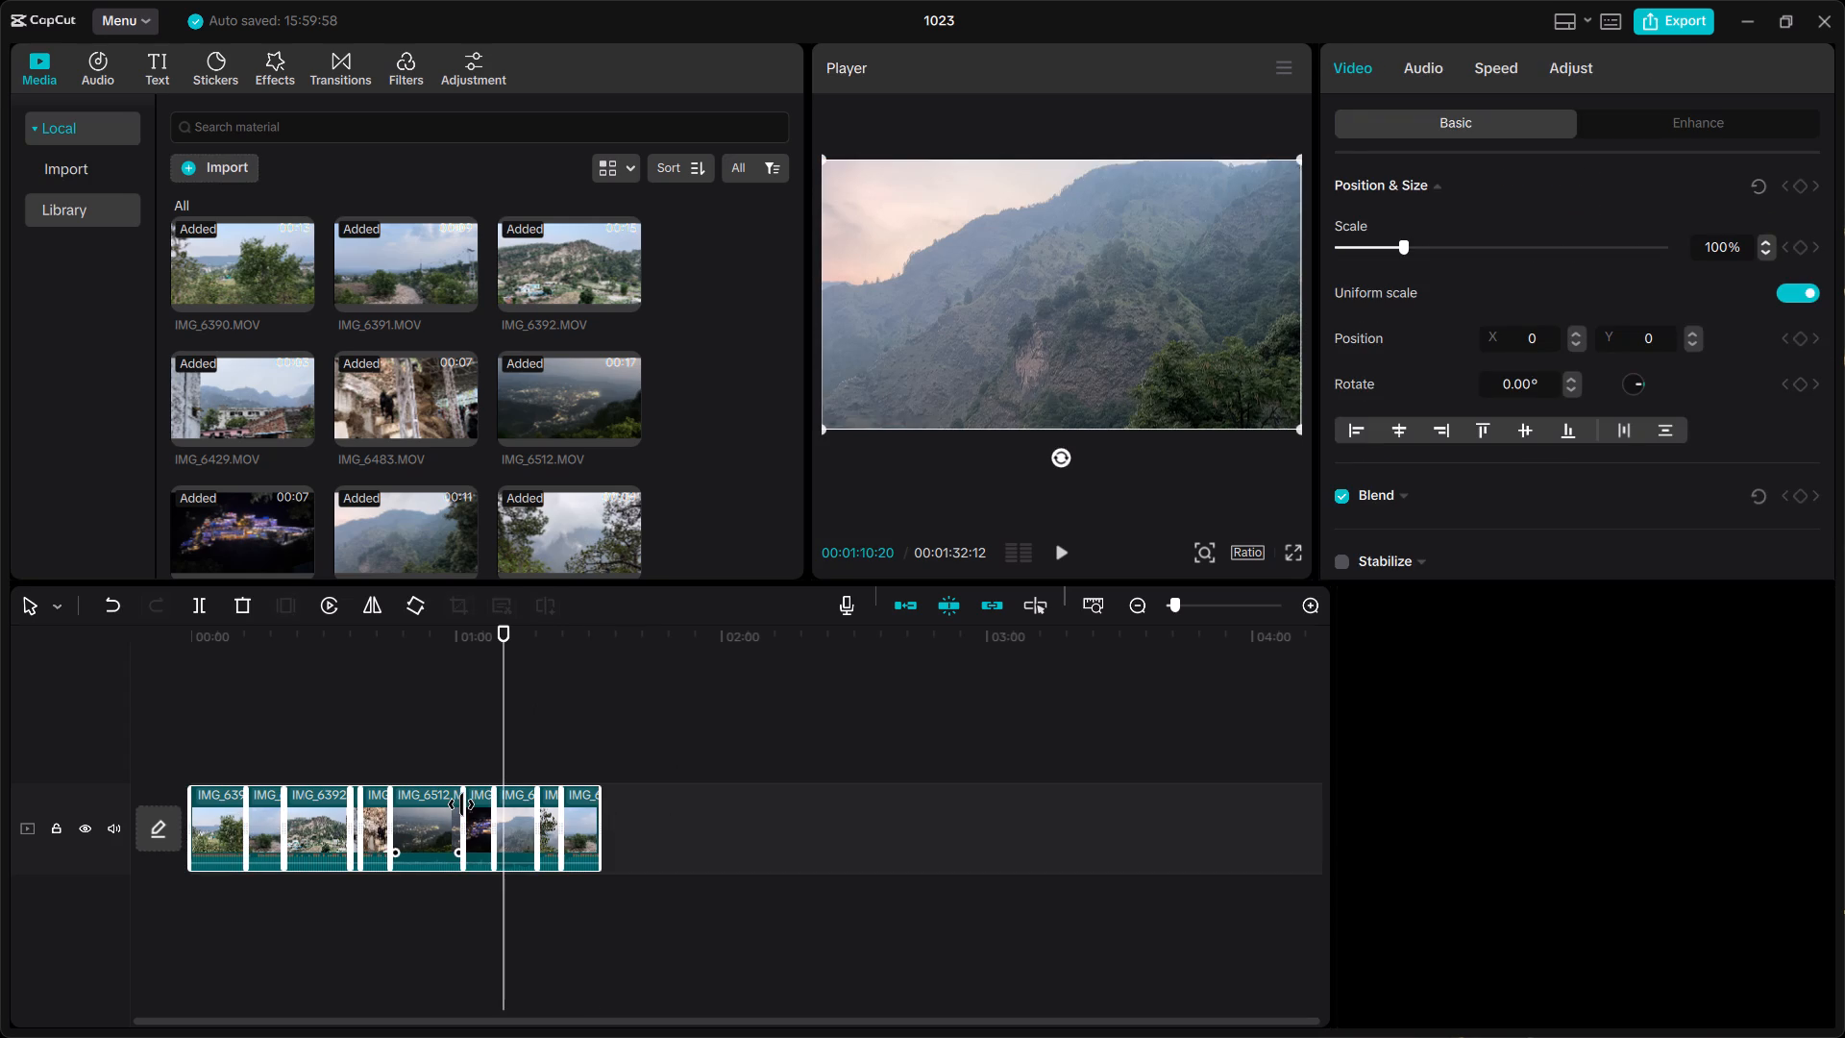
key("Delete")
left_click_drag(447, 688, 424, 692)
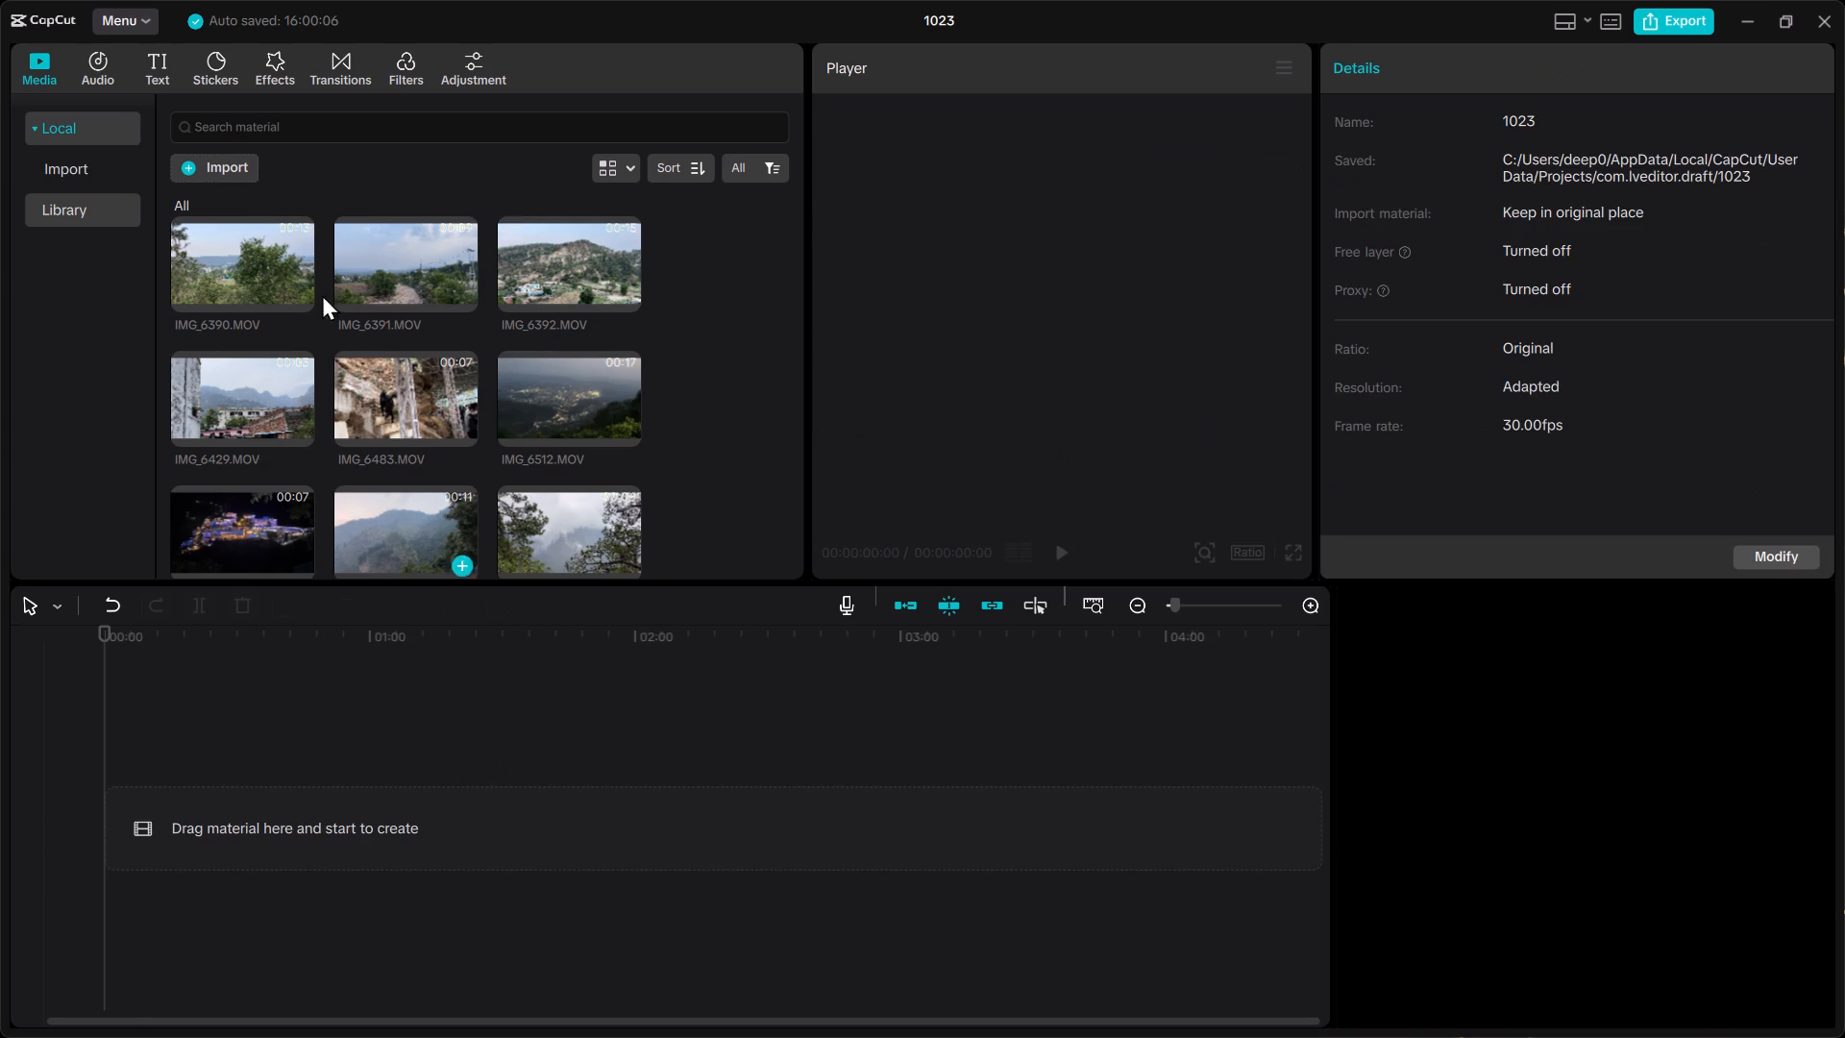
Place IMG_6390.MOV, IMG_6391.MOV and IMG_6392.MOV one after another from the start of the main track.
left_click(277, 239)
left_click_drag(264, 261, 277, 355)
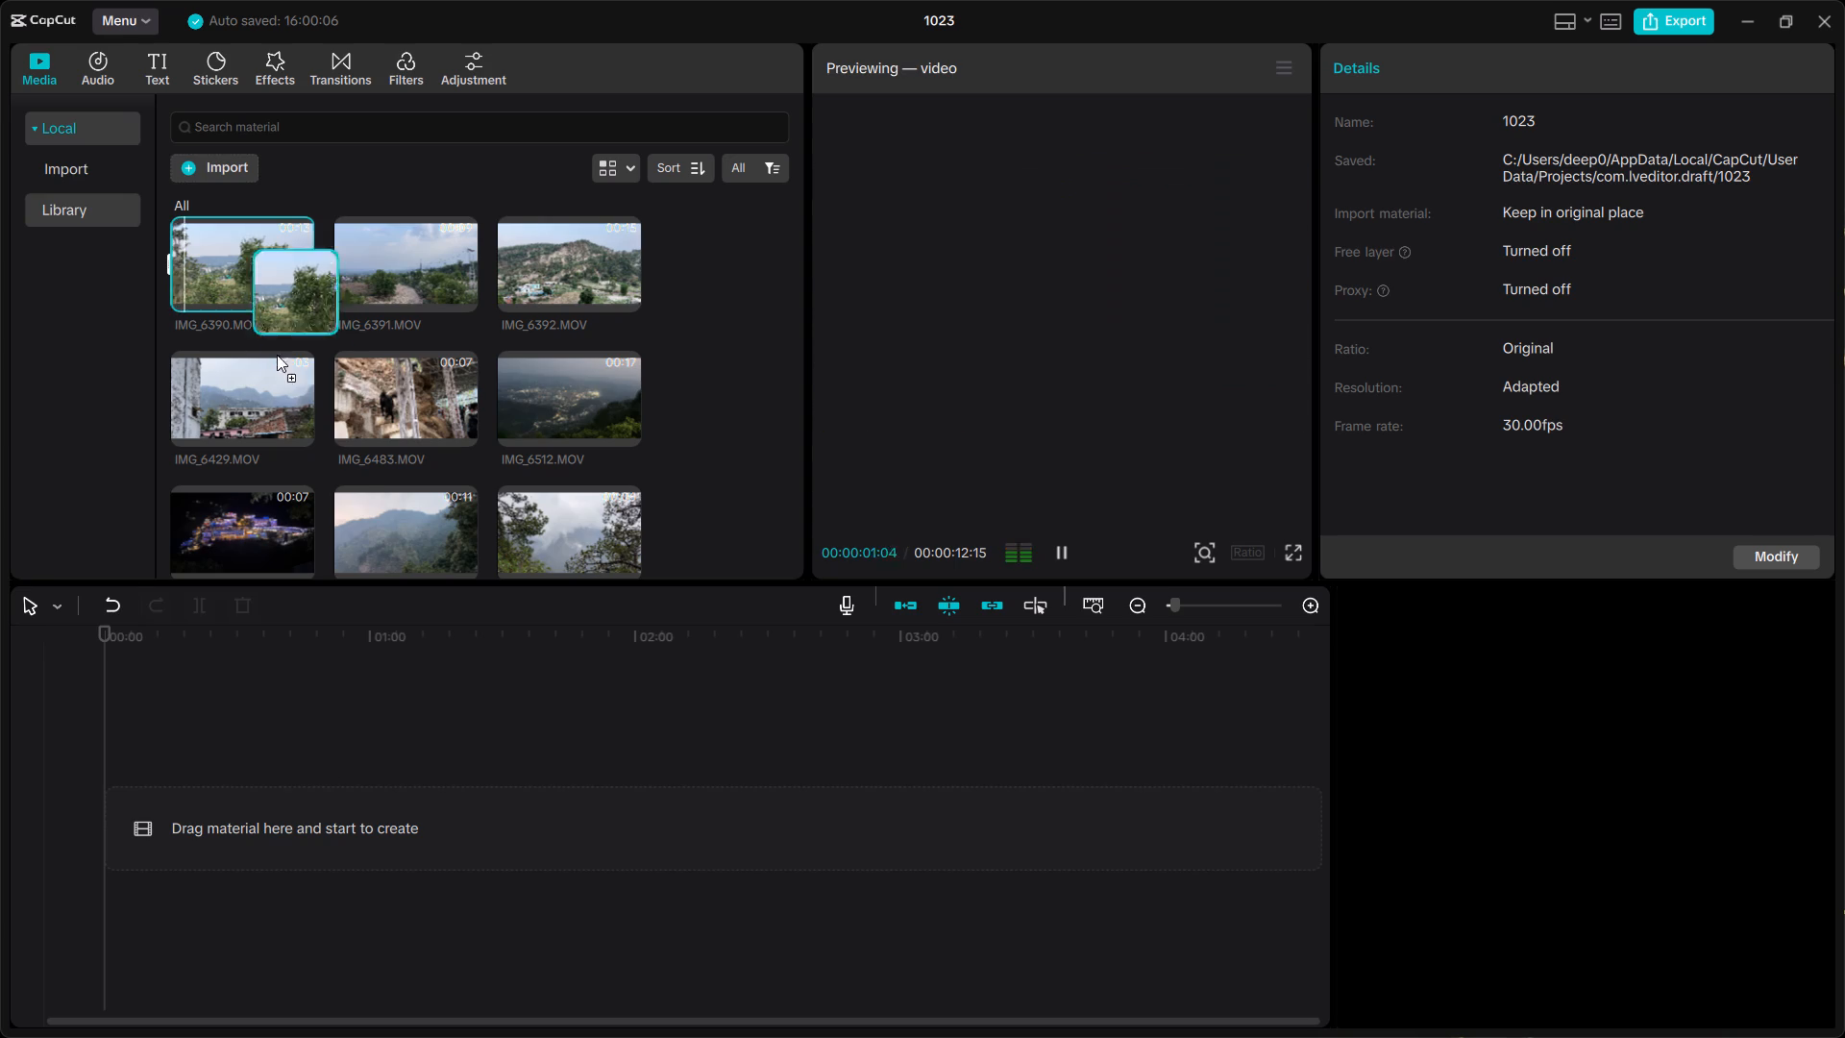
left_click_drag(277, 355, 191, 803)
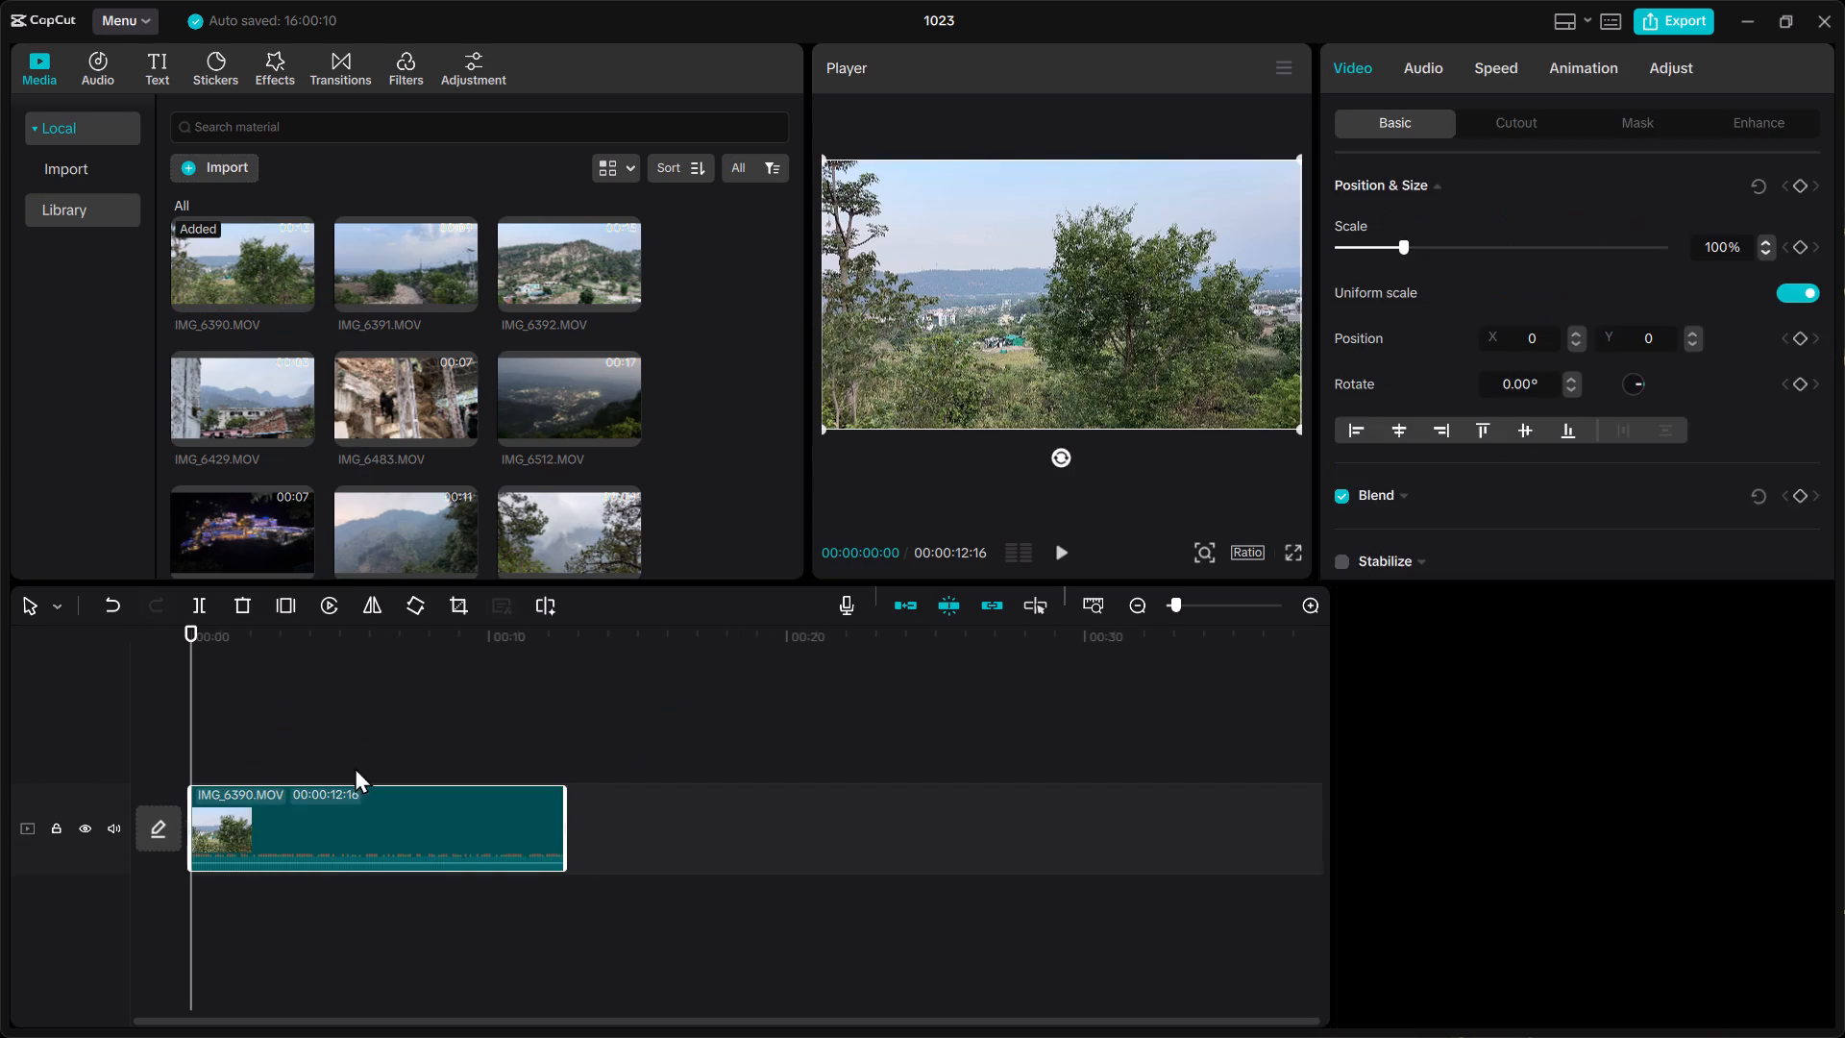
left_click(418, 724)
left_click(467, 701)
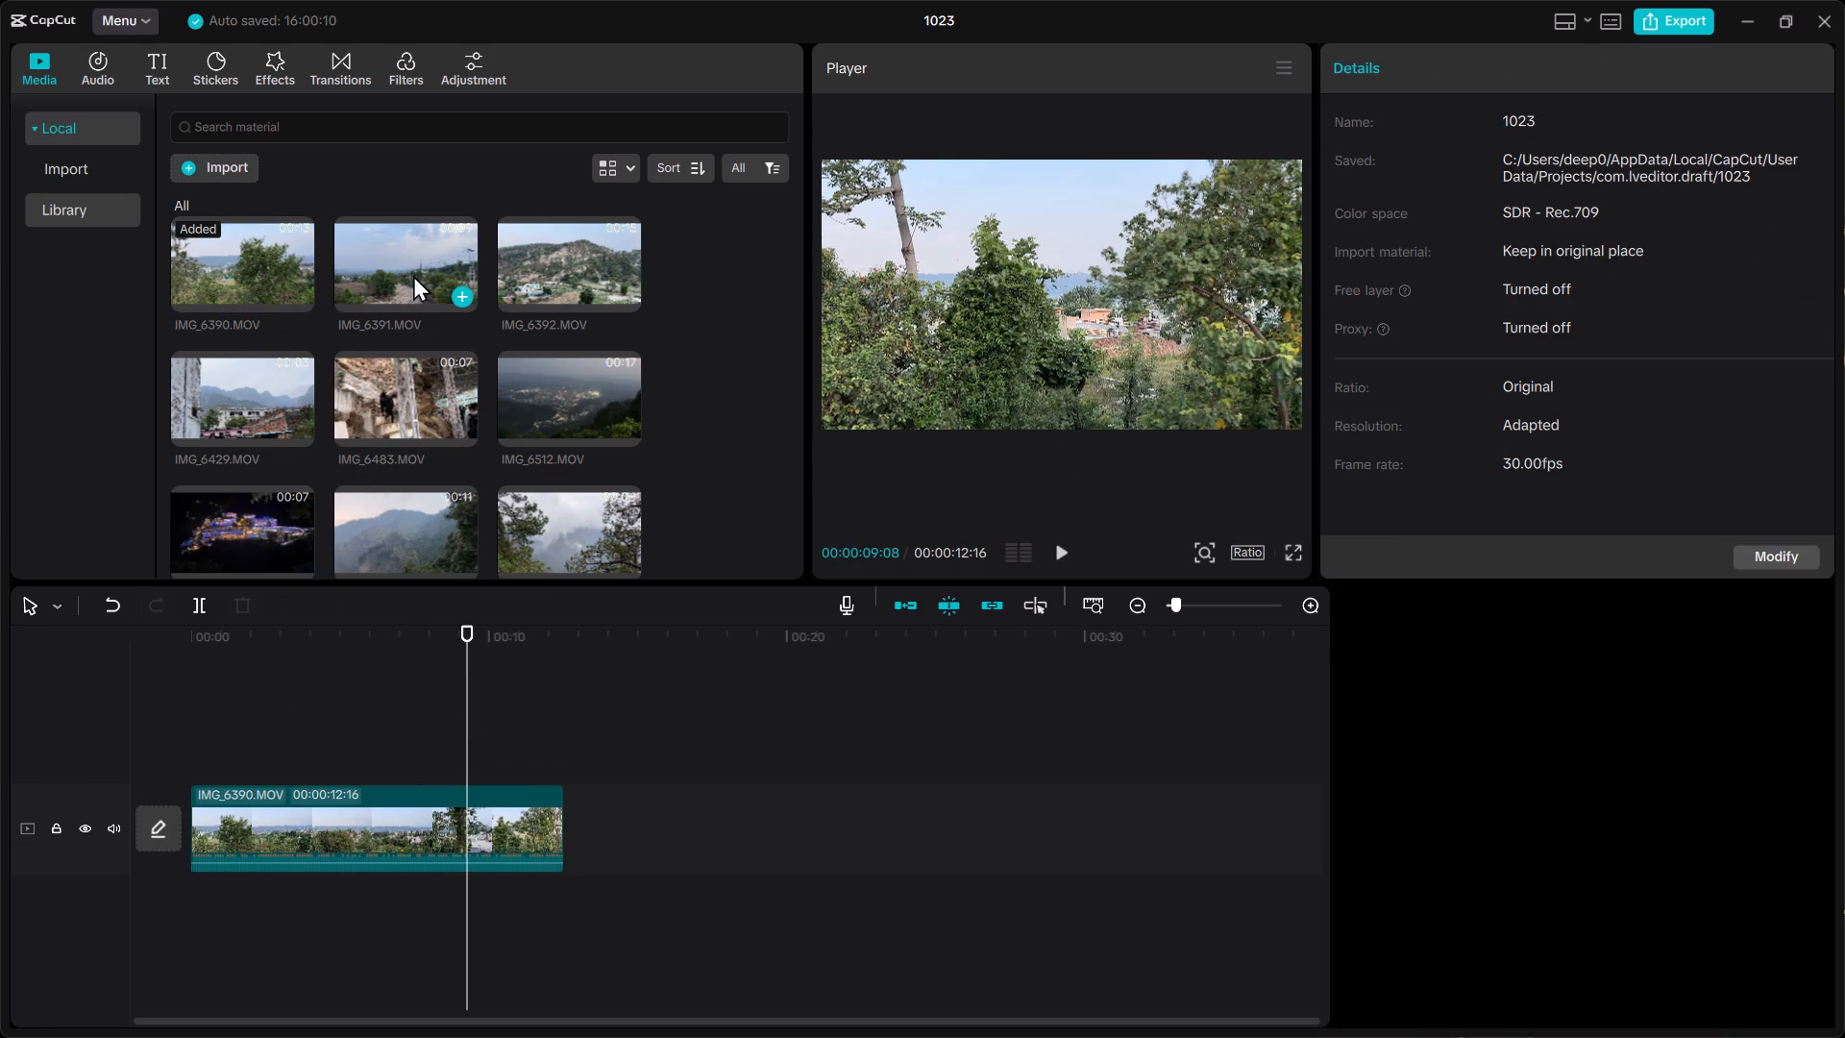
left_click_drag(413, 275, 602, 851)
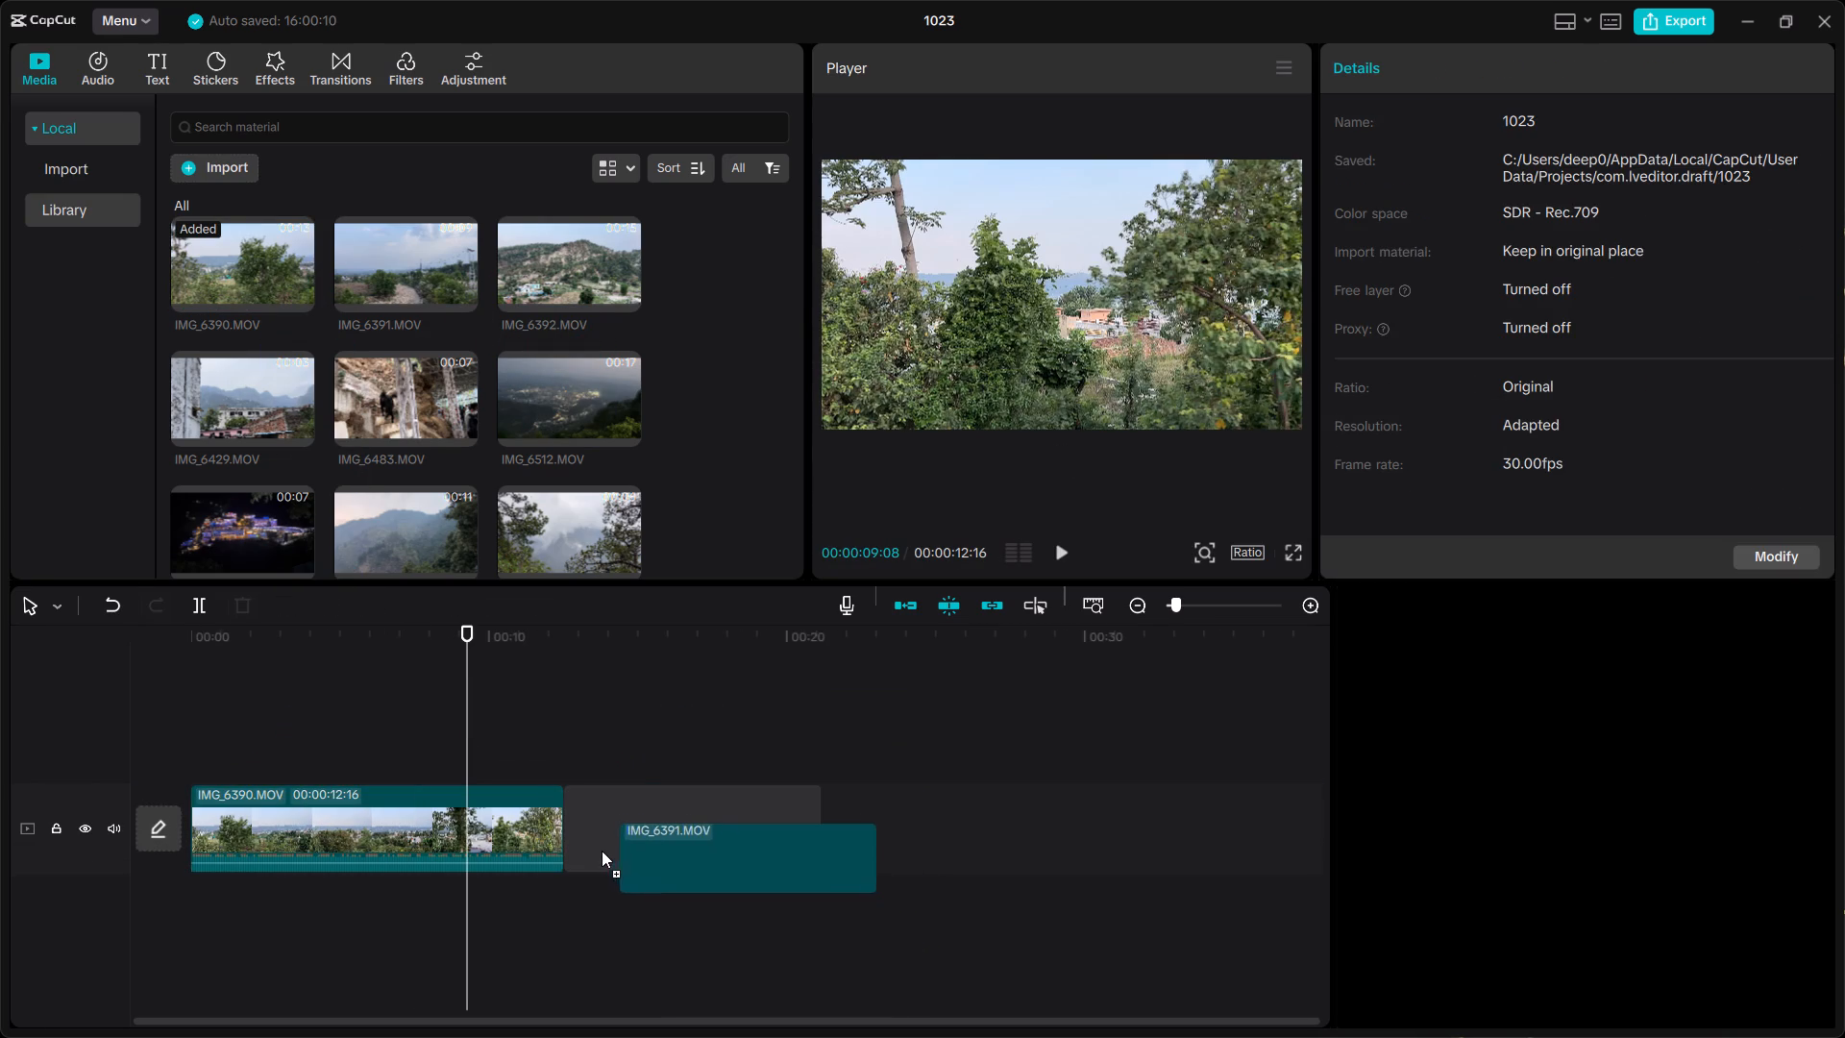
left_click_drag(602, 851, 598, 851)
left_click(640, 723)
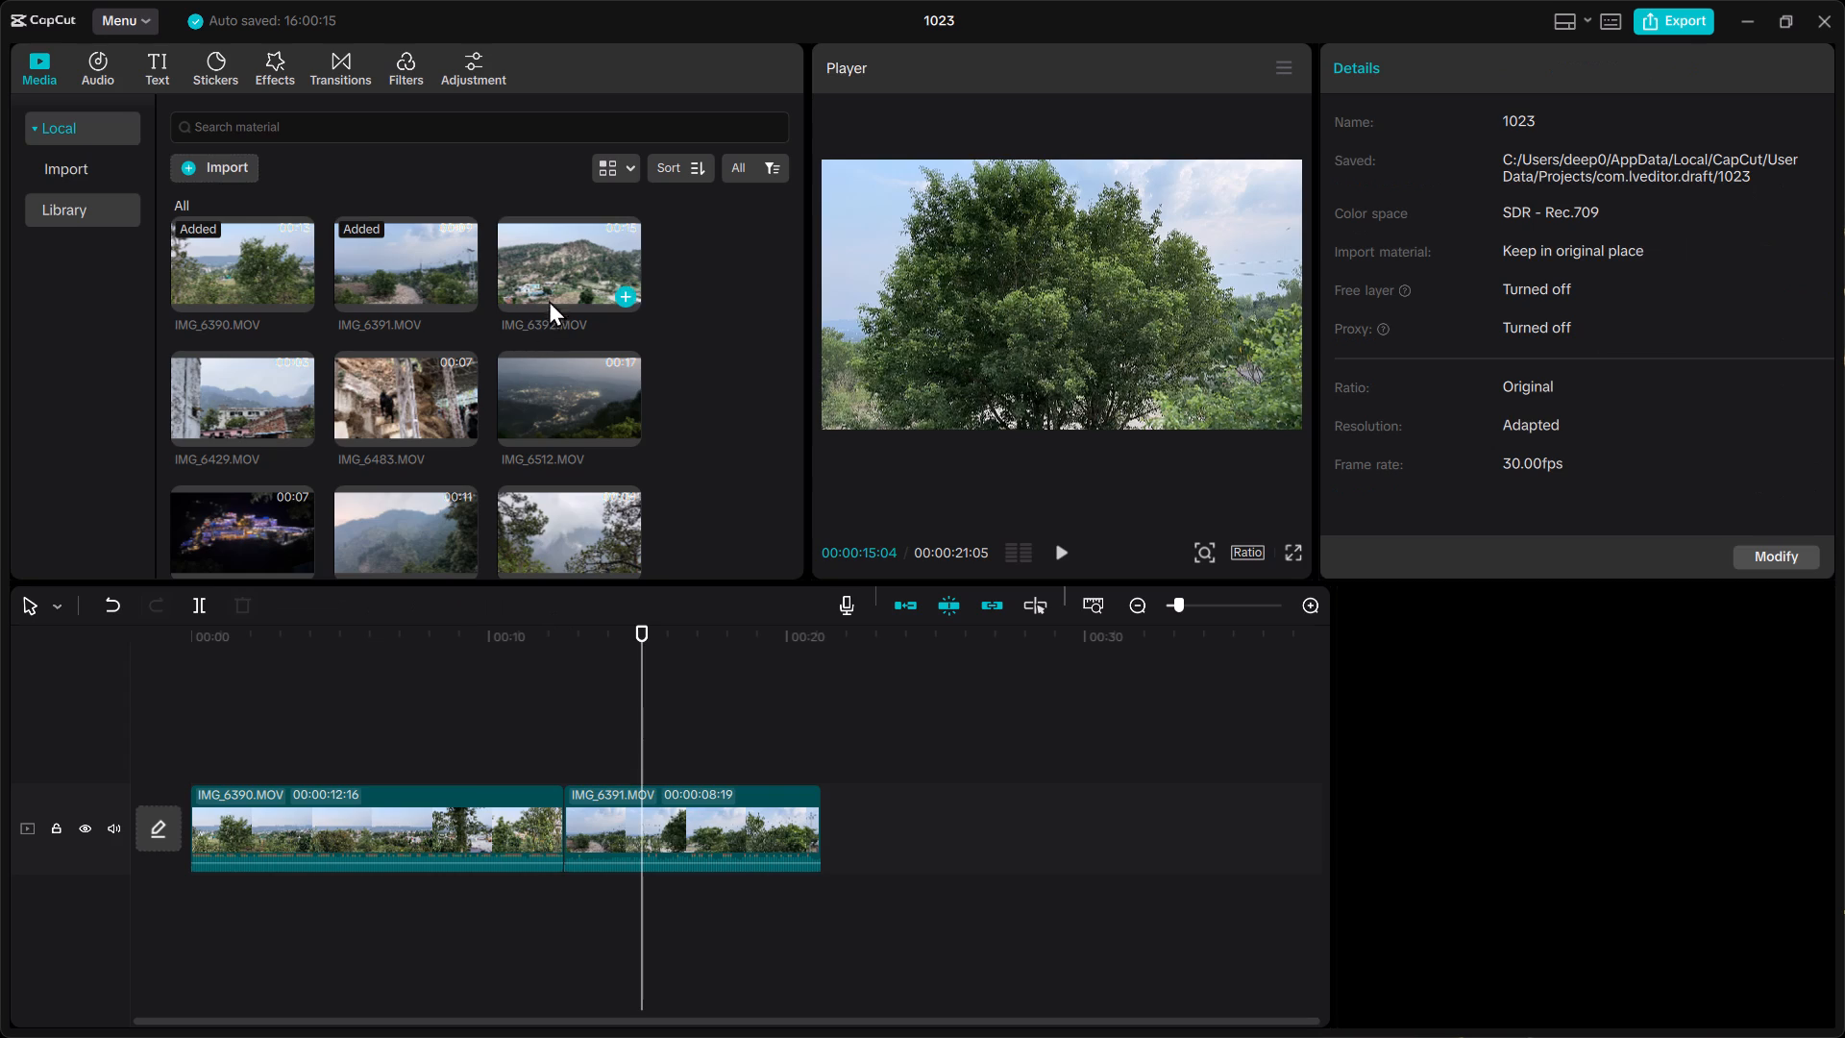
left_click_drag(548, 290, 858, 832)
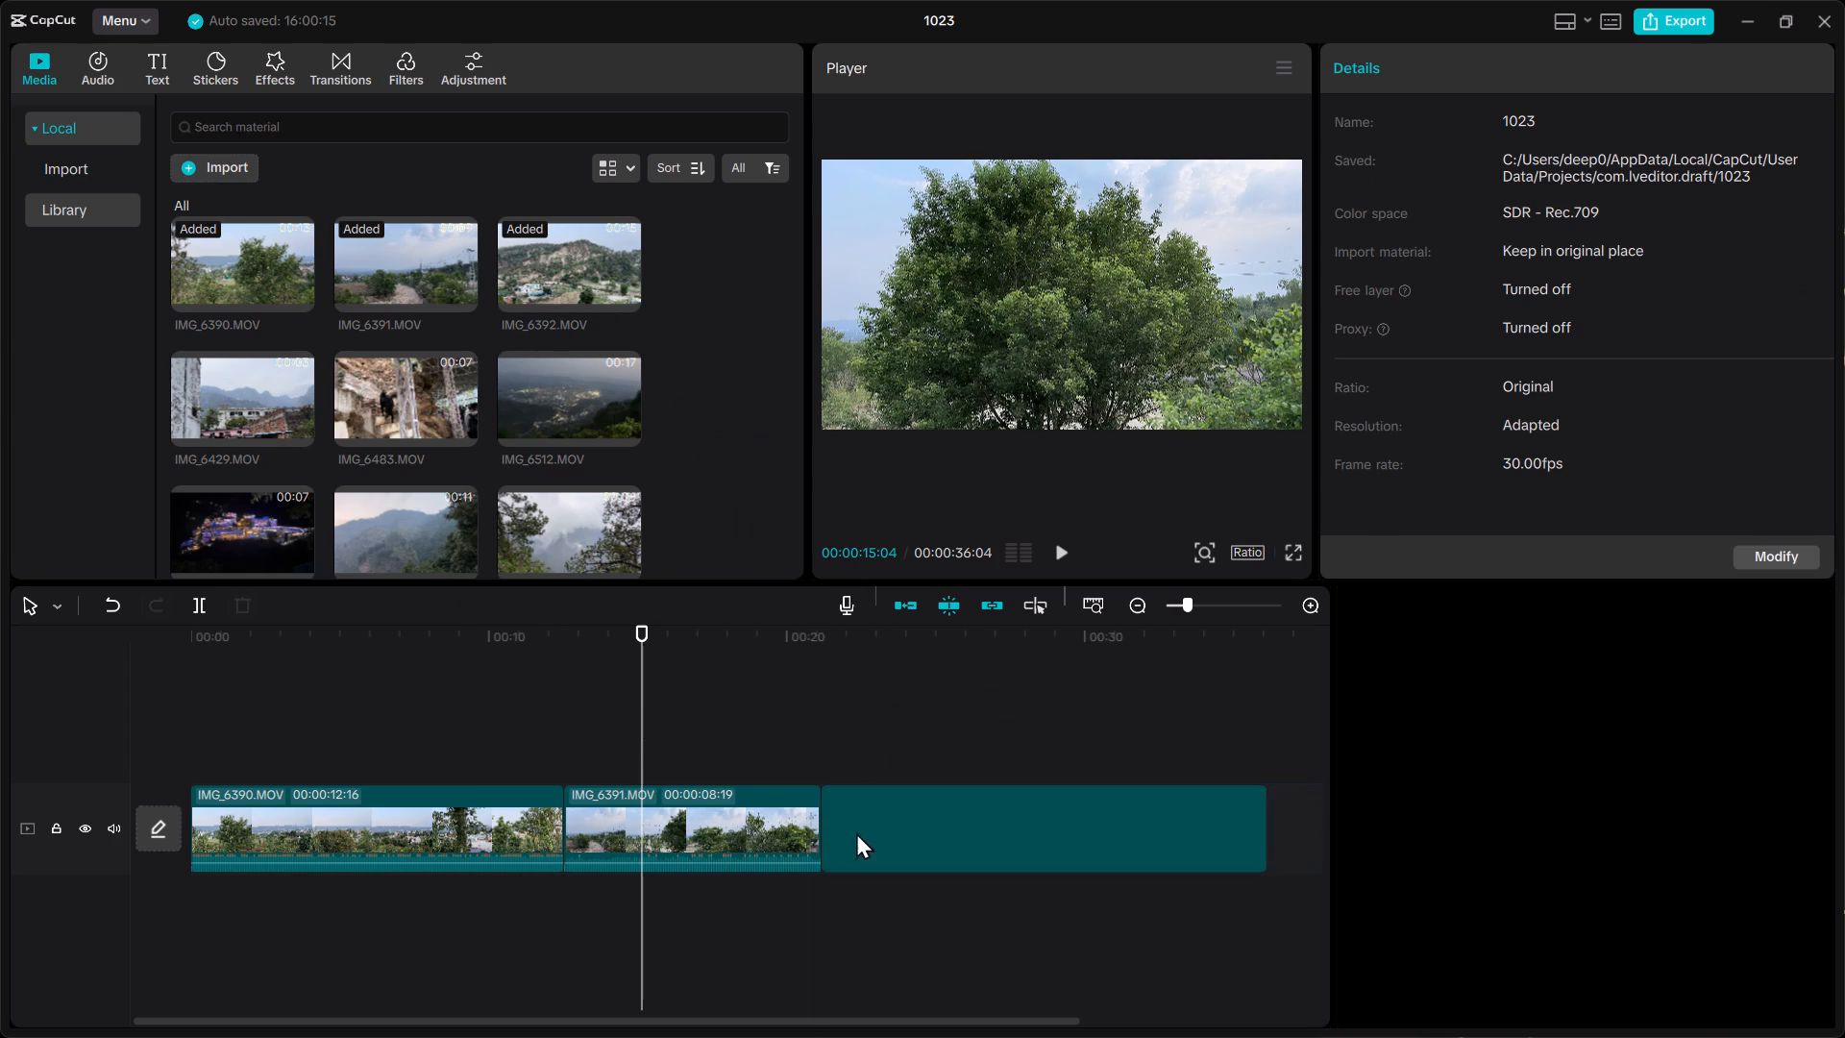
left_click(885, 721)
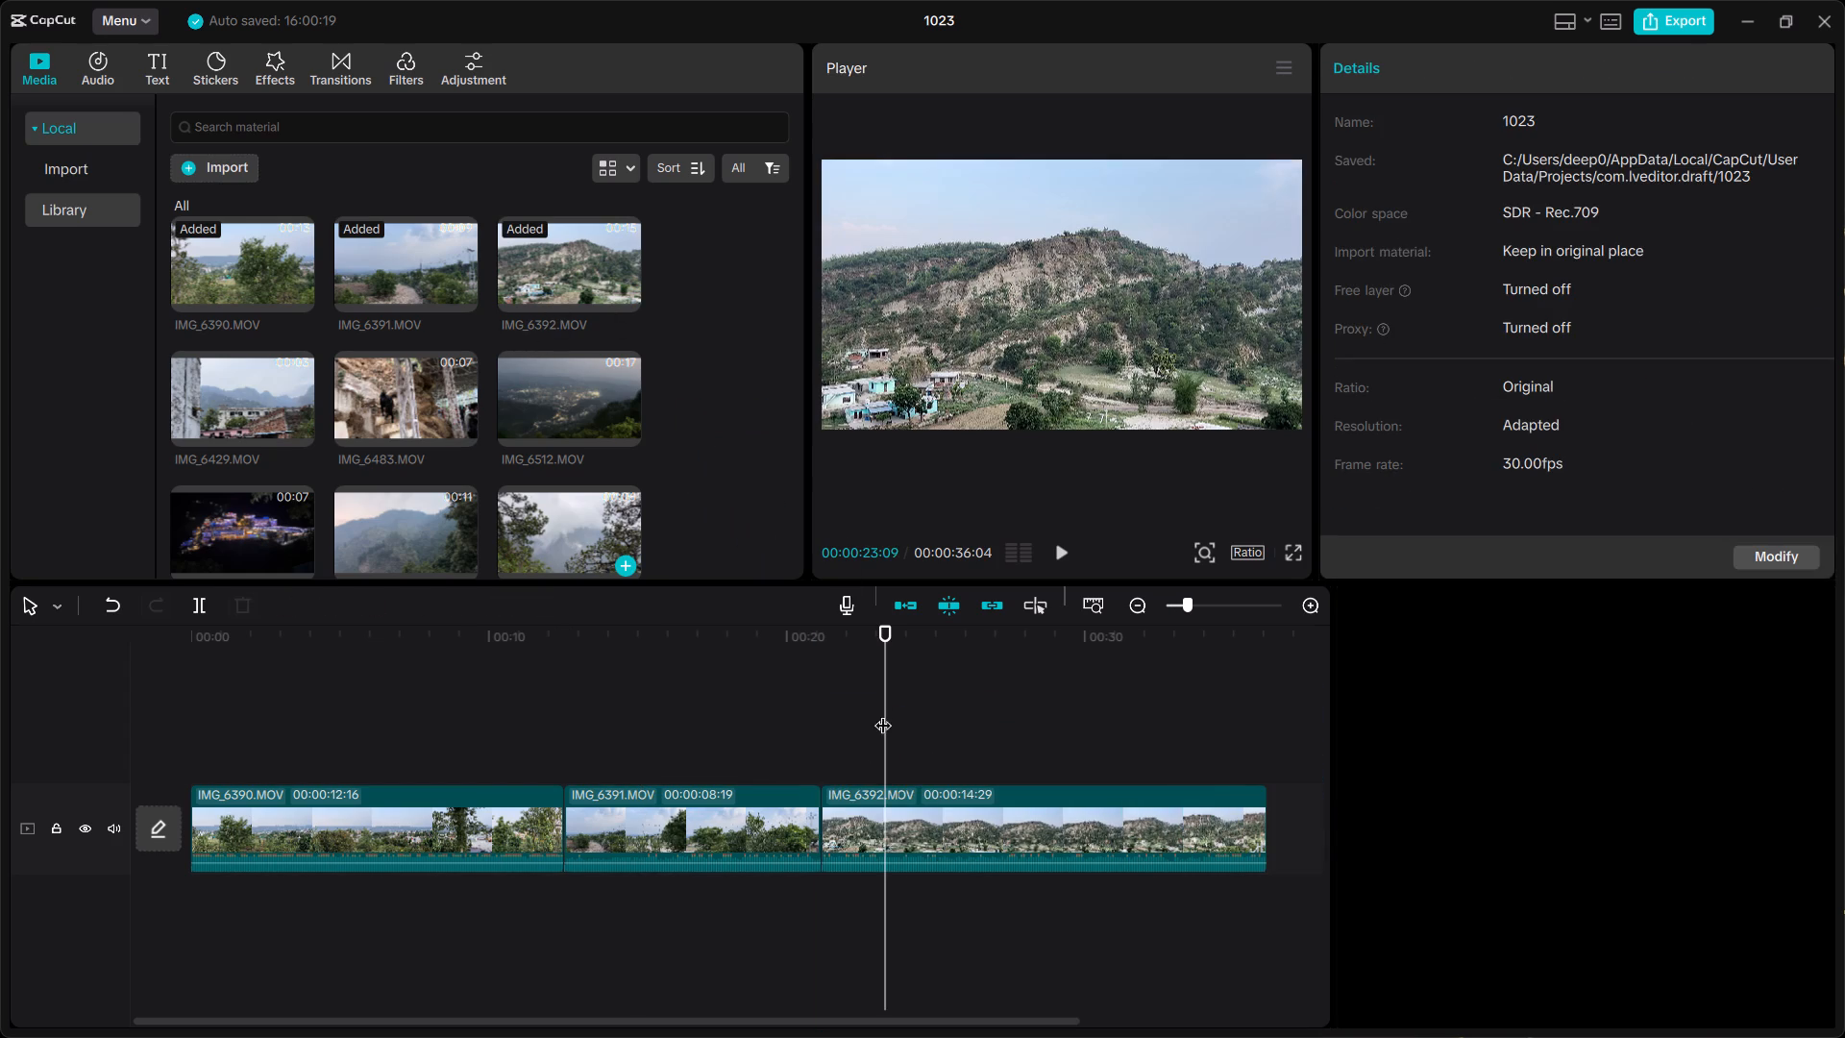
Append IMG_6429.MOV, IMG_6483.MOV and IMG_6512.MOV in that order after IMG_6392.MOV on the main track.
left_click_drag(263, 404, 1179, 778)
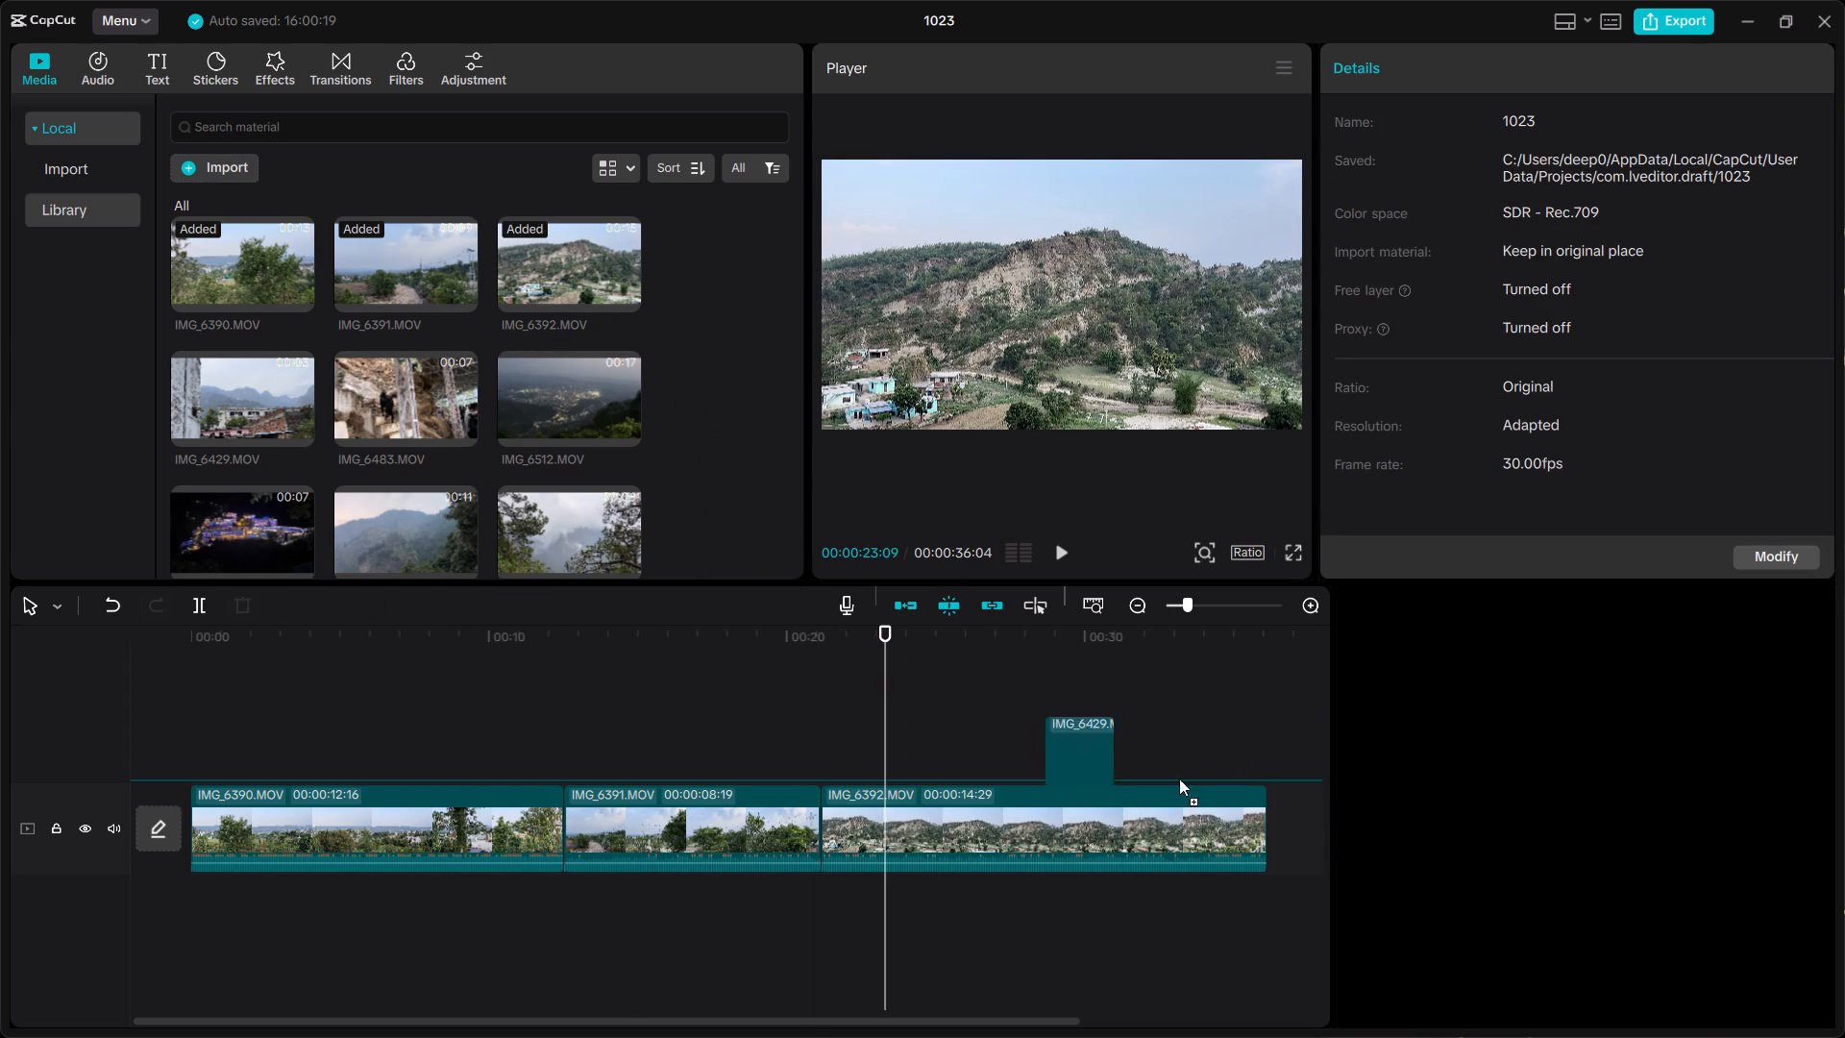
left_click_drag(1179, 778, 1001, 826)
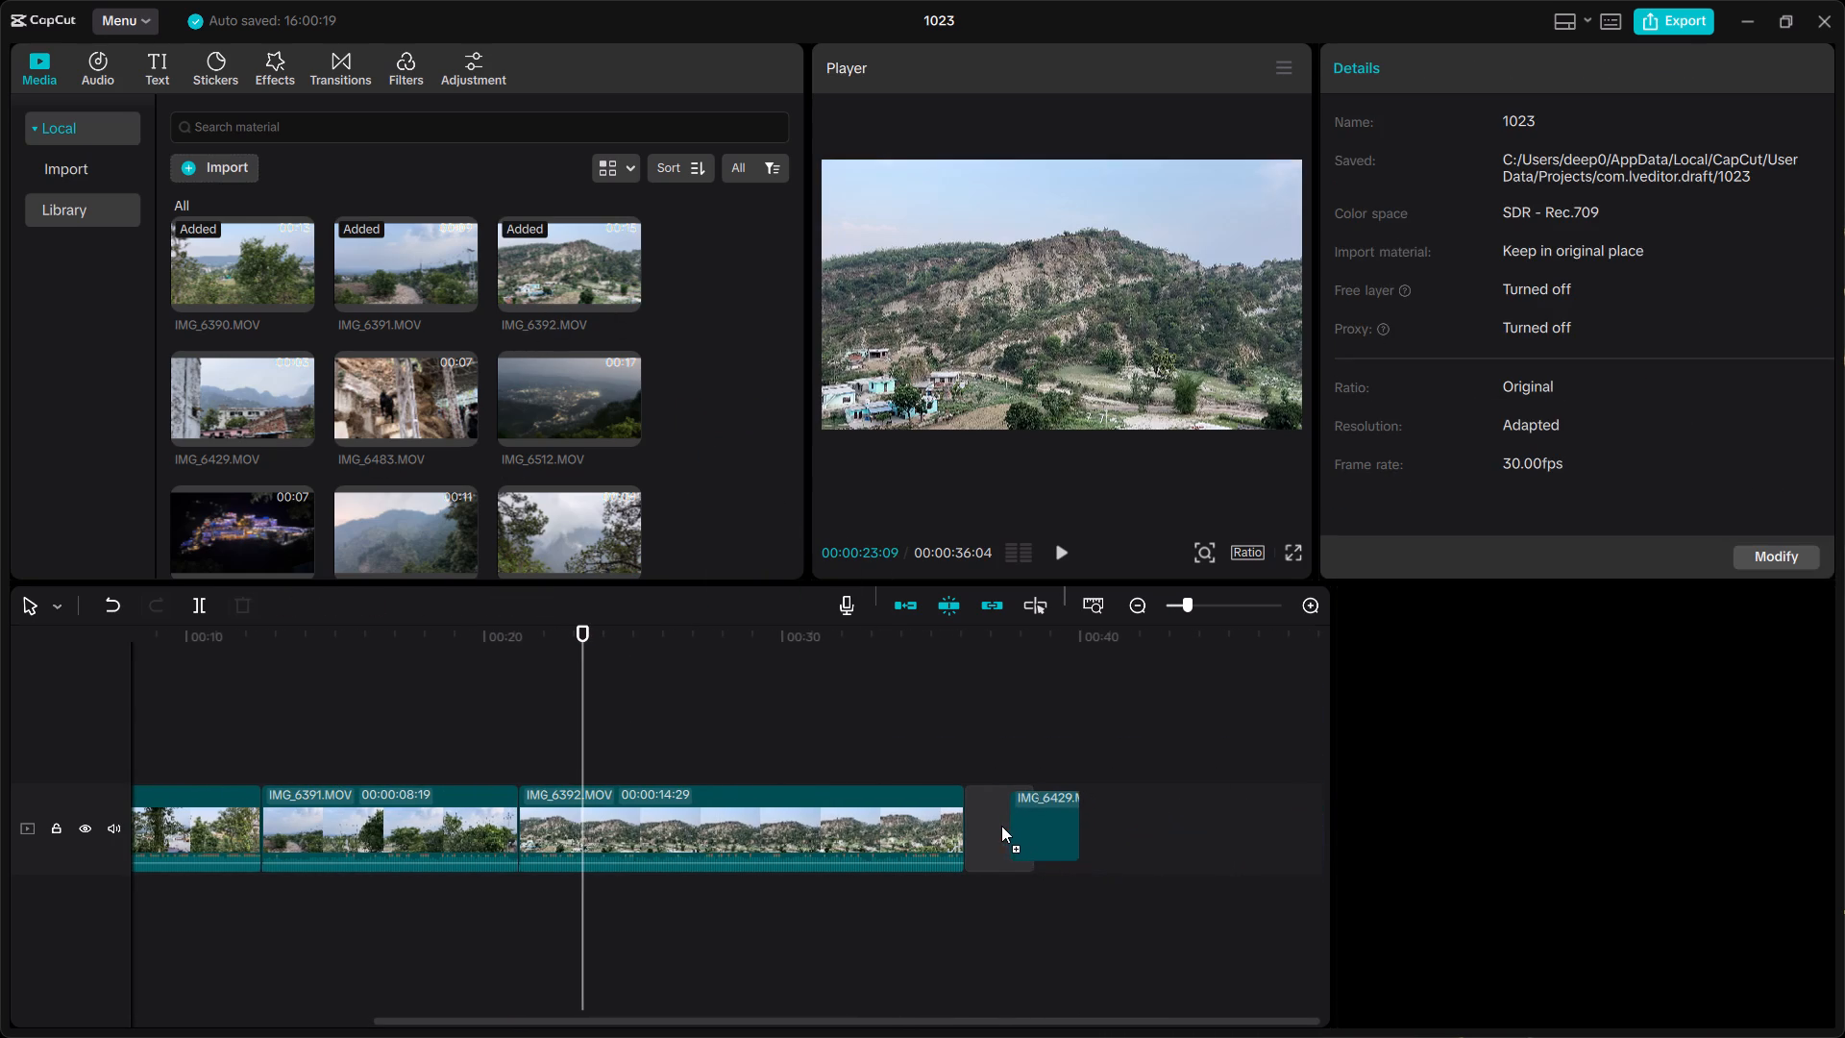
left_click_drag(1001, 826, 990, 823)
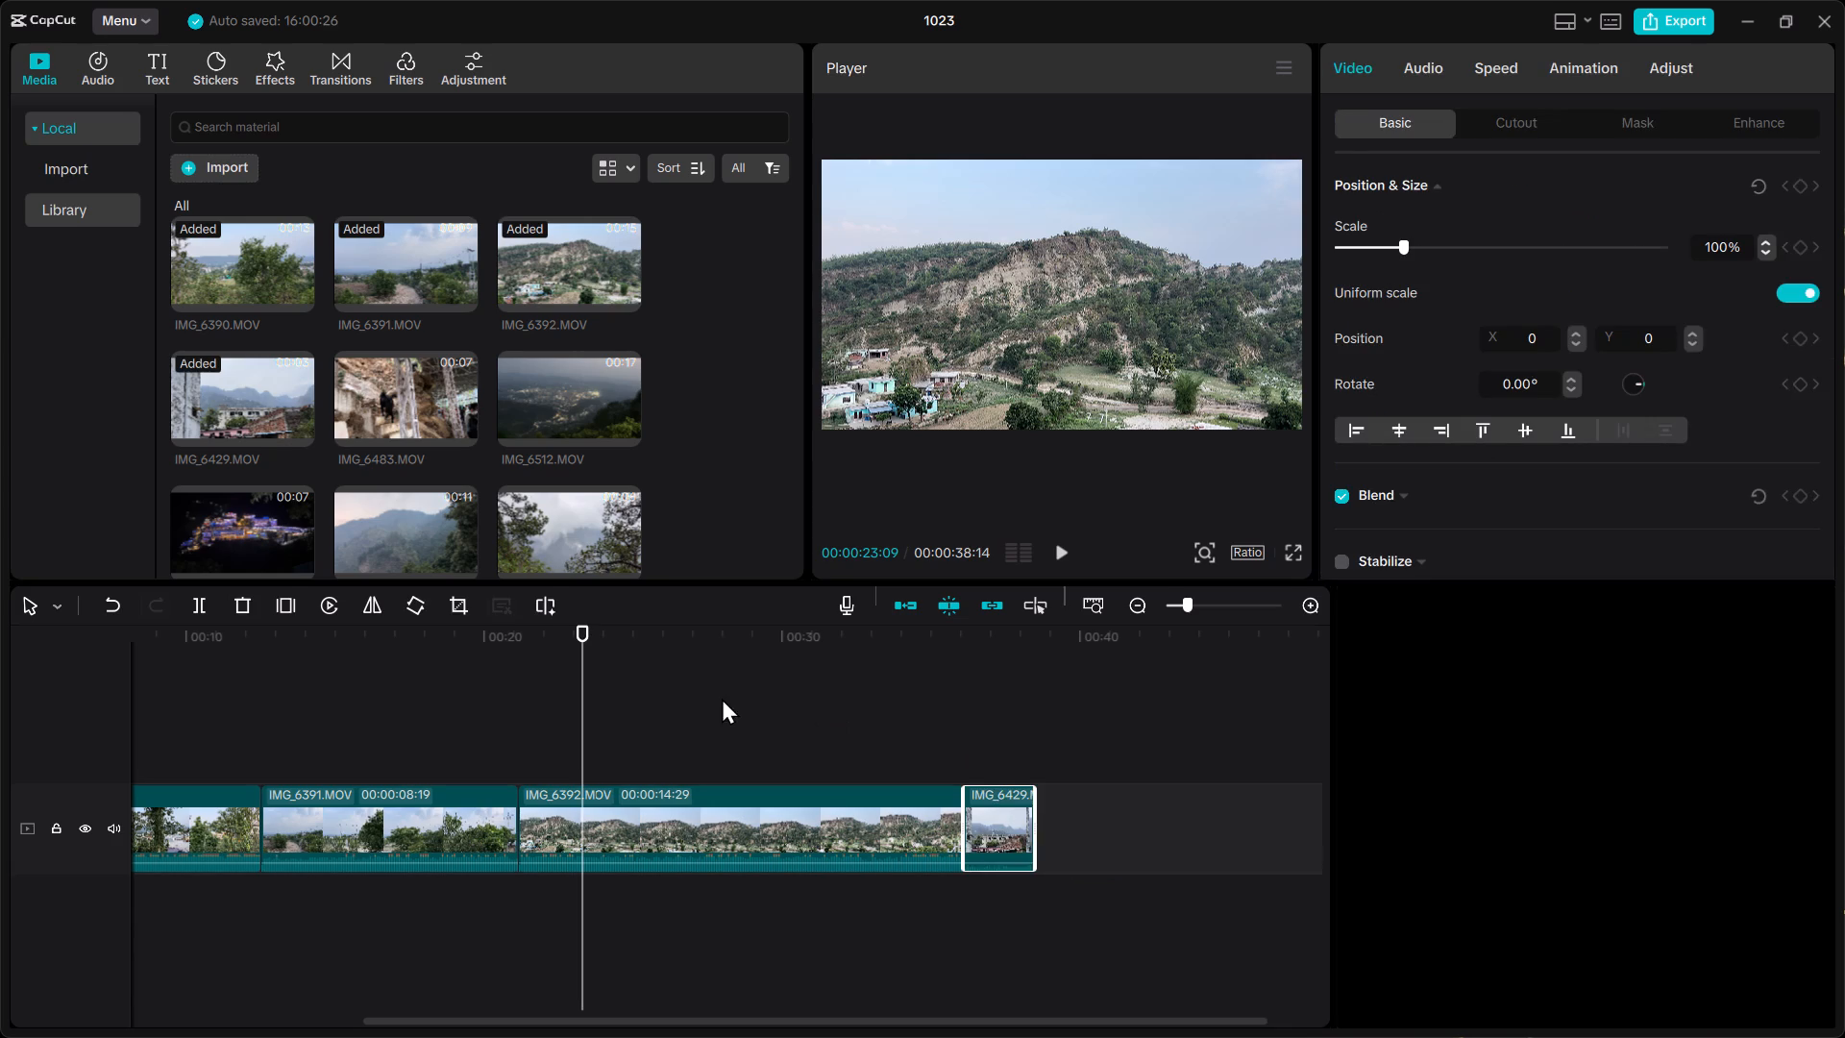
left_click(719, 697)
left_click_drag(423, 401, 1063, 852)
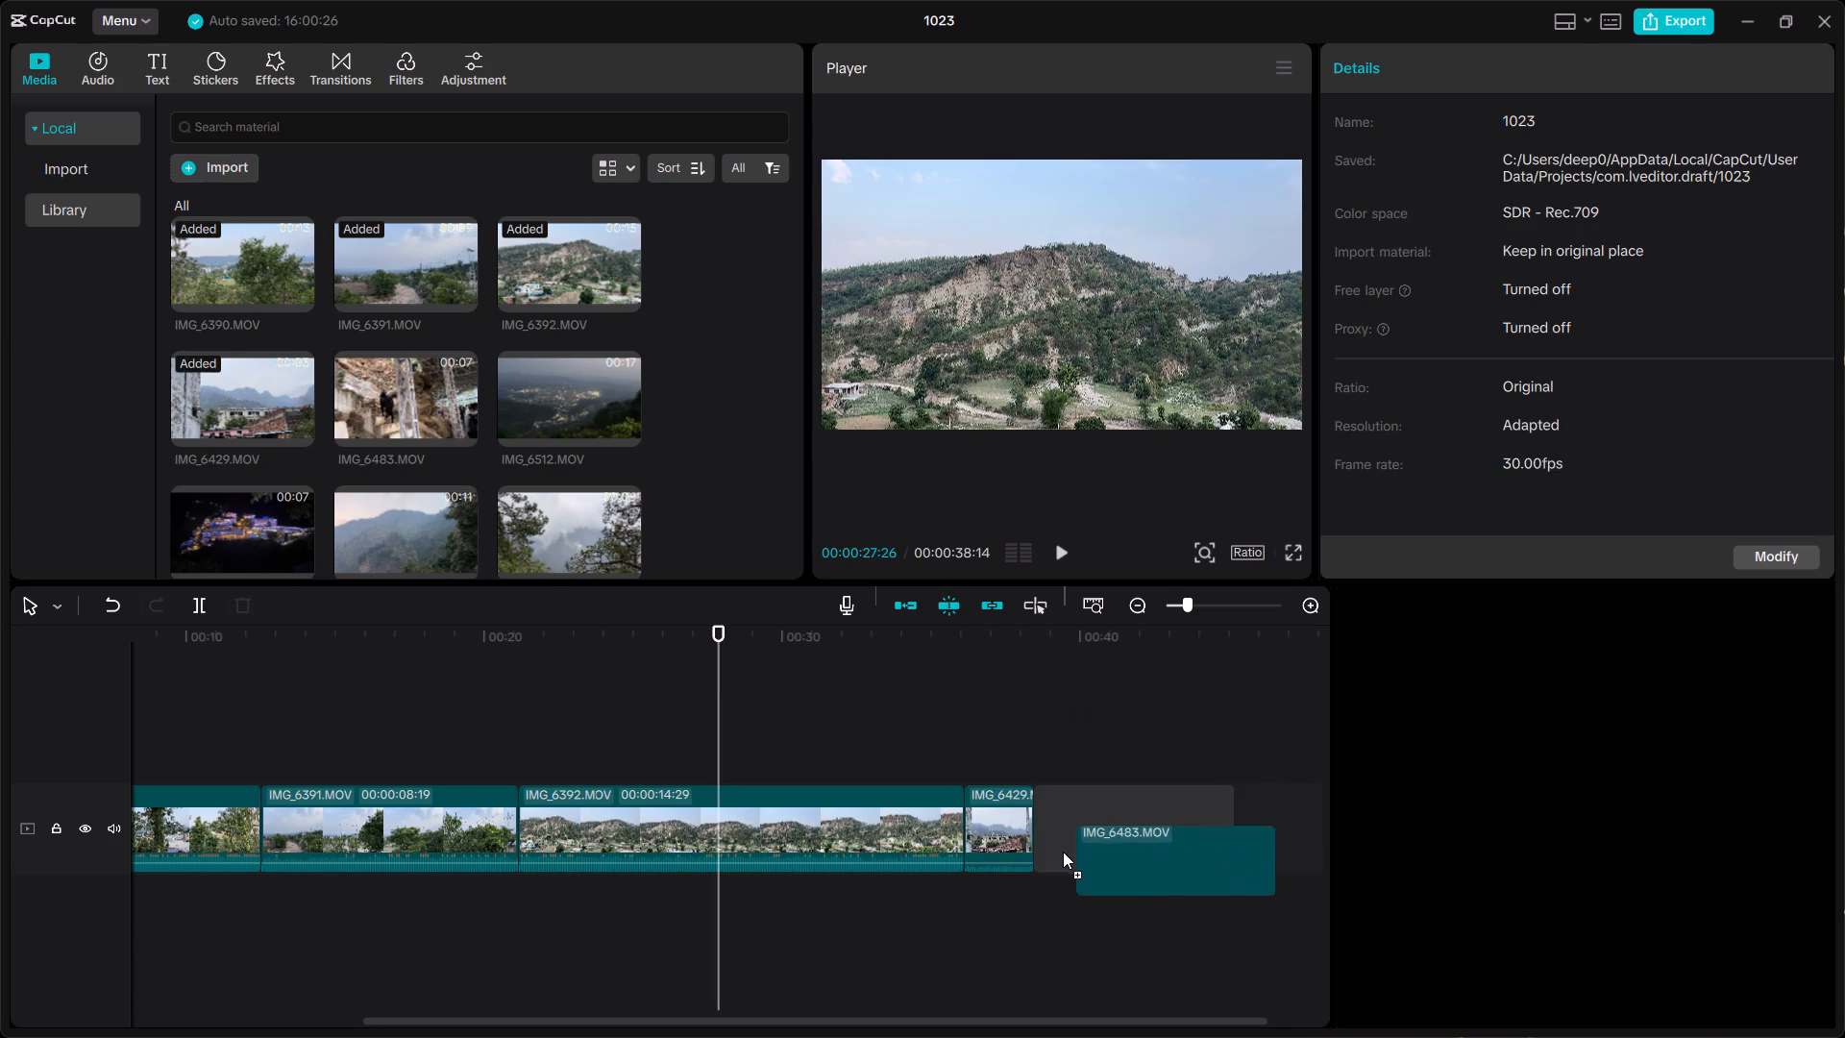
left_click_drag(1063, 852, 1059, 848)
left_click_drag(613, 421, 924, 618)
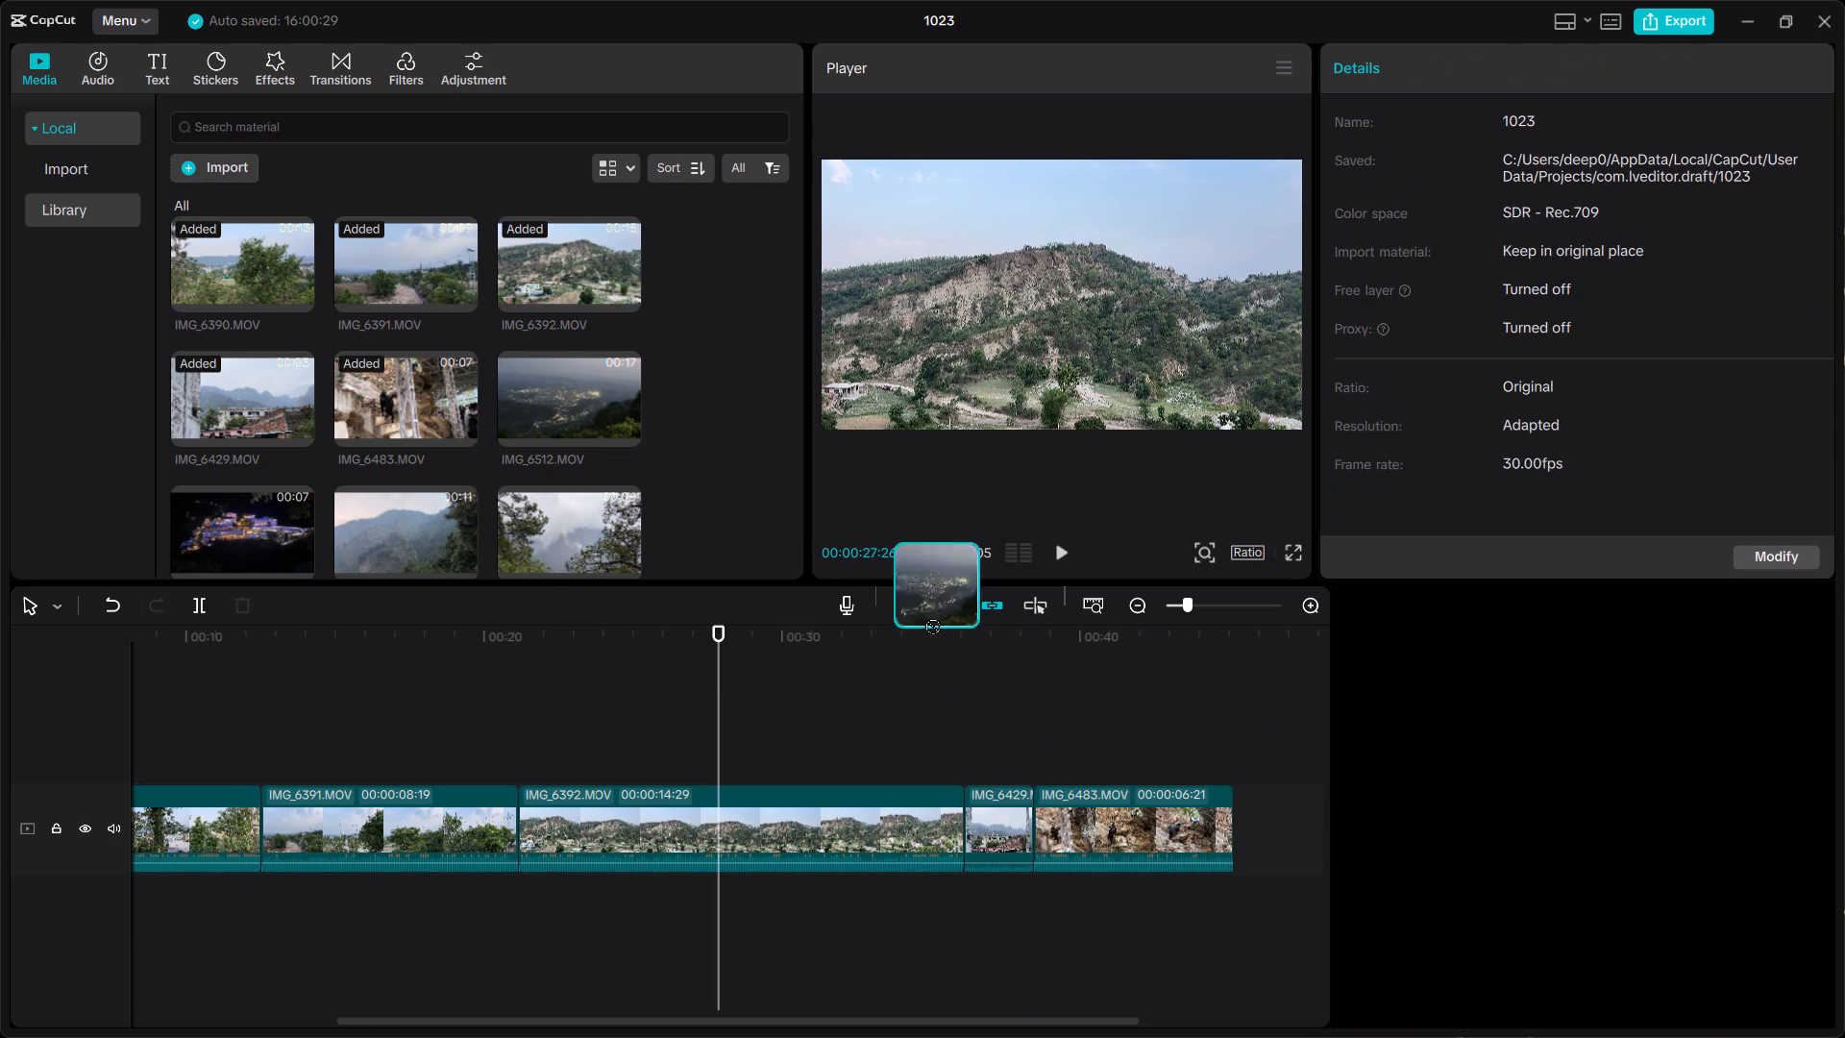
left_click_drag(924, 618, 1247, 833)
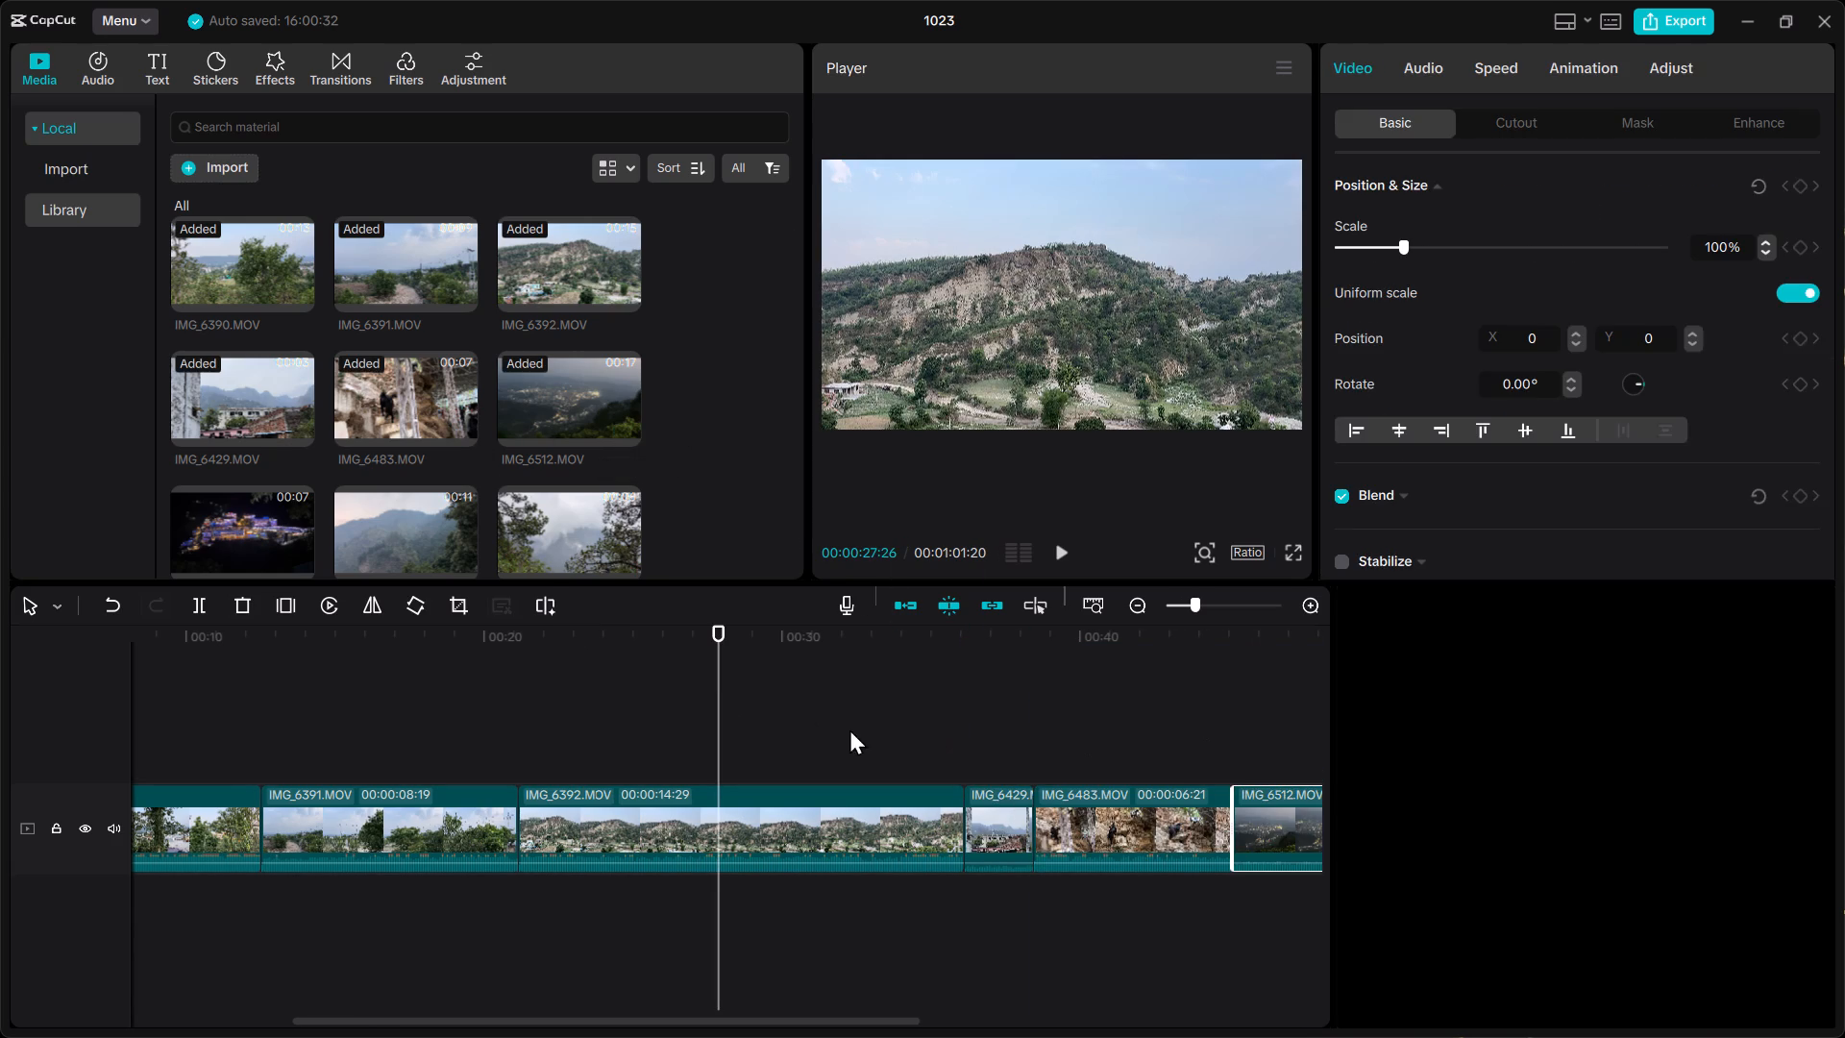
middle_click_drag(1137, 721, 1125, 730)
left_click_drag(1227, 697, 1242, 694)
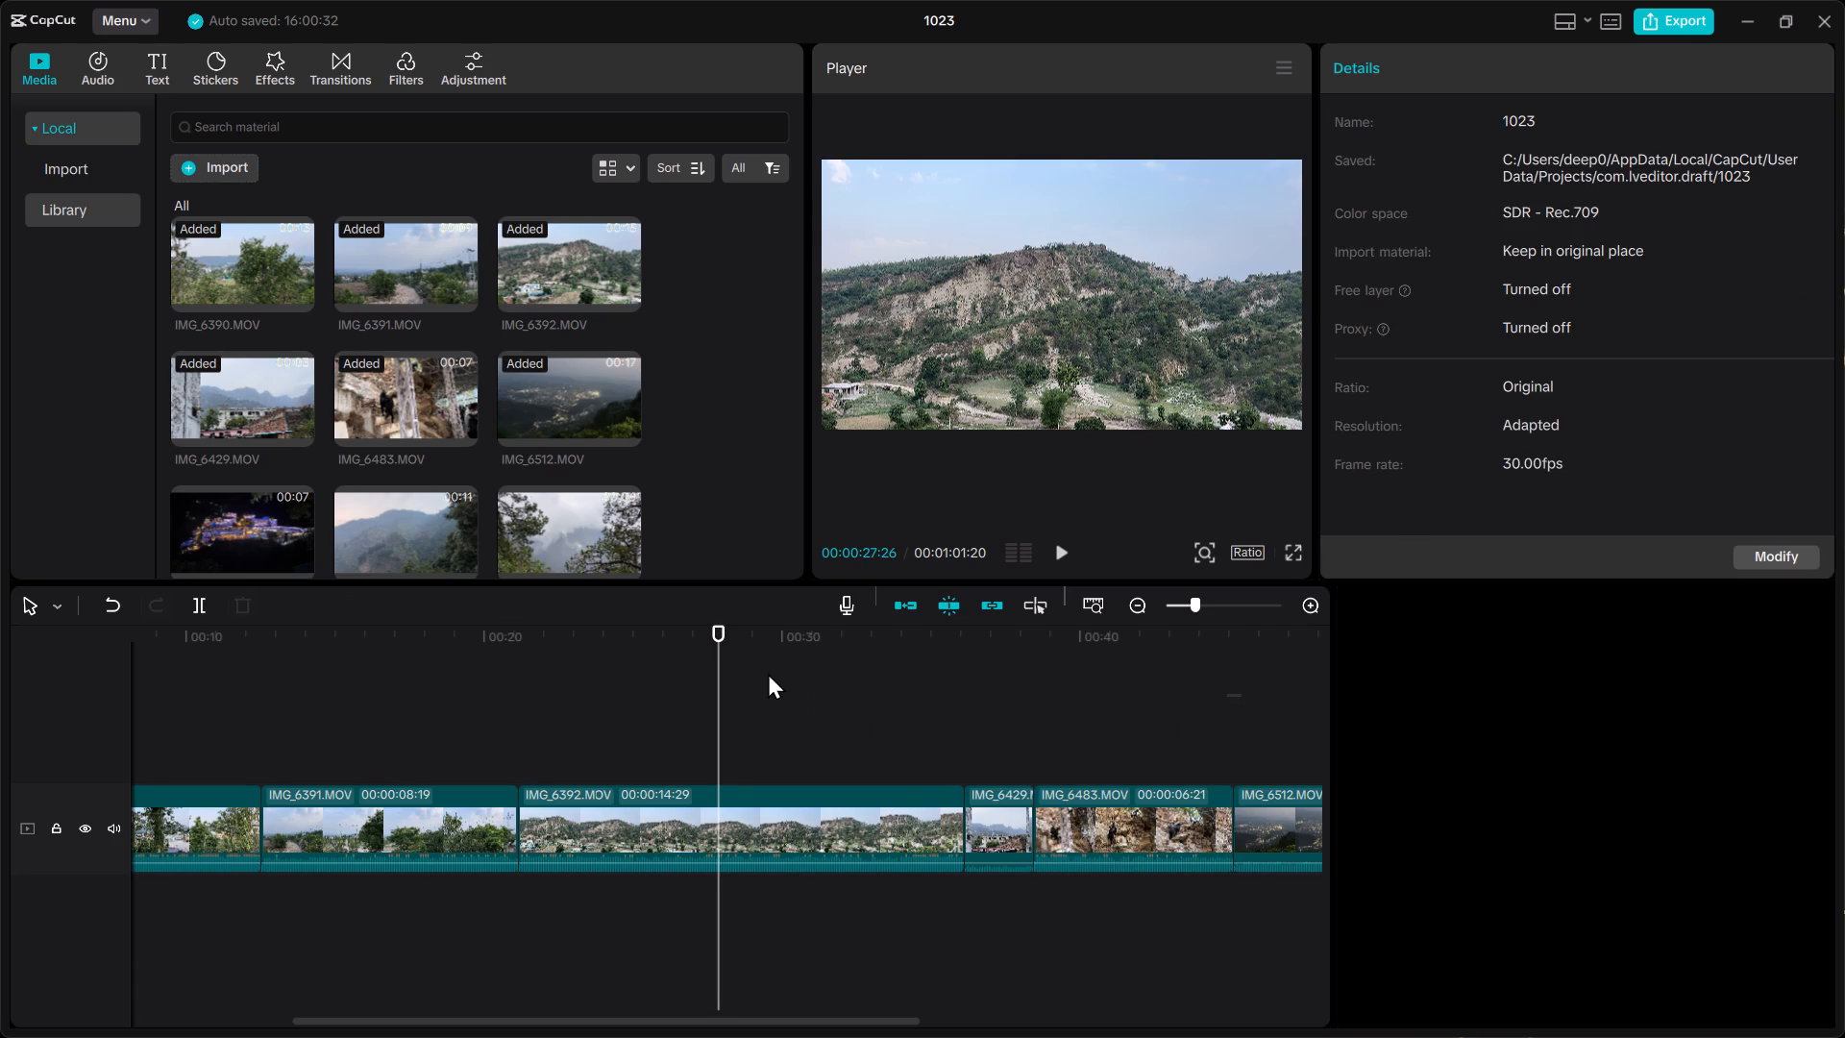
Append IMG_6547.MOV, IMG_6595.MOV and IMG_6708.MOV in that order after IMG_6512.MOV on the main track.
left_click_drag(715, 628, 1424, 712)
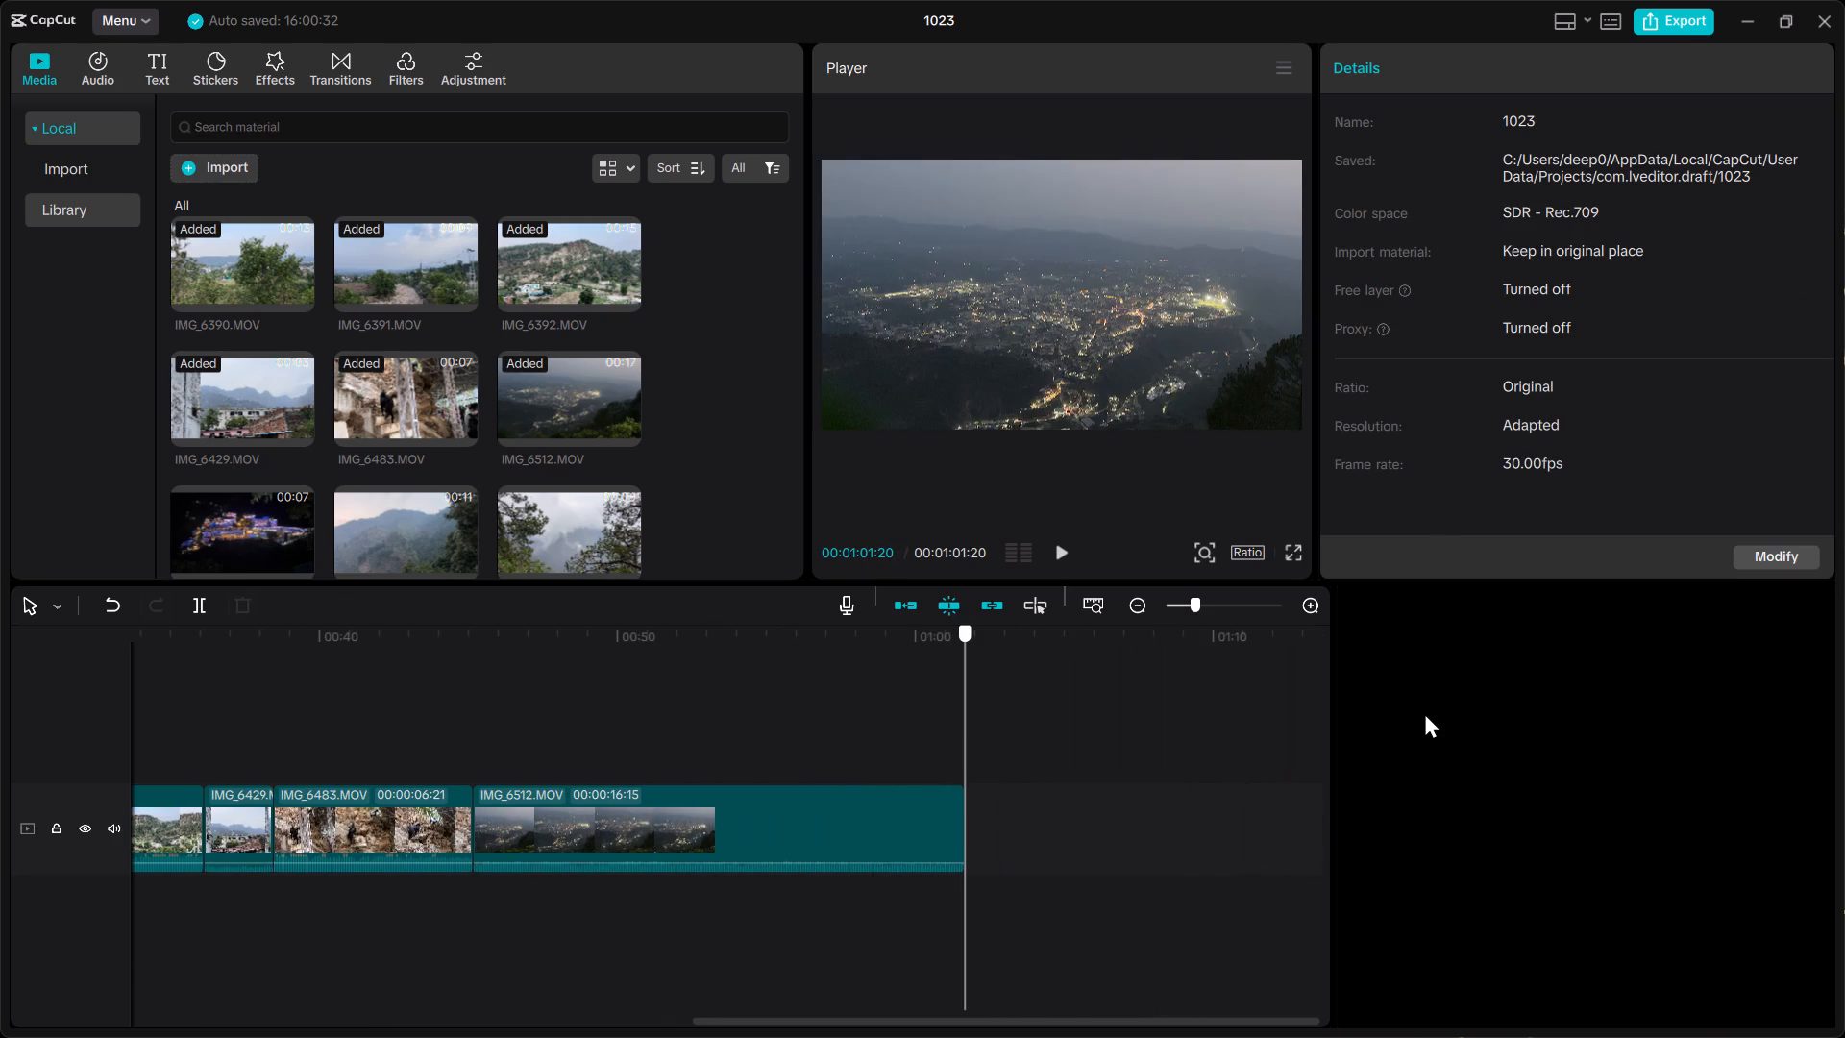
left_click_drag(1424, 712, 997, 713)
left_click_drag(276, 536, 973, 826)
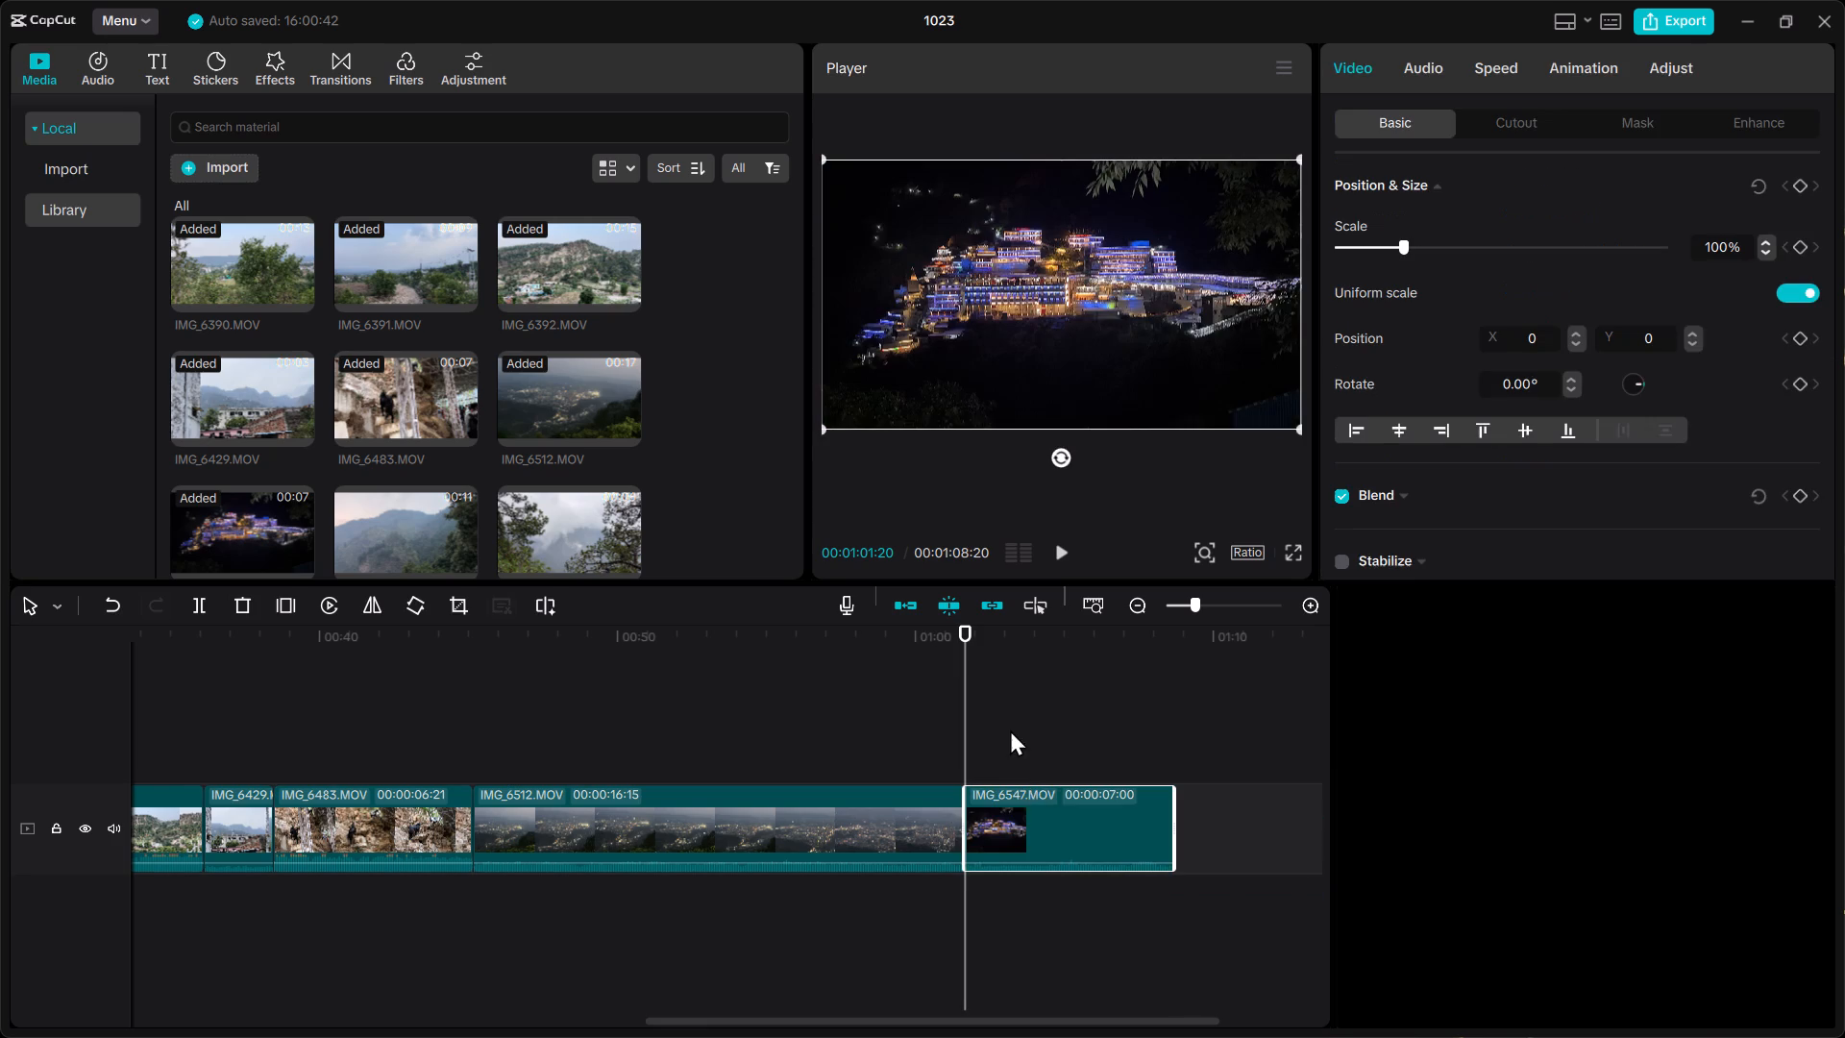
left_click_drag(385, 524, 1199, 825)
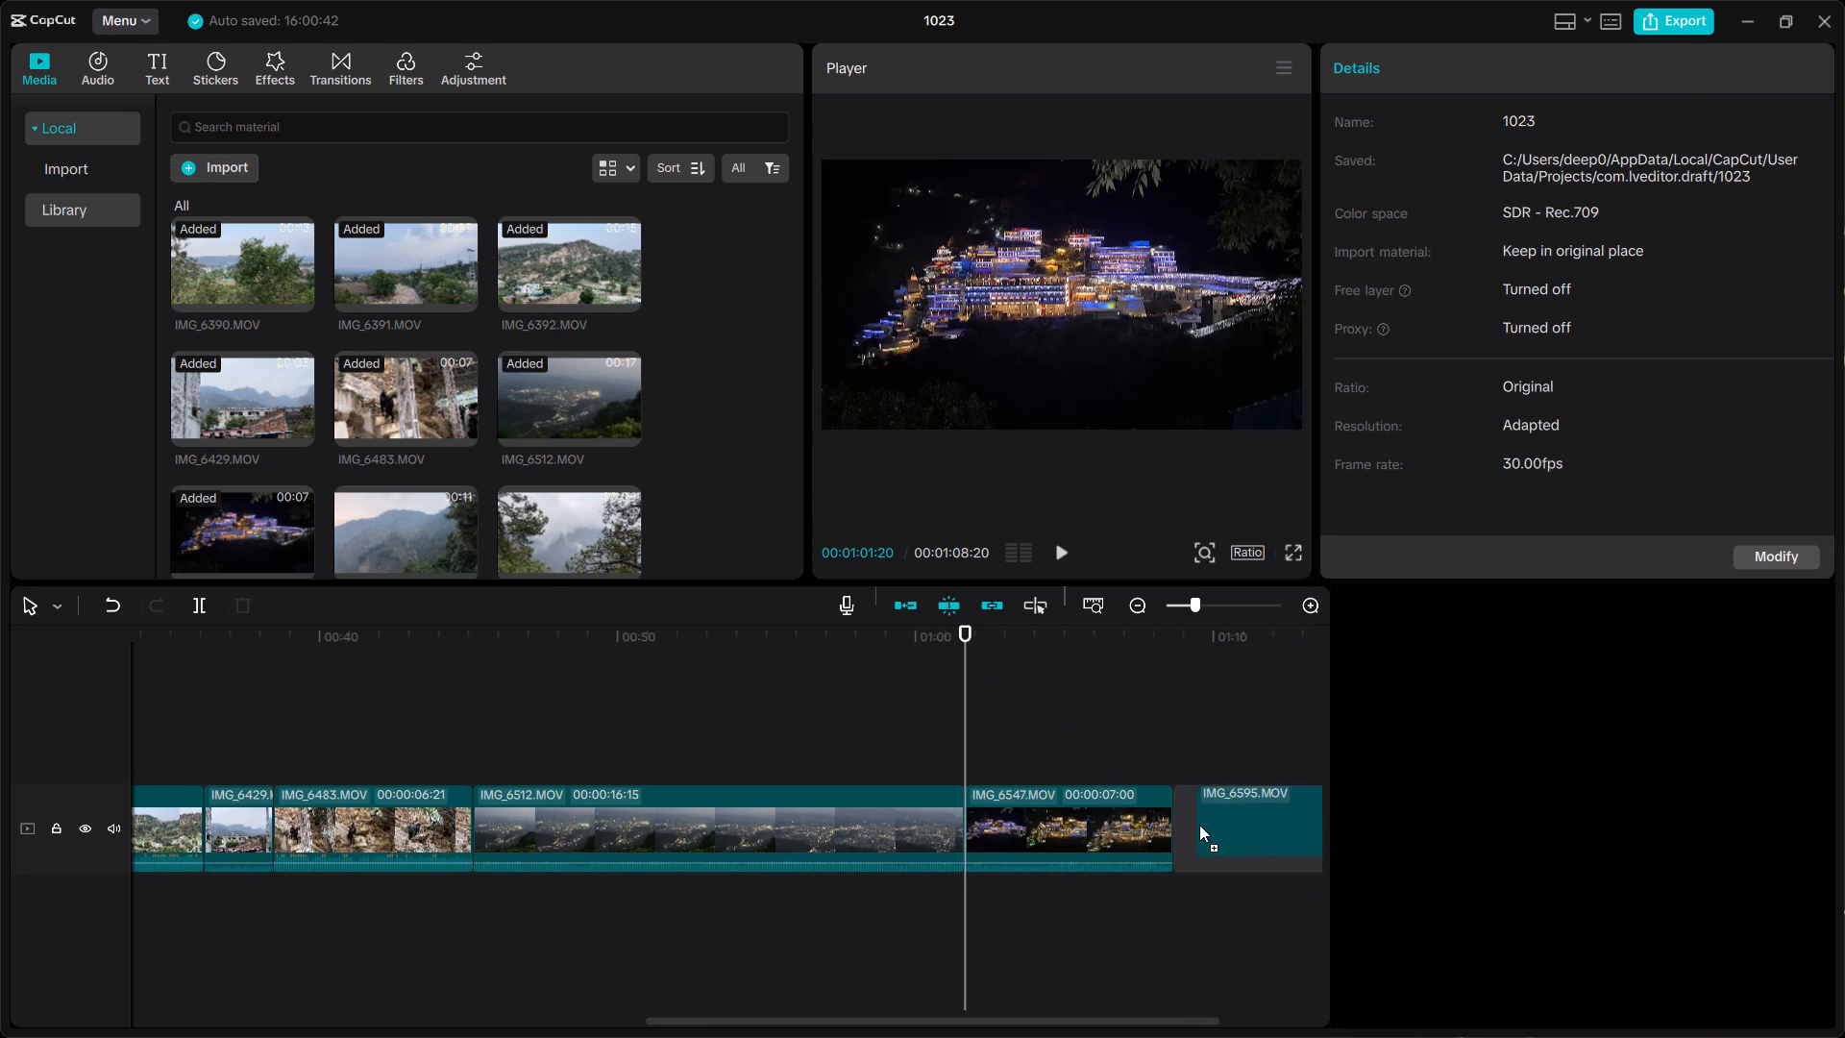
left_click_drag(1199, 825, 1171, 820)
left_click_drag(969, 634, 1207, 749)
scroll(529, 397, "down", 1)
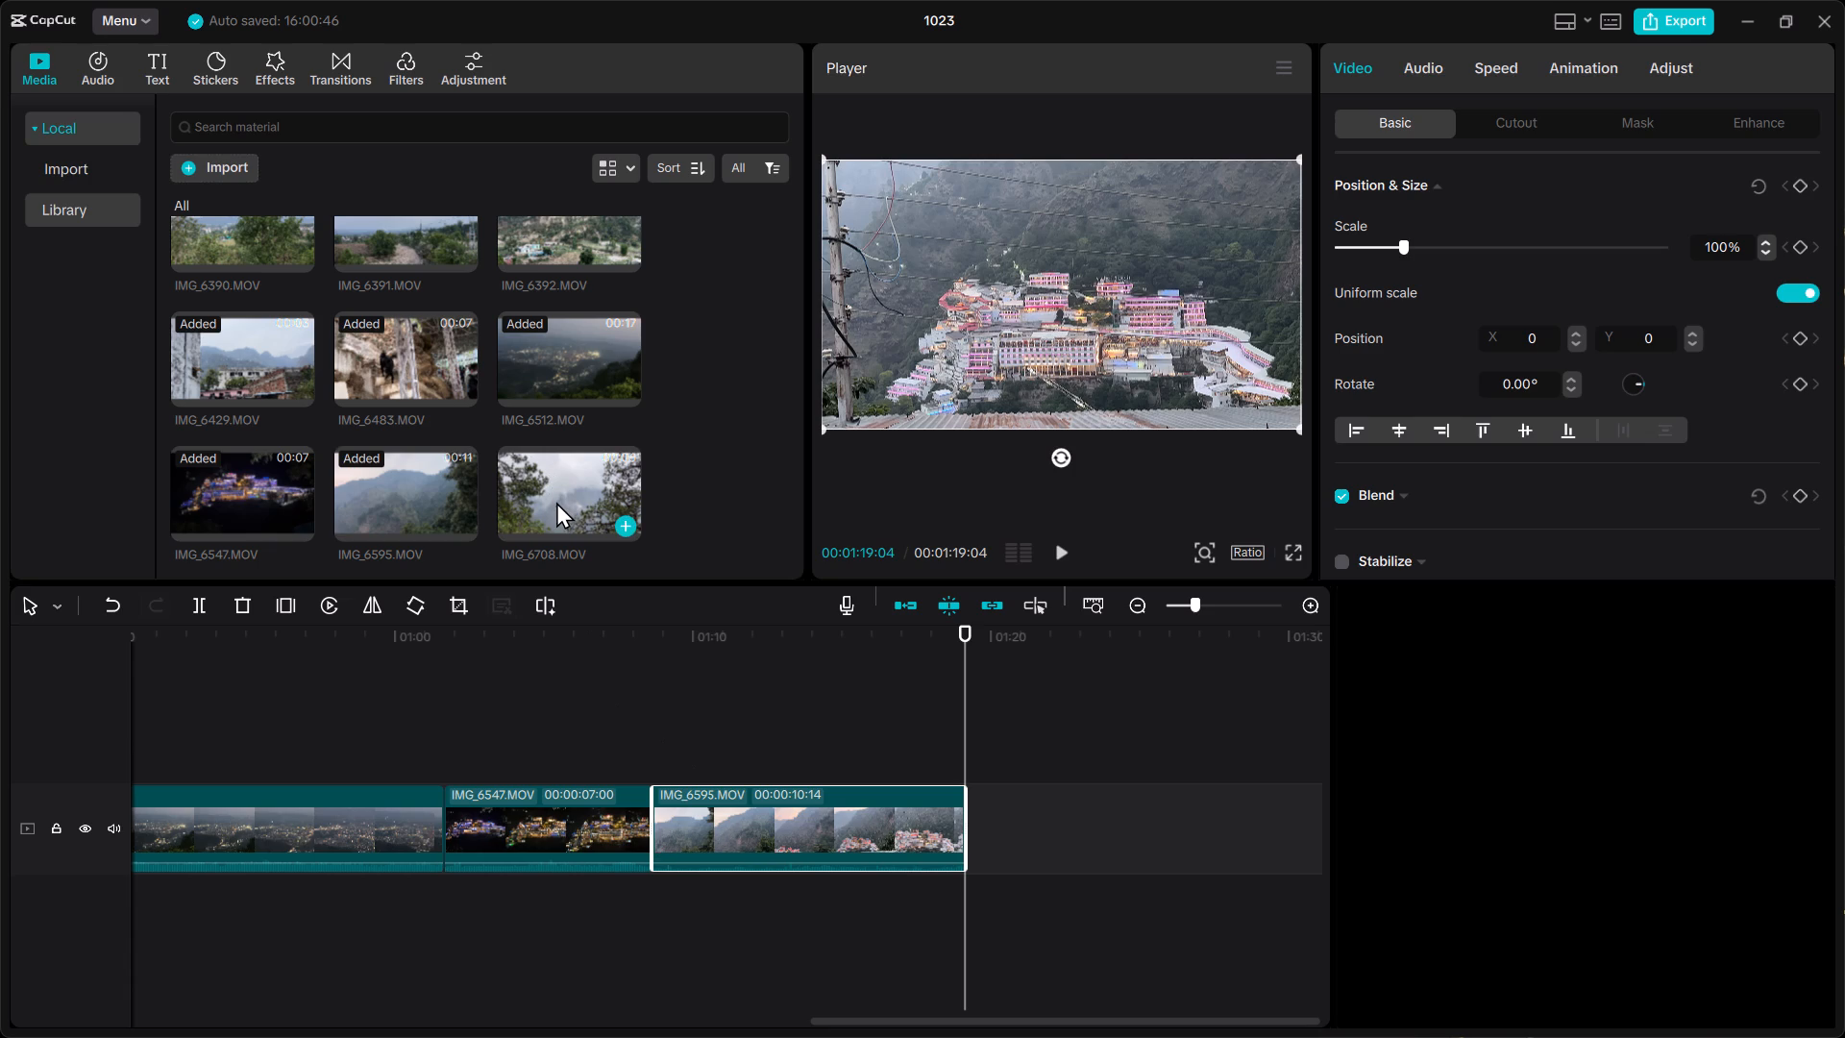
left_click_drag(556, 502, 1026, 802)
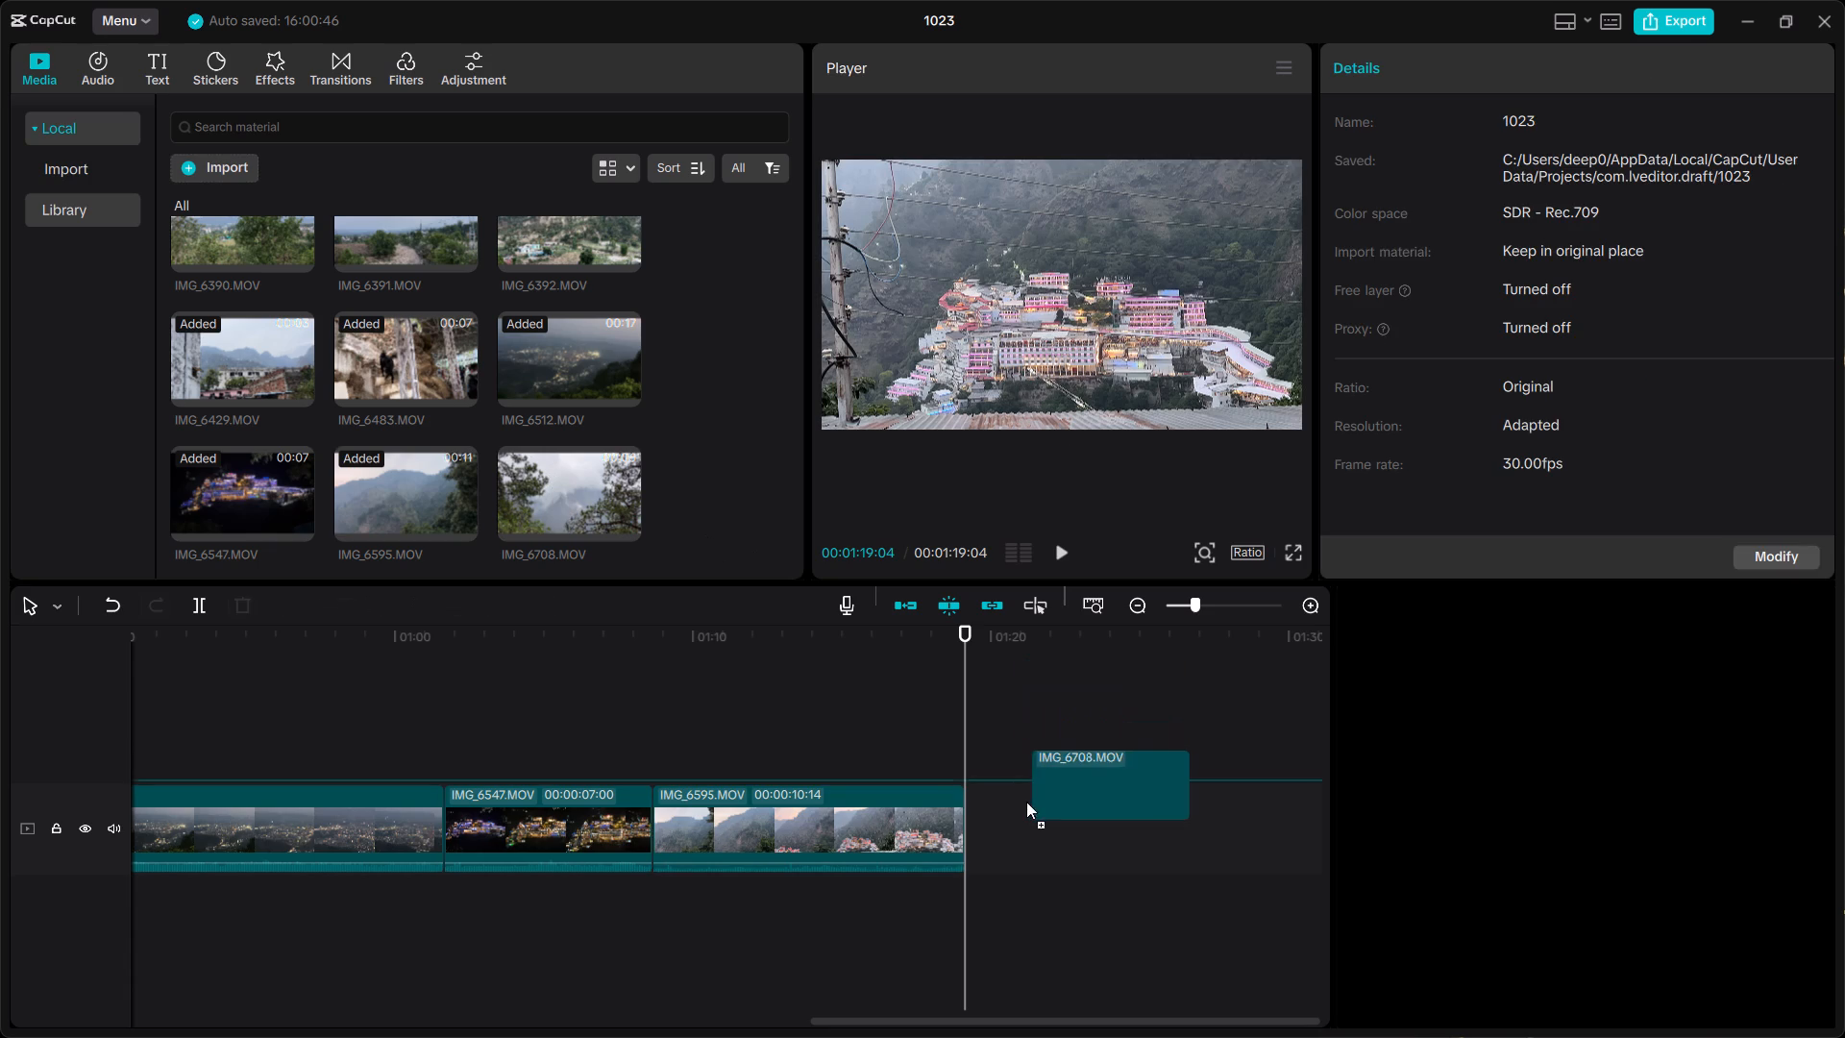
left_click_drag(1026, 802, 972, 828)
left_click(1084, 706)
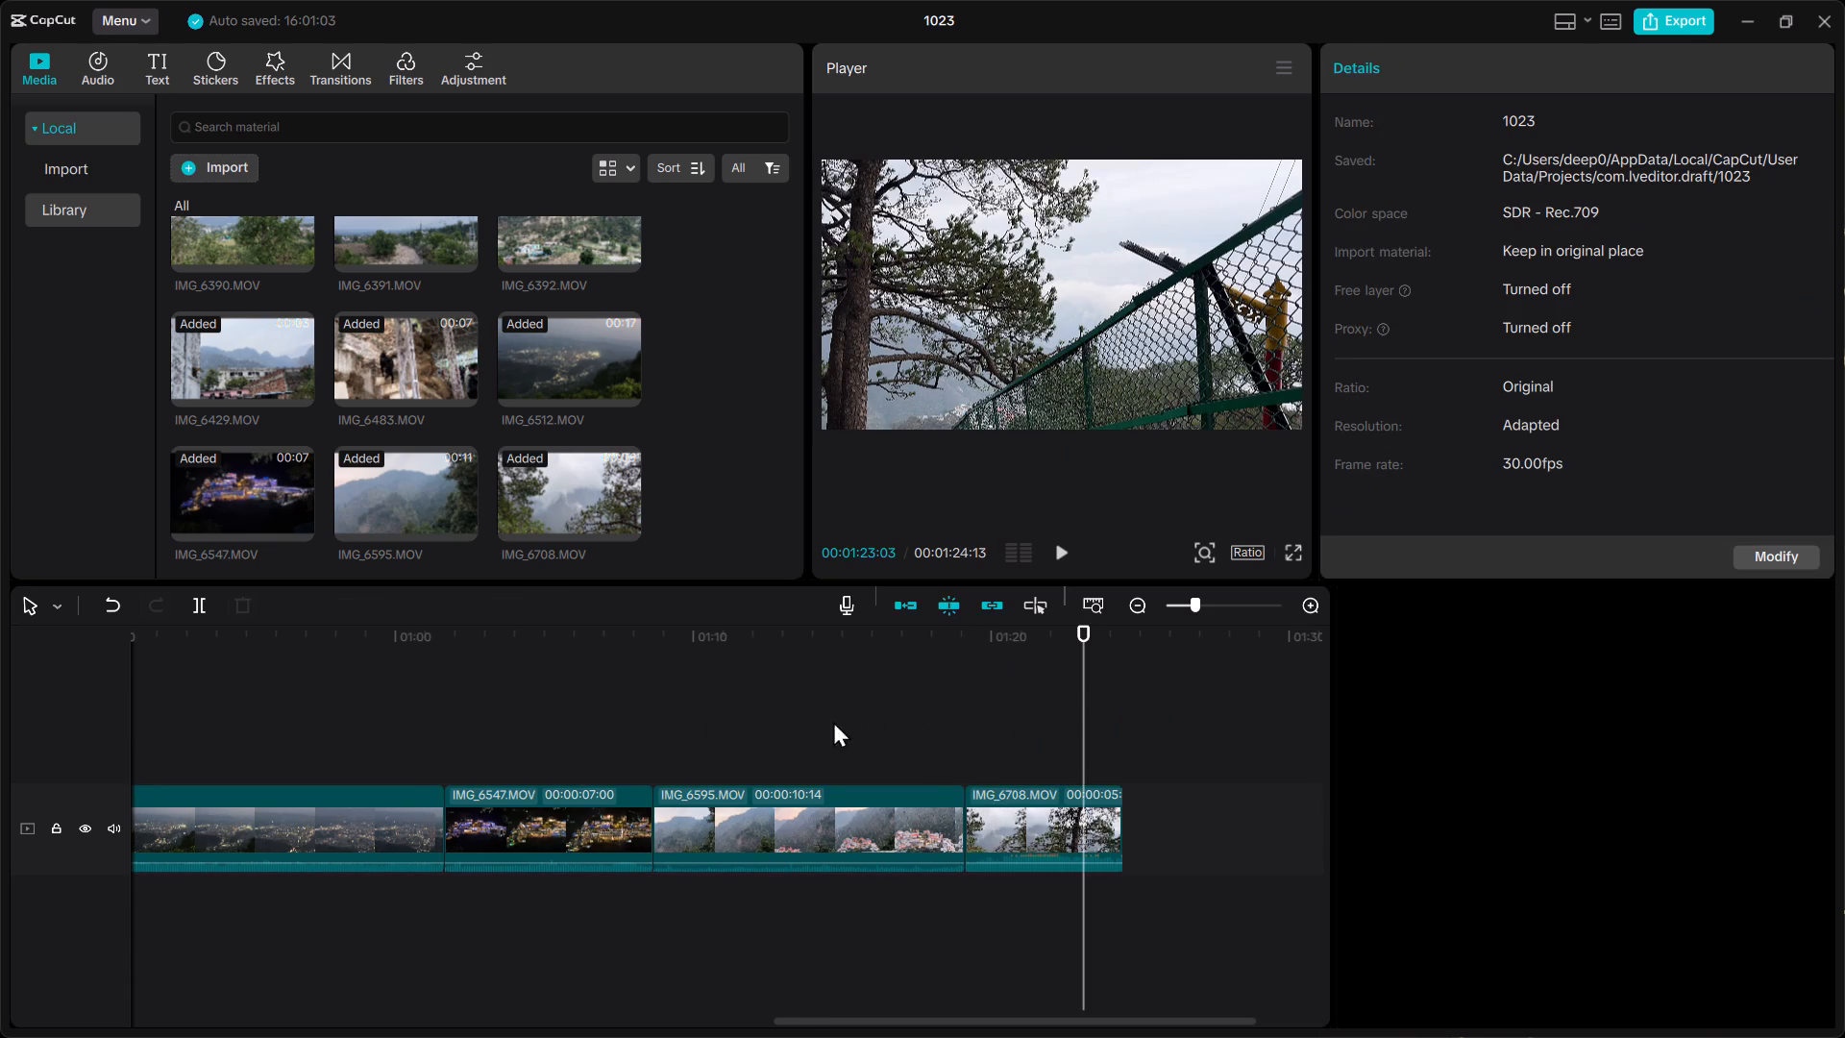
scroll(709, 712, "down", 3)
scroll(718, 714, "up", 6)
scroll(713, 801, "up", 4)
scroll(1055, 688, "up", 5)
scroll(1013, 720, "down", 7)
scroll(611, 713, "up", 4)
Scrub back through the assembled clips from IMG_6708.MOV and return the playhead to the start of the timeline.
key("Left")
key("Left")
key("Left")
key("Left")
key("Left")
key("Left")
key("Left")
key("Left")
key("Left")
key("Left")
key("Left")
key("Left")
key("Left")
key("Left")
key("Left")
key("Left")
key("Left")
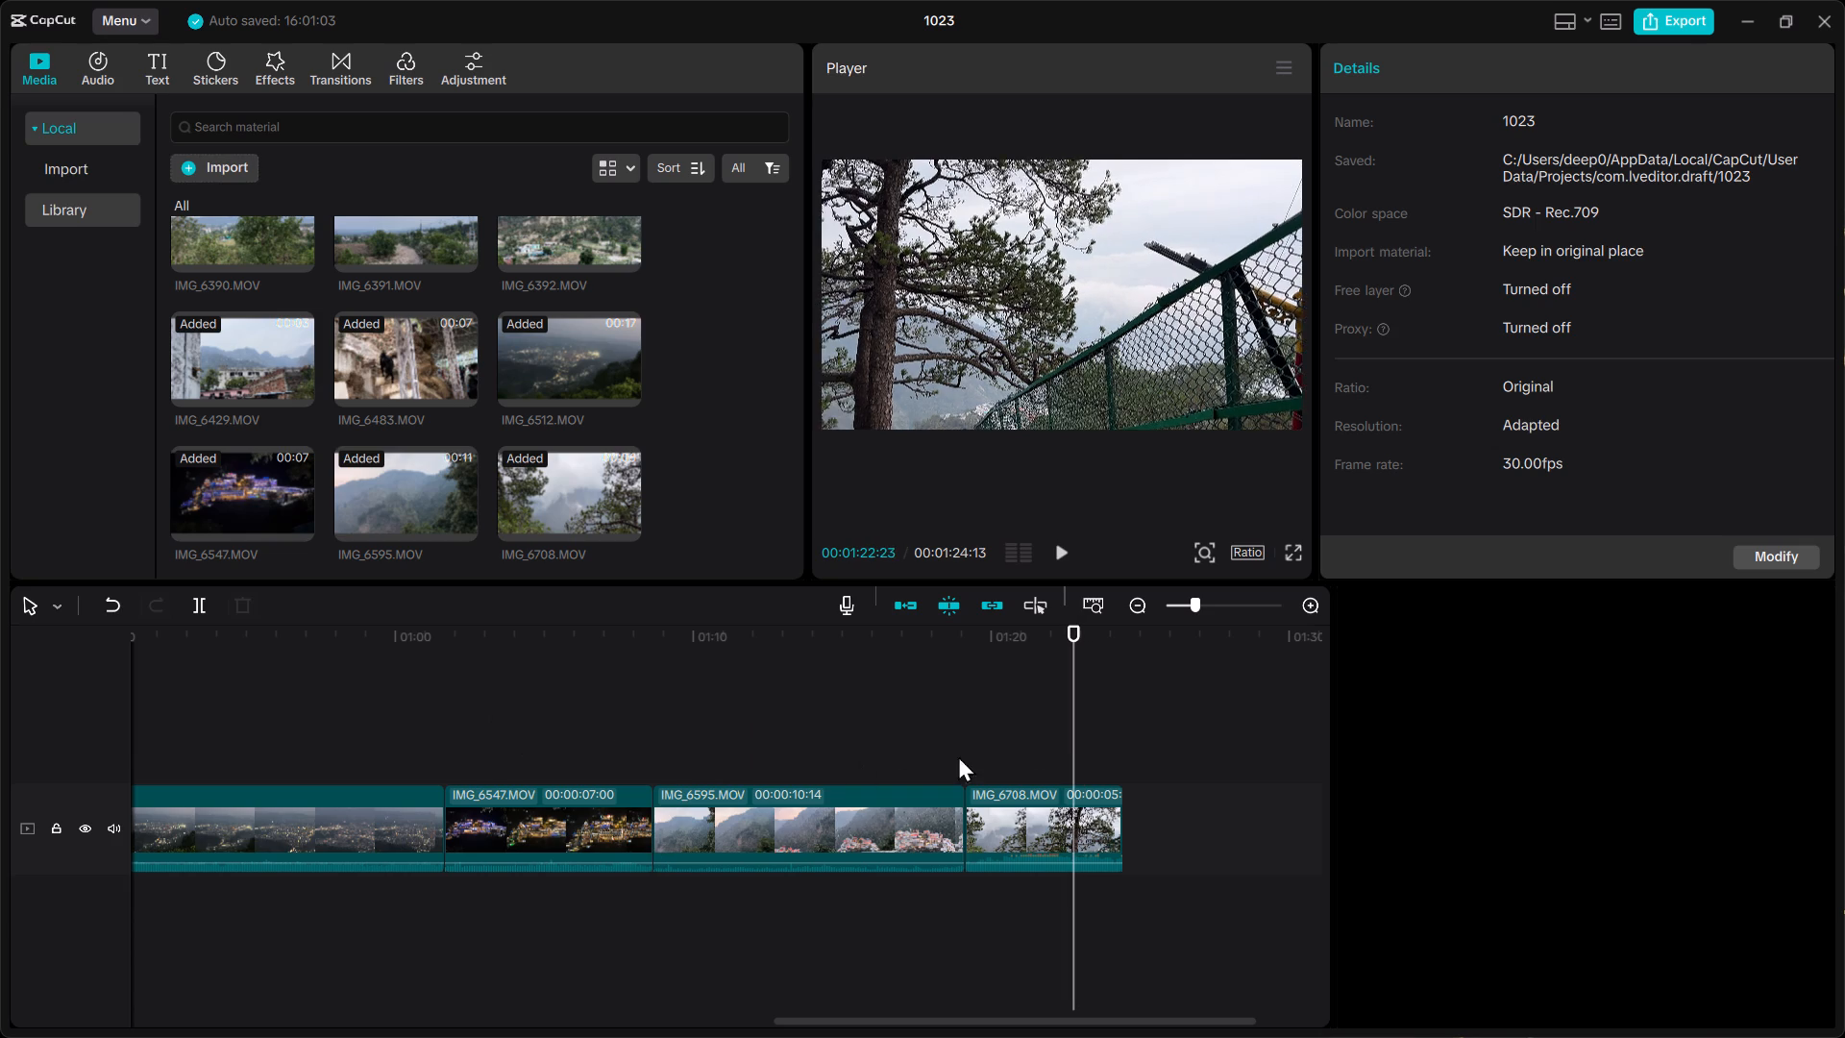
left_click_drag(1061, 632, 978, 655)
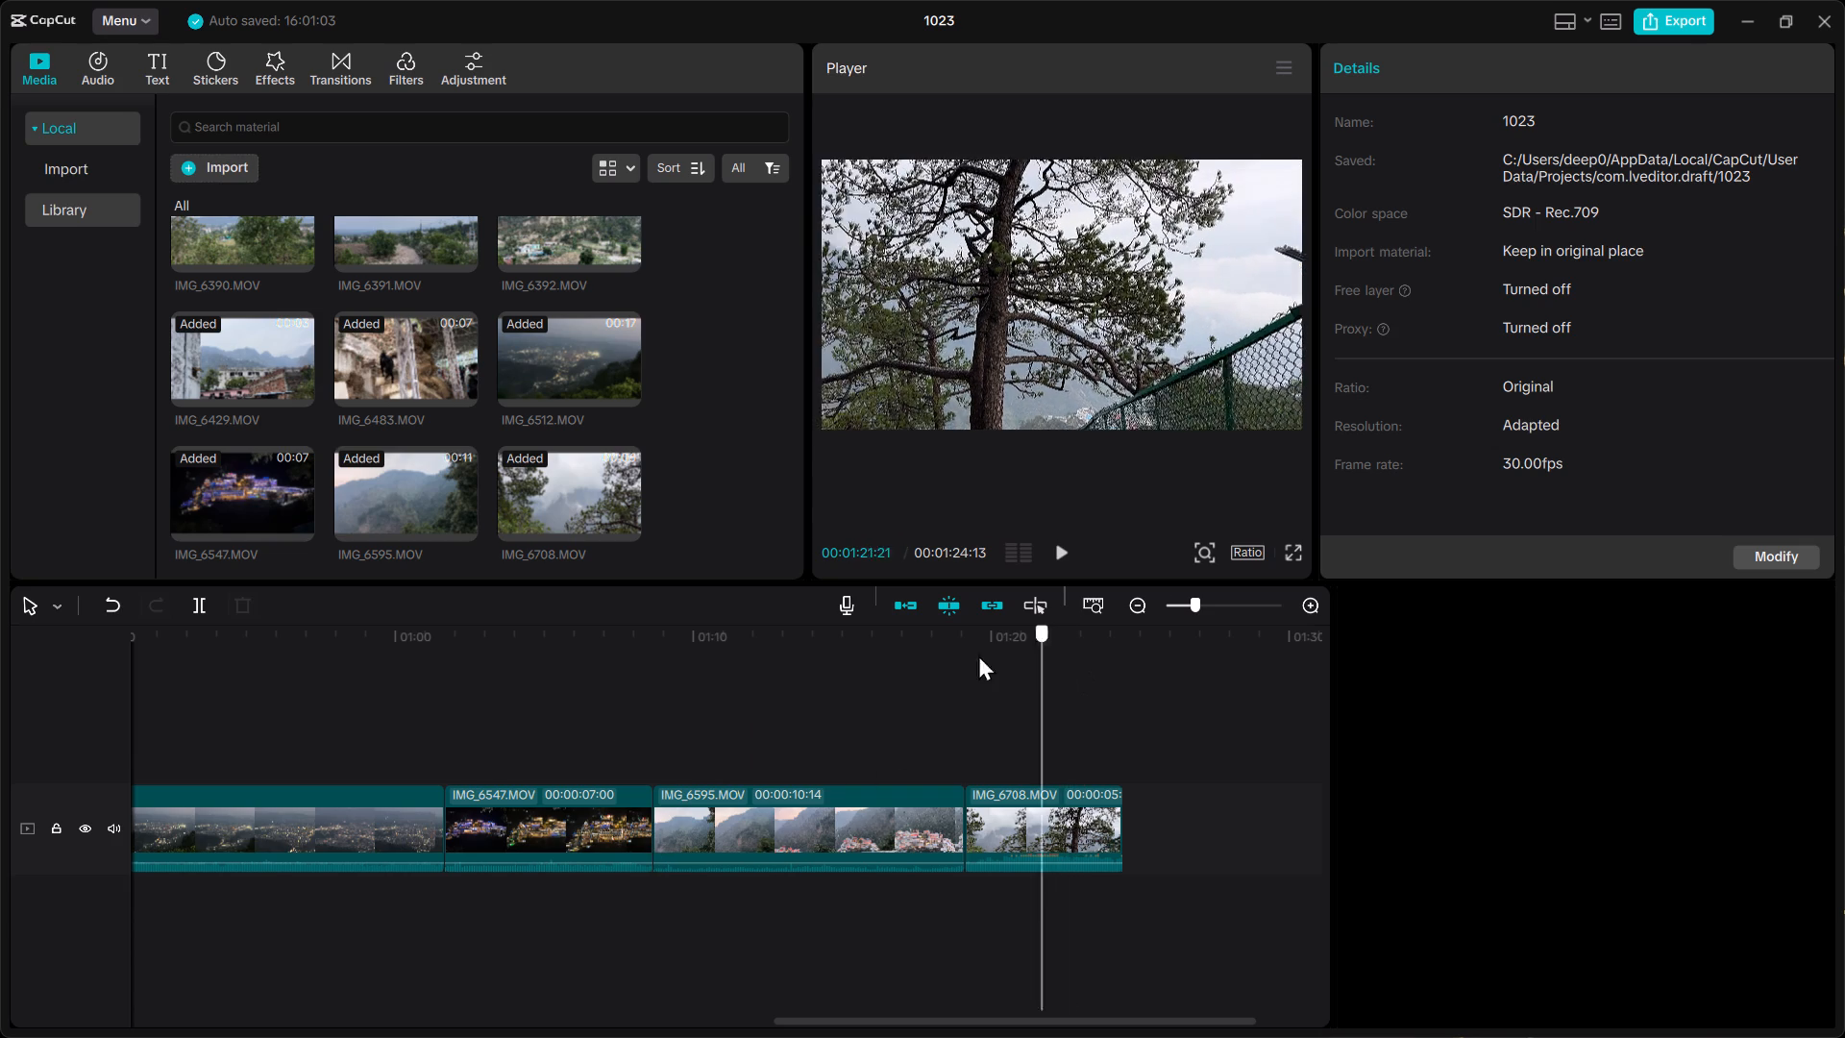
left_click_drag(978, 655, 120, 630)
left_click(444, 696)
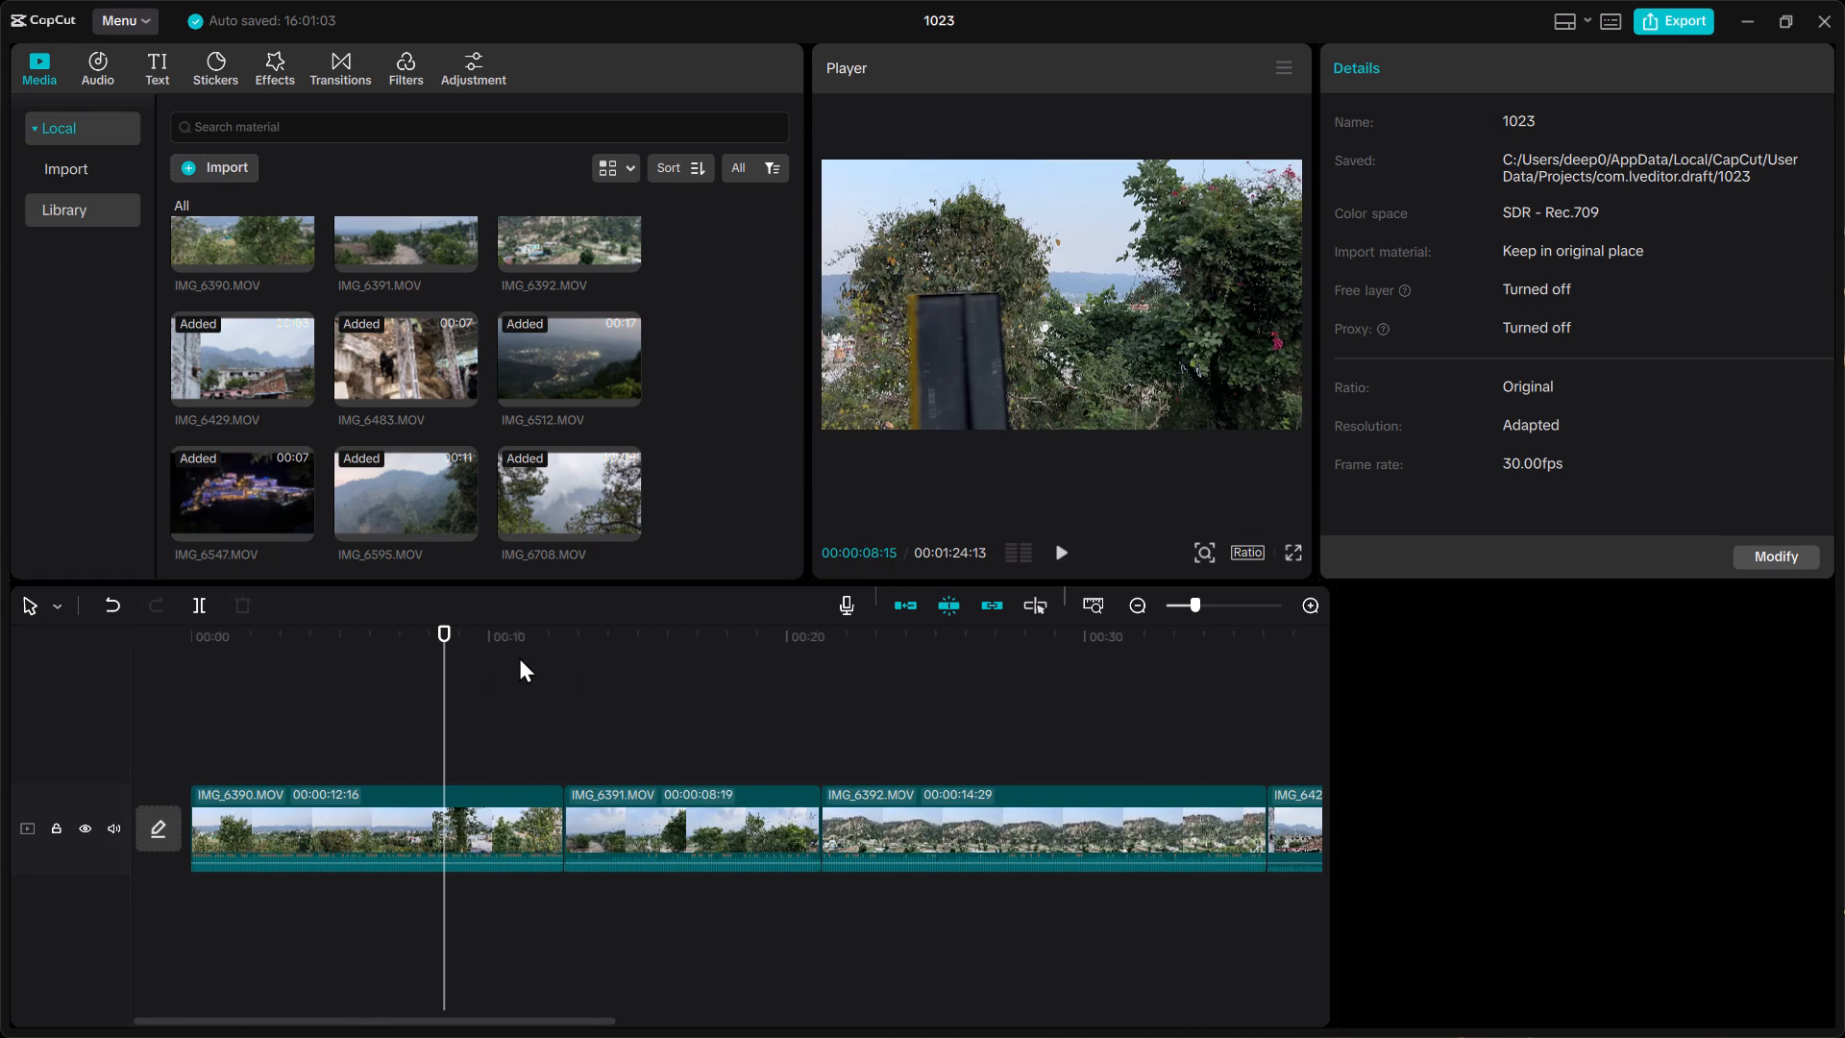
left_click_drag(439, 627, 169, 666)
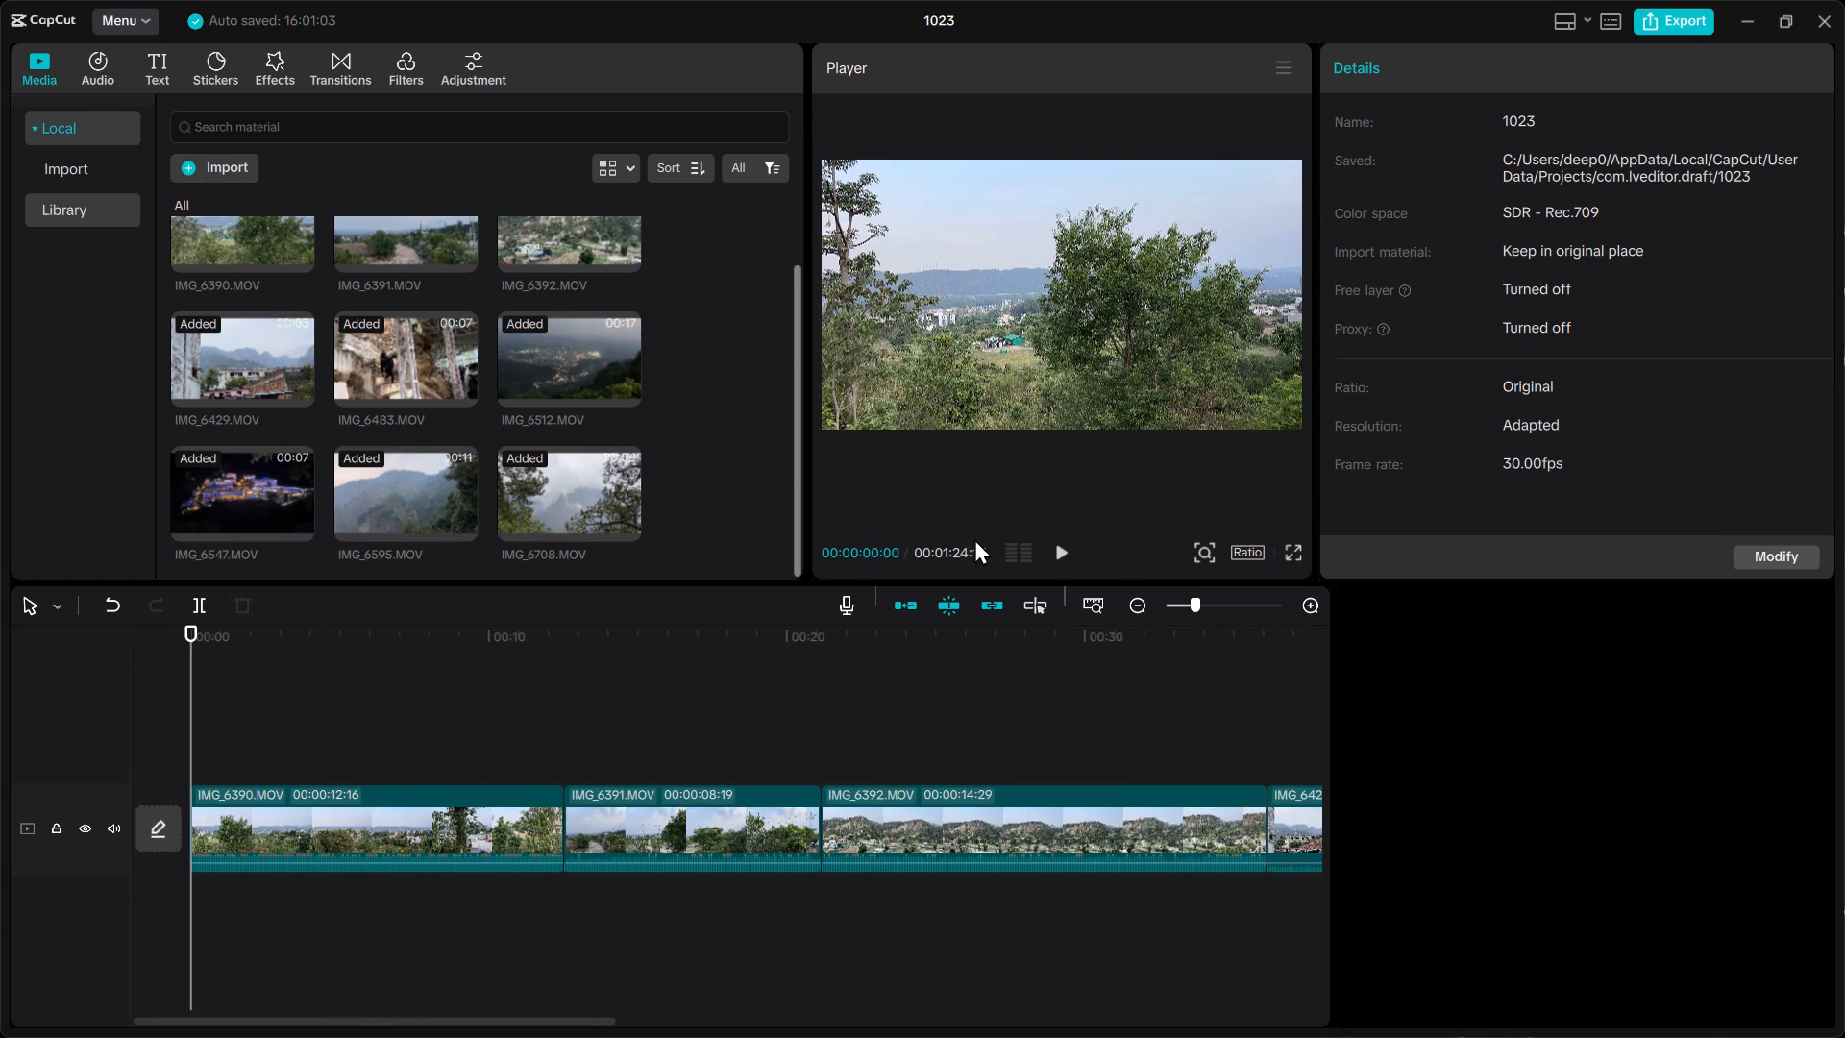
Play back the opening clips and replay the cut from IMG_6390.MOV to IMG_6391.MOV.
left_click(1067, 556)
left_click(1052, 559)
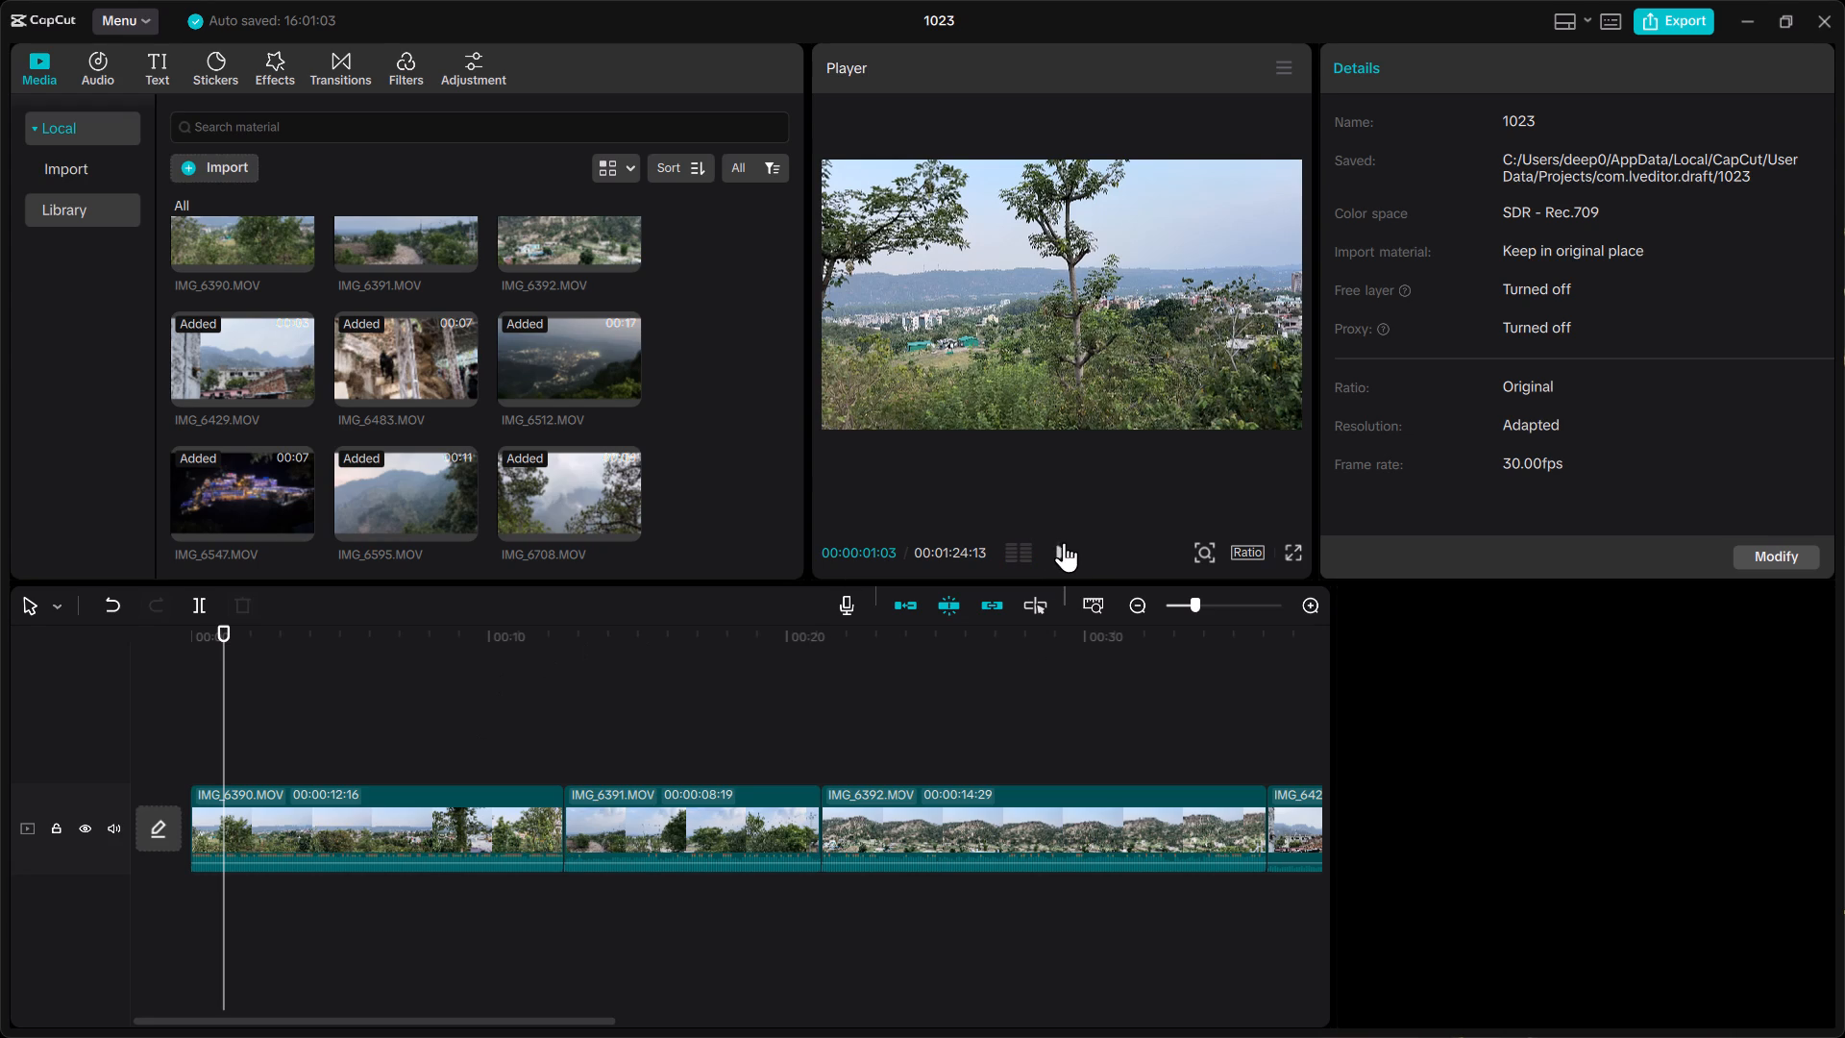
left_click(1064, 542)
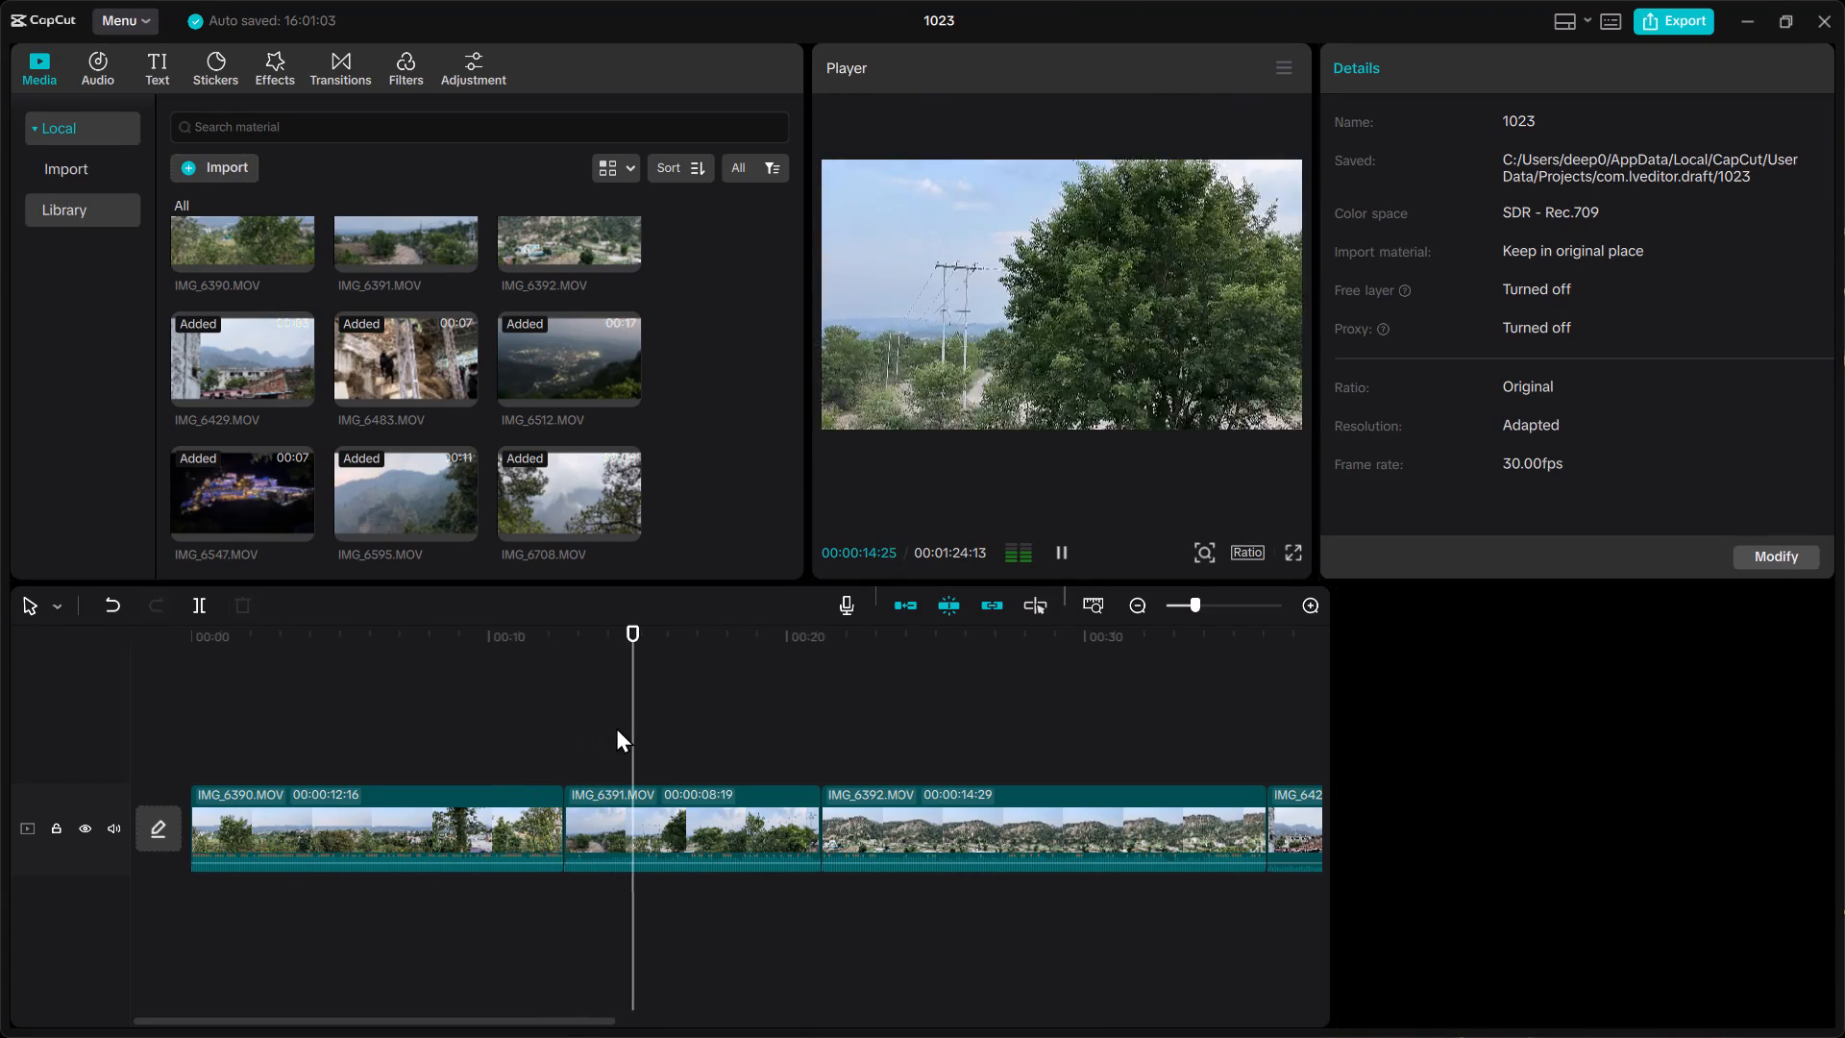
left_click_drag(636, 727, 586, 735)
left_click_drag(682, 635, 578, 649)
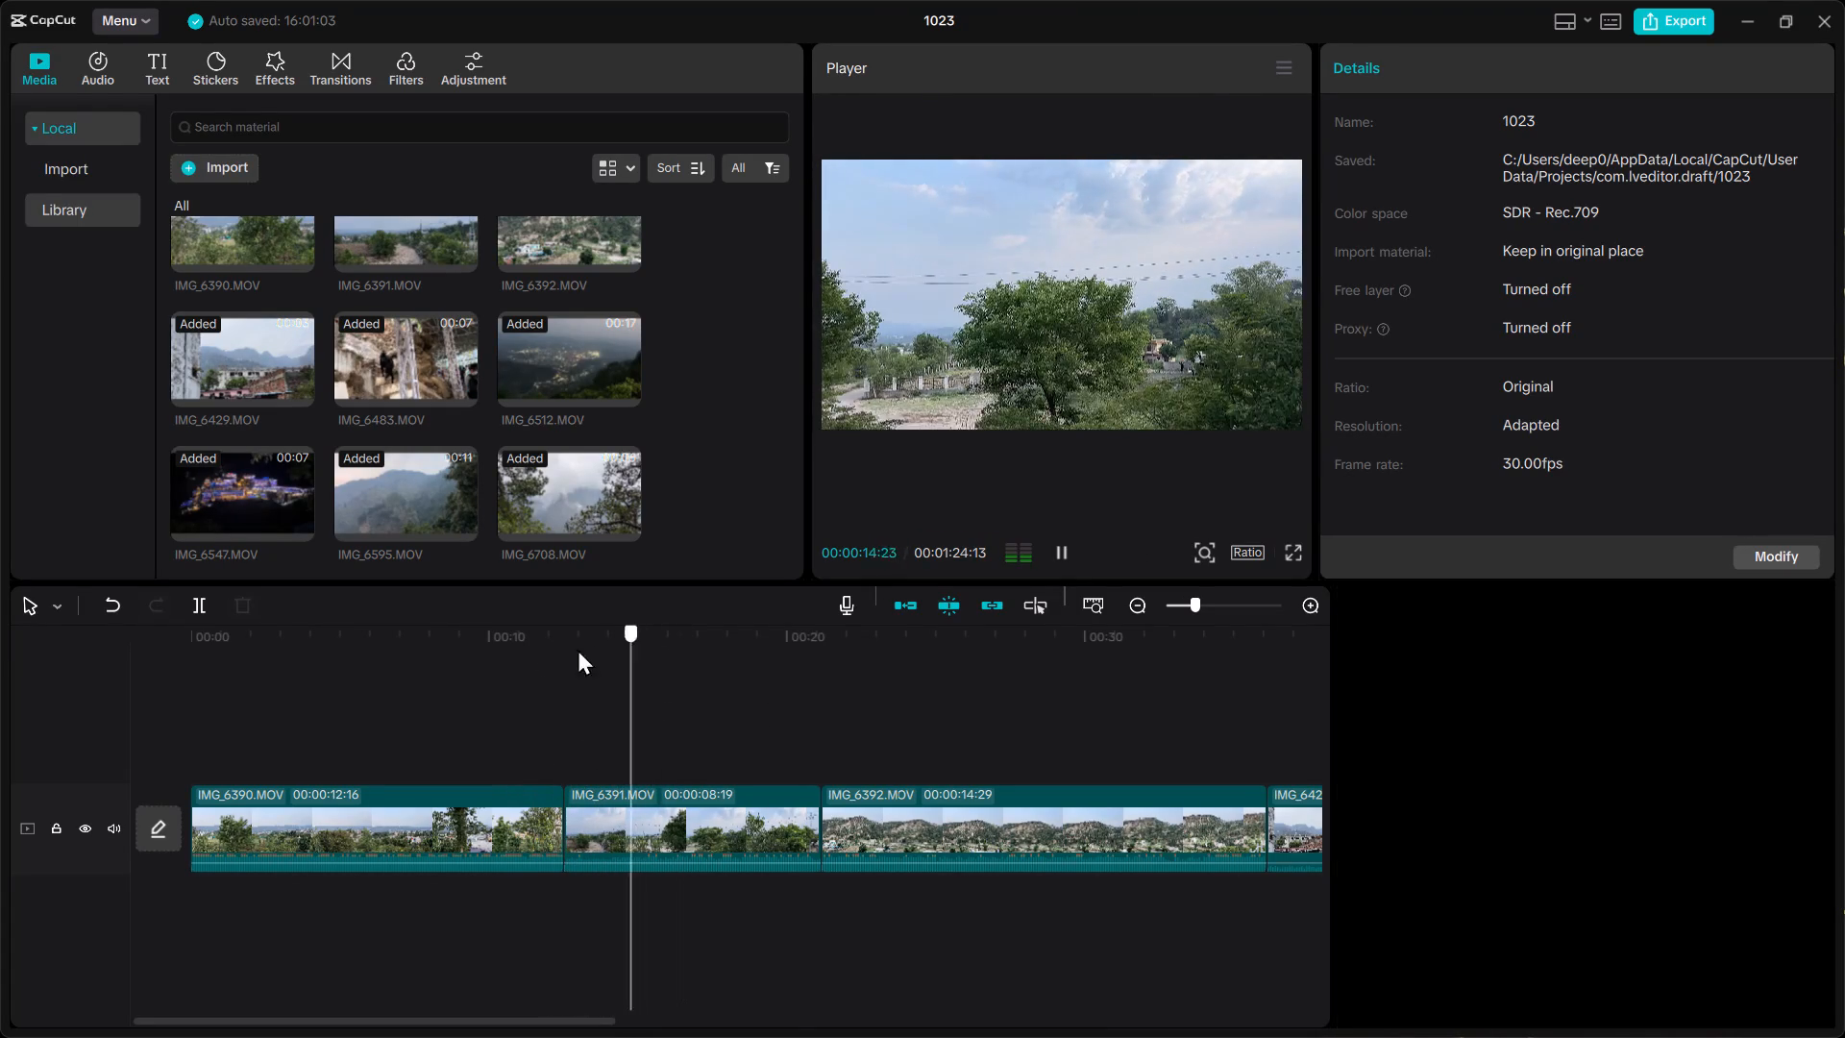
left_click_drag(578, 649, 537, 665)
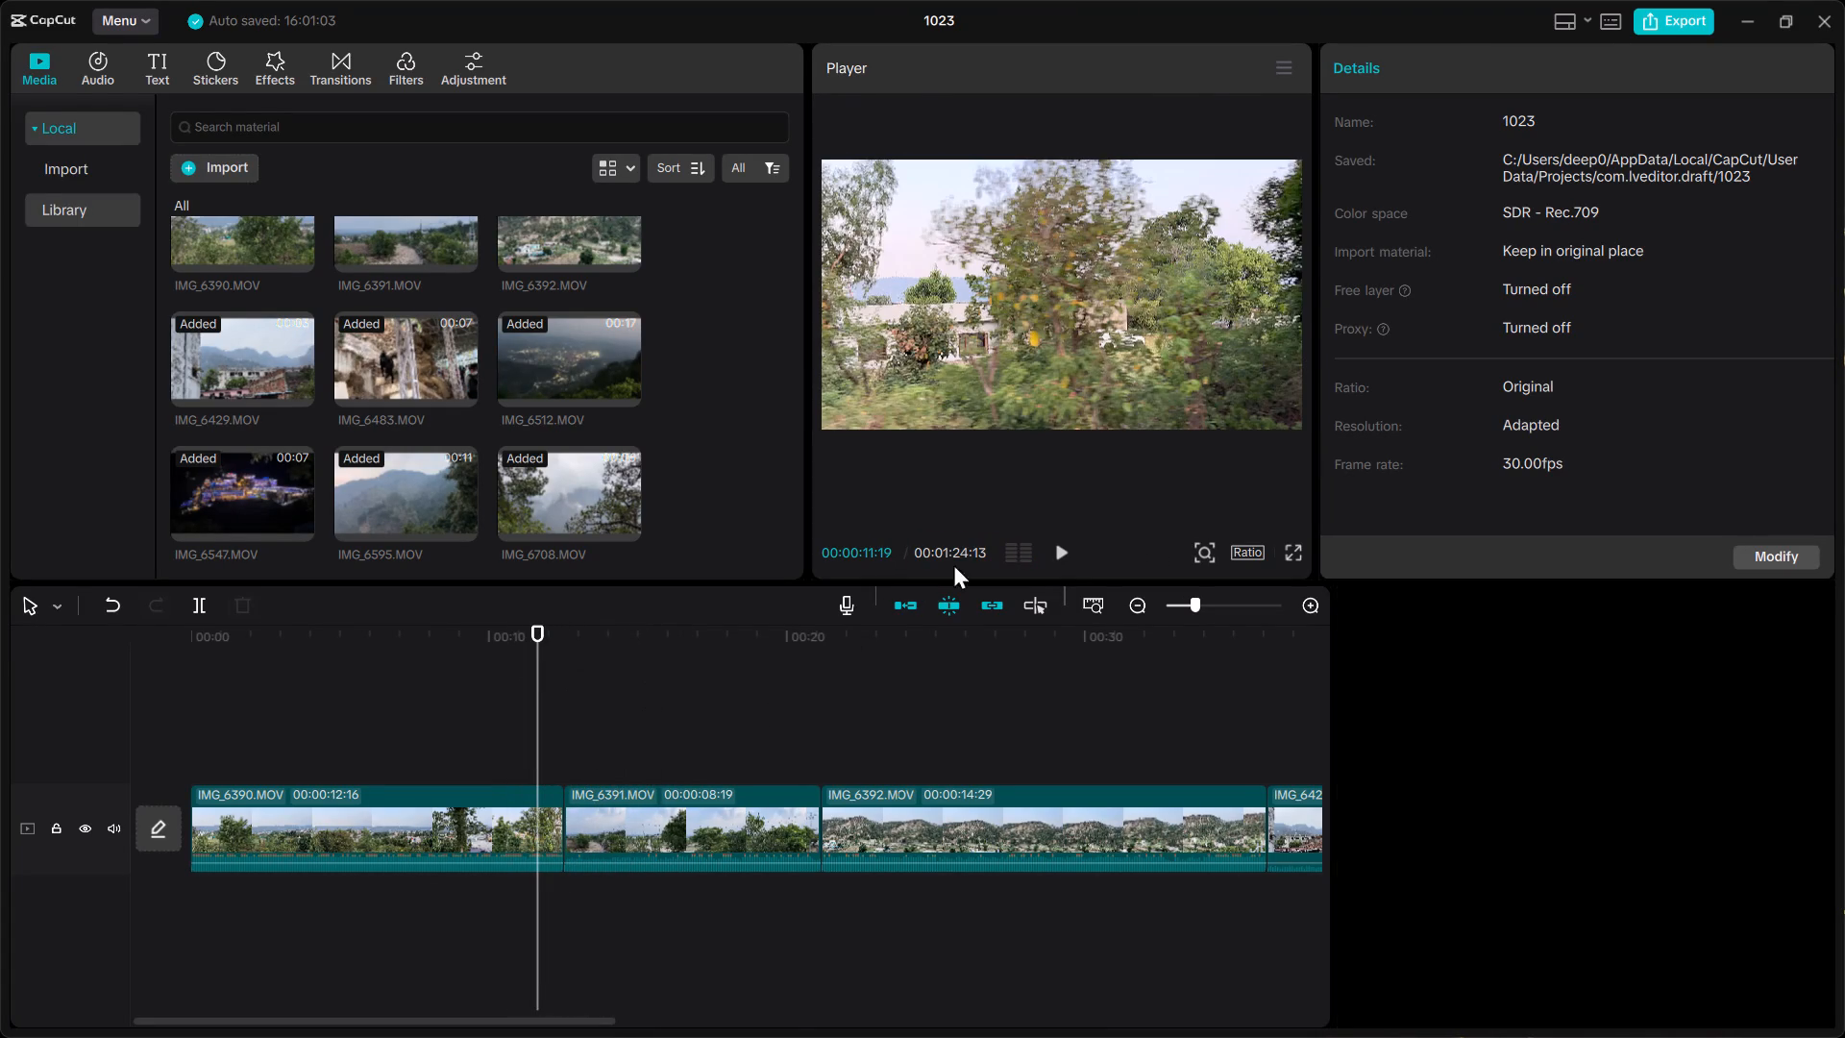
left_click(1060, 546)
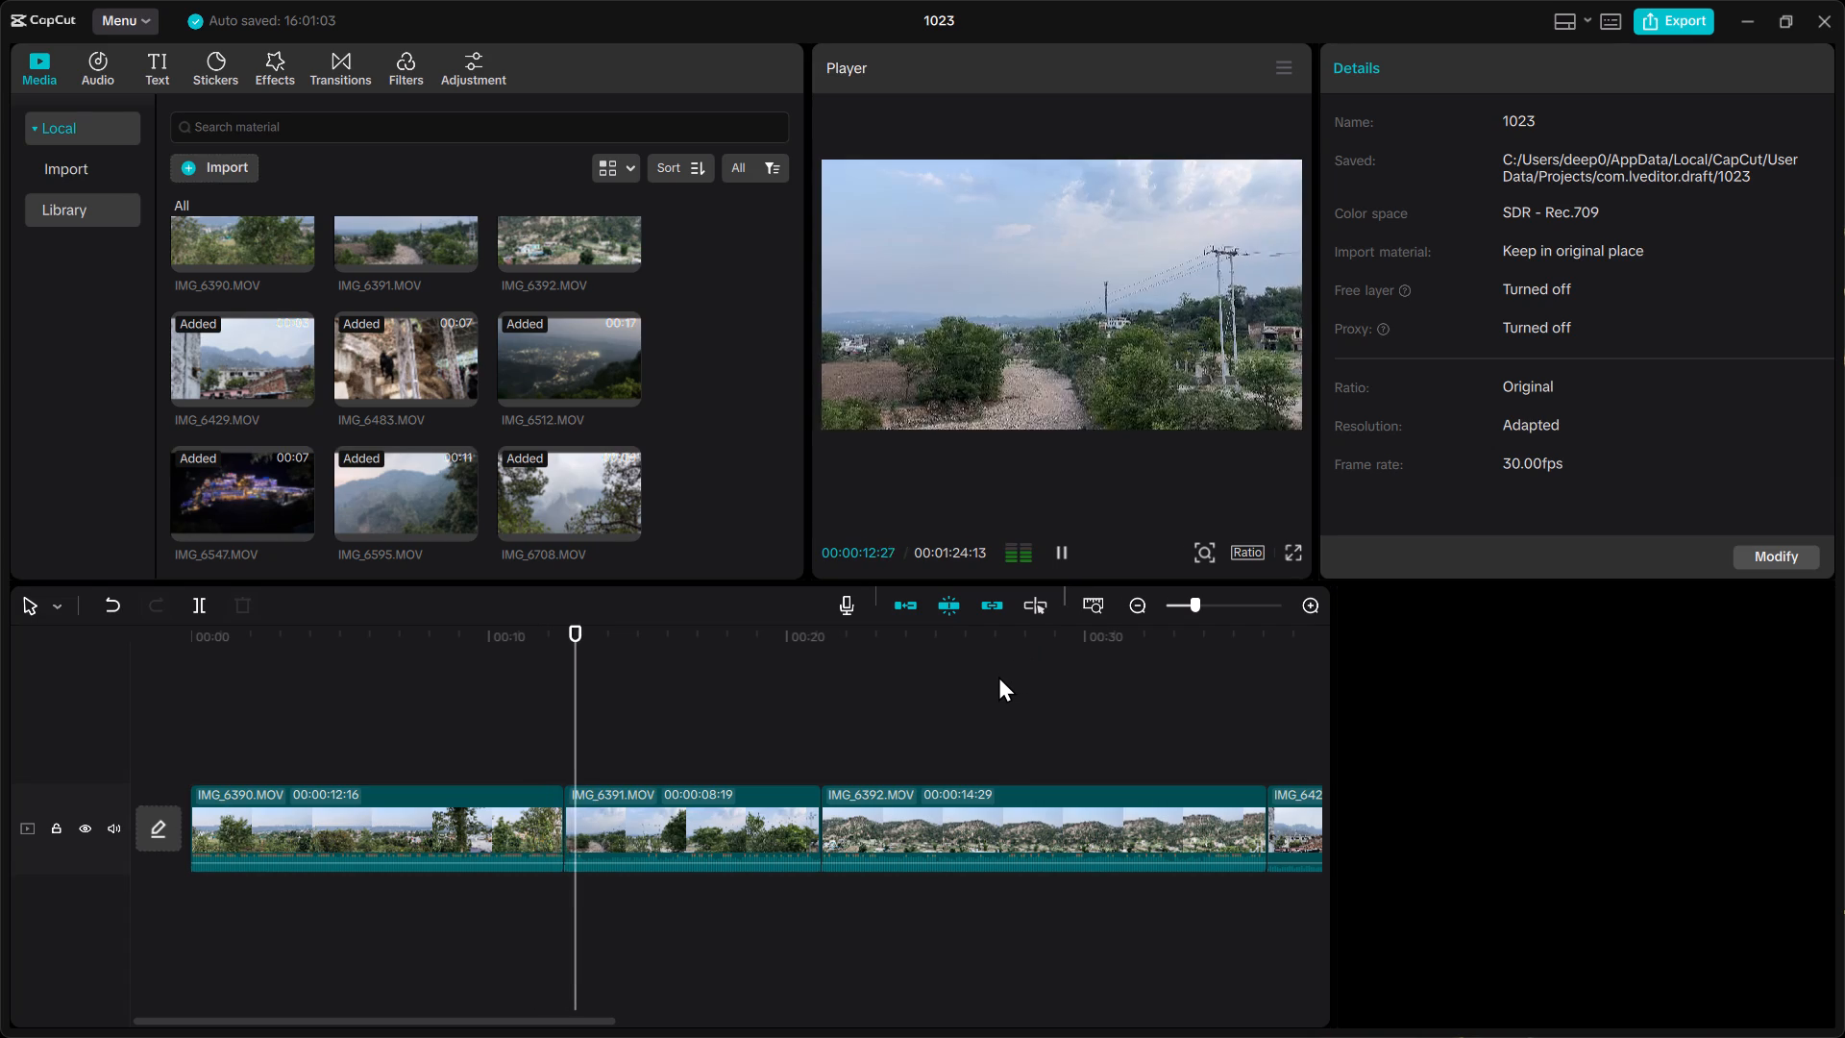
left_click(883, 729)
Select IMG_6390.MOV on the main track and examine its animation, colour adjustment and speed options.
left_click(541, 815)
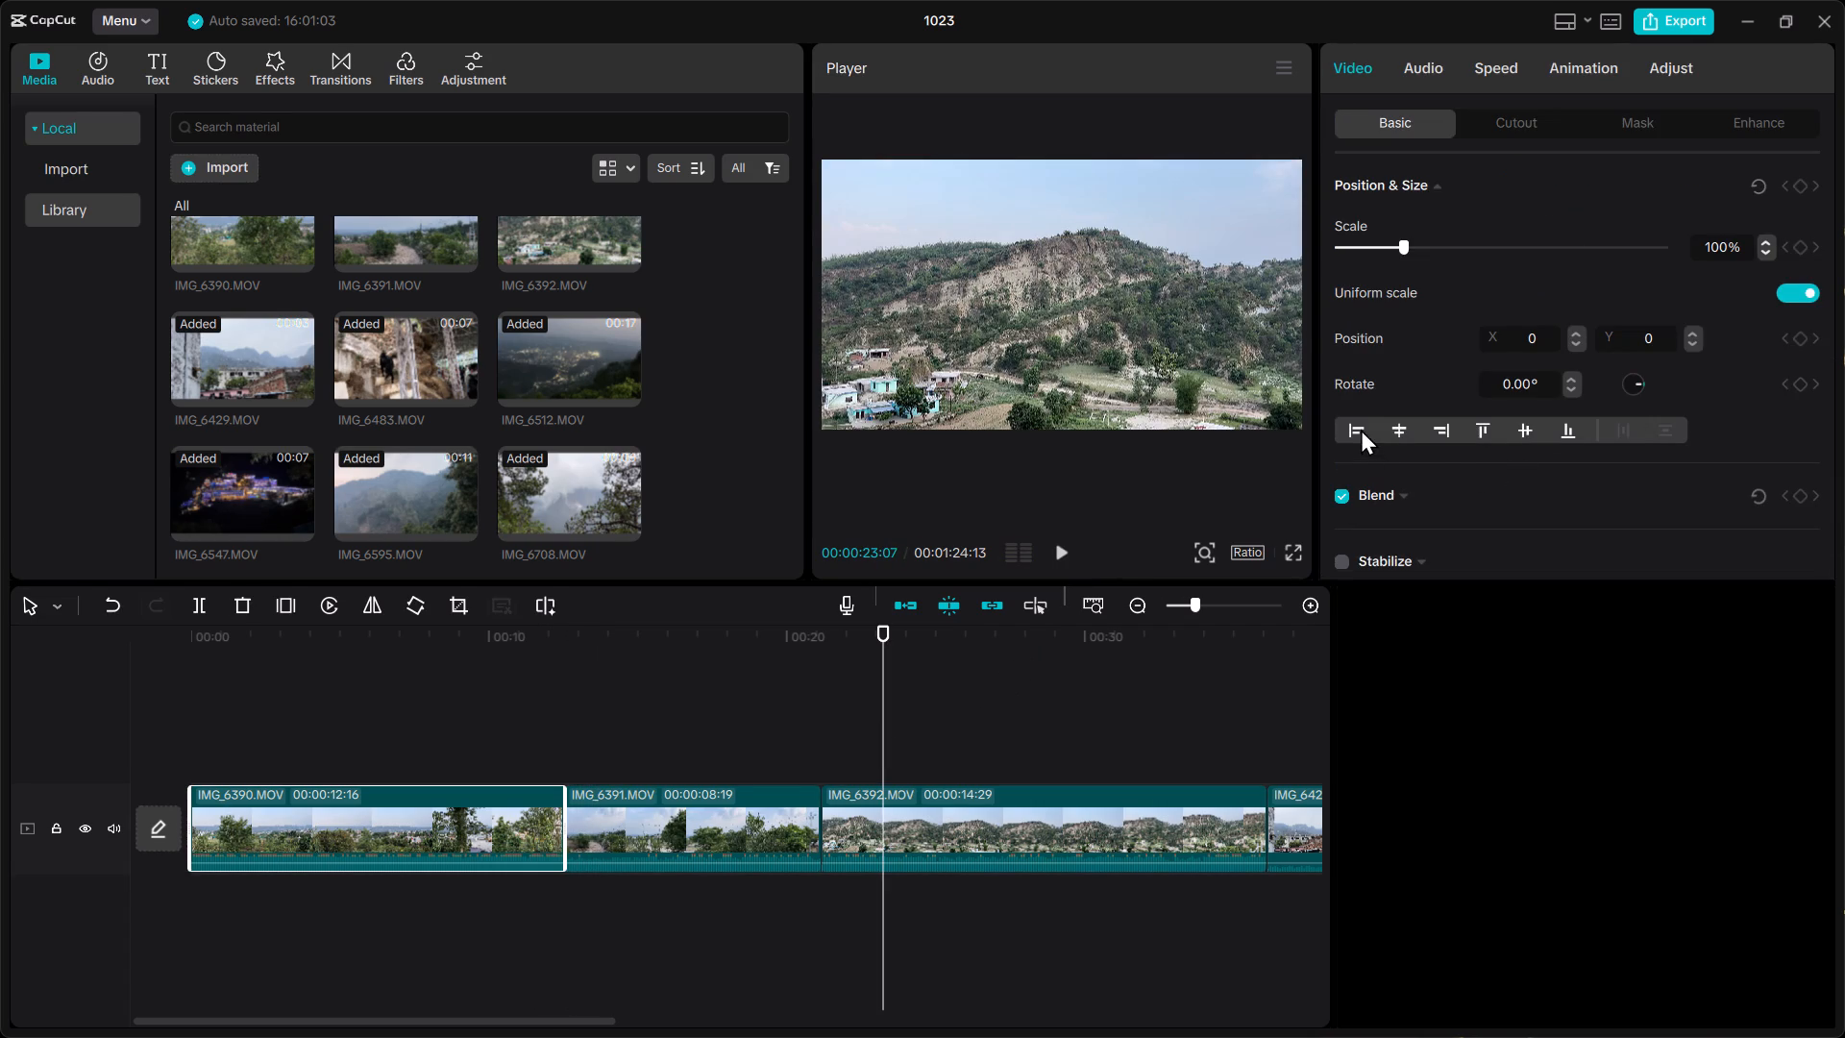
left_click(1603, 65)
left_click(1636, 339)
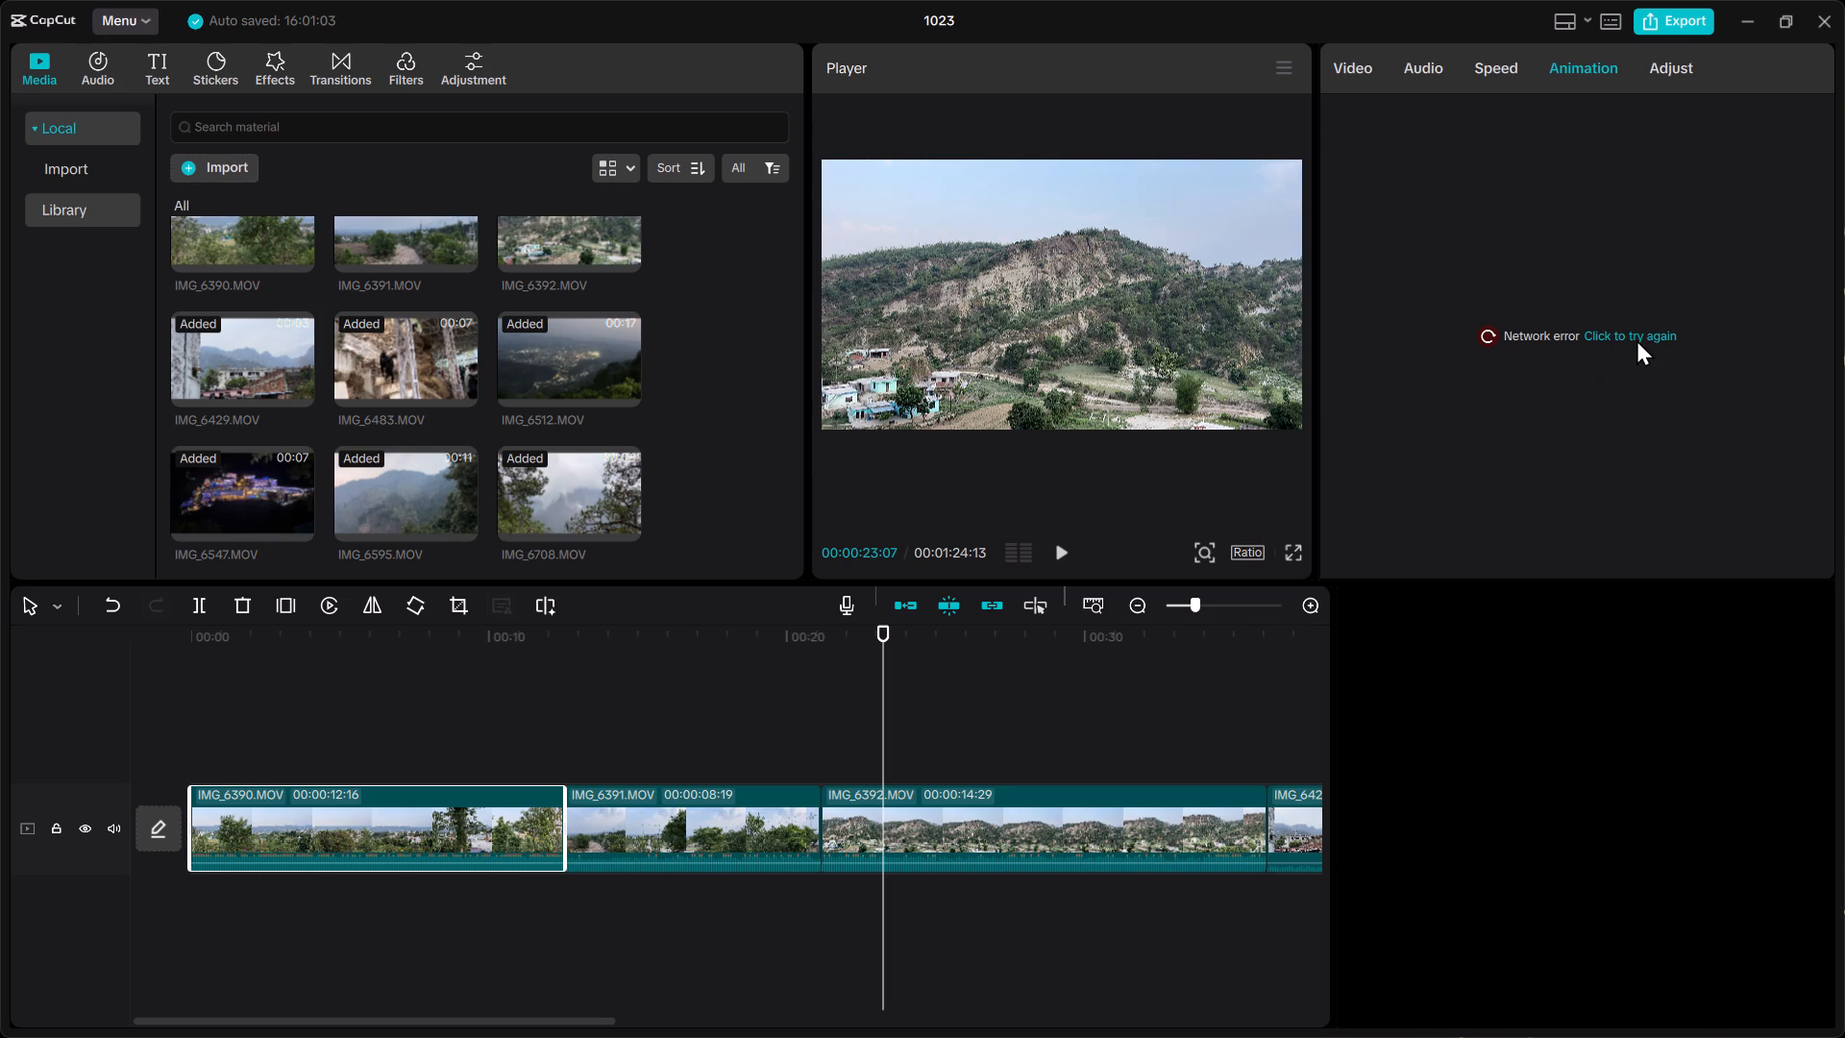
triple_click(1639, 335)
triple_click(1639, 335)
left_click(1671, 78)
left_click(1667, 57)
left_click(1668, 66)
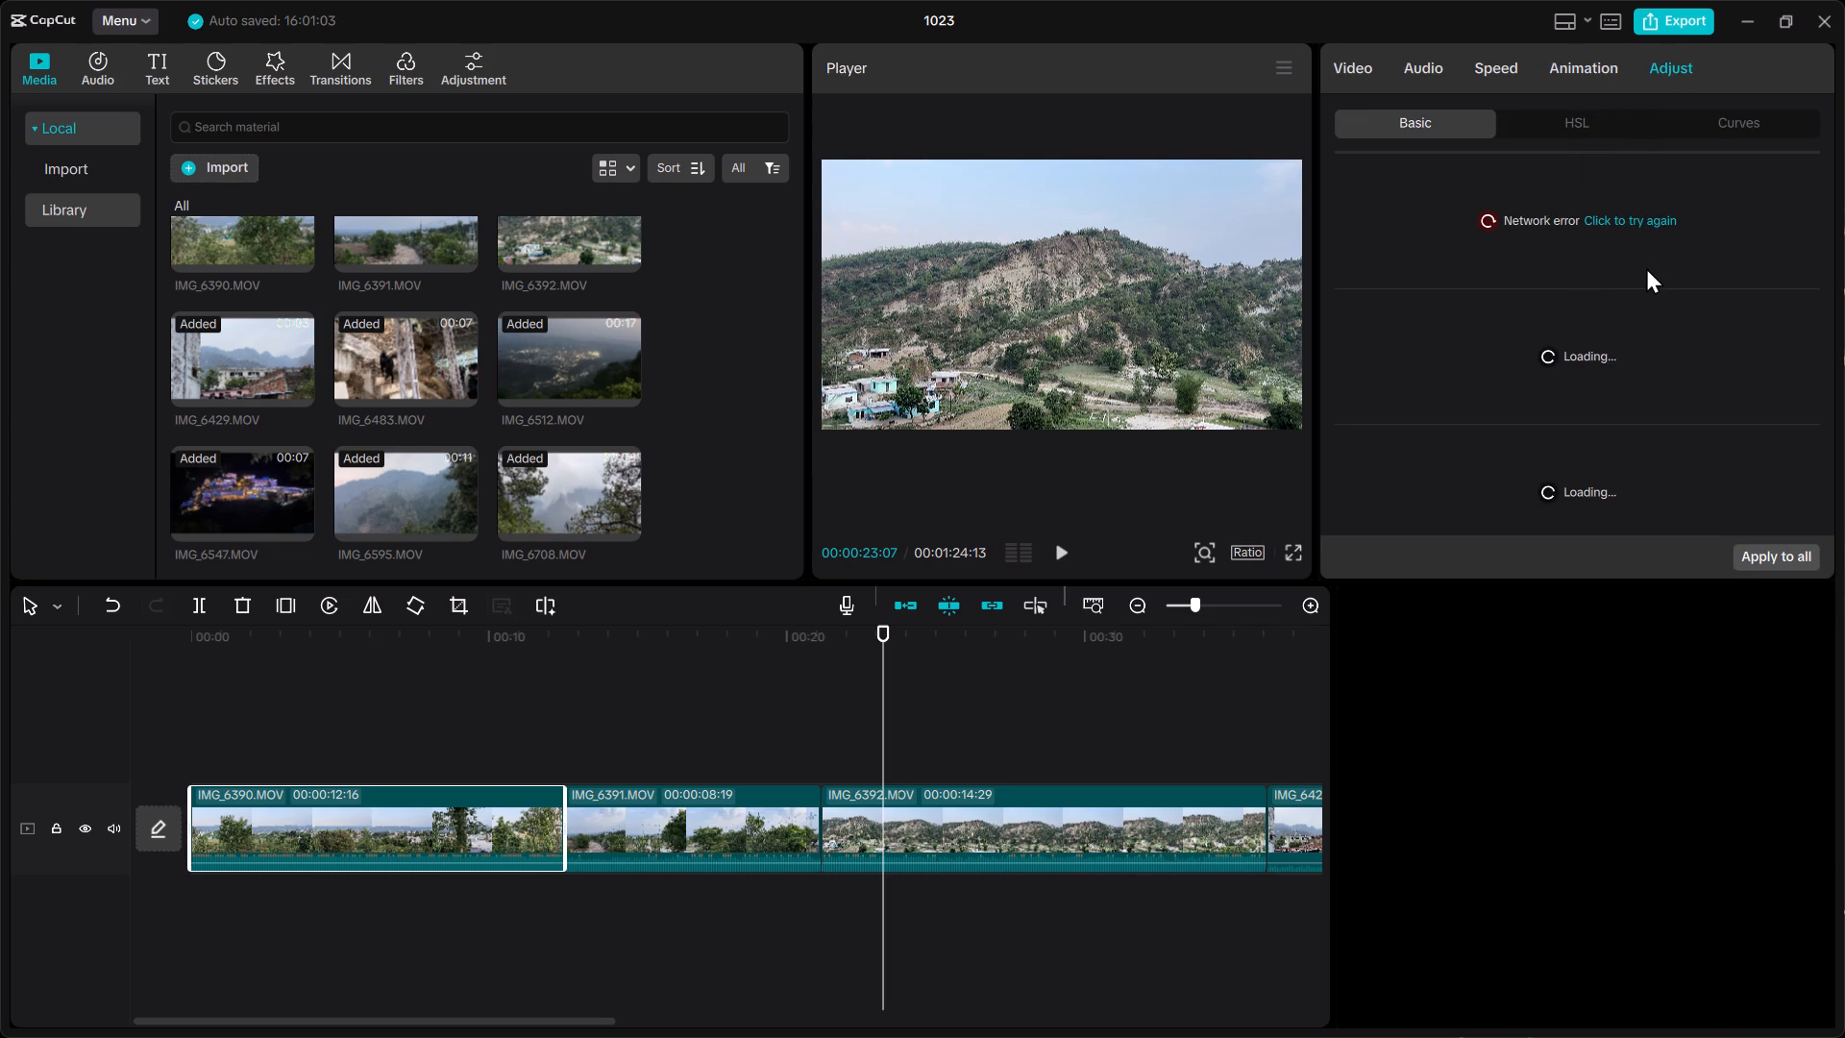
left_click(1598, 86)
left_click(1589, 70)
left_click(1465, 64)
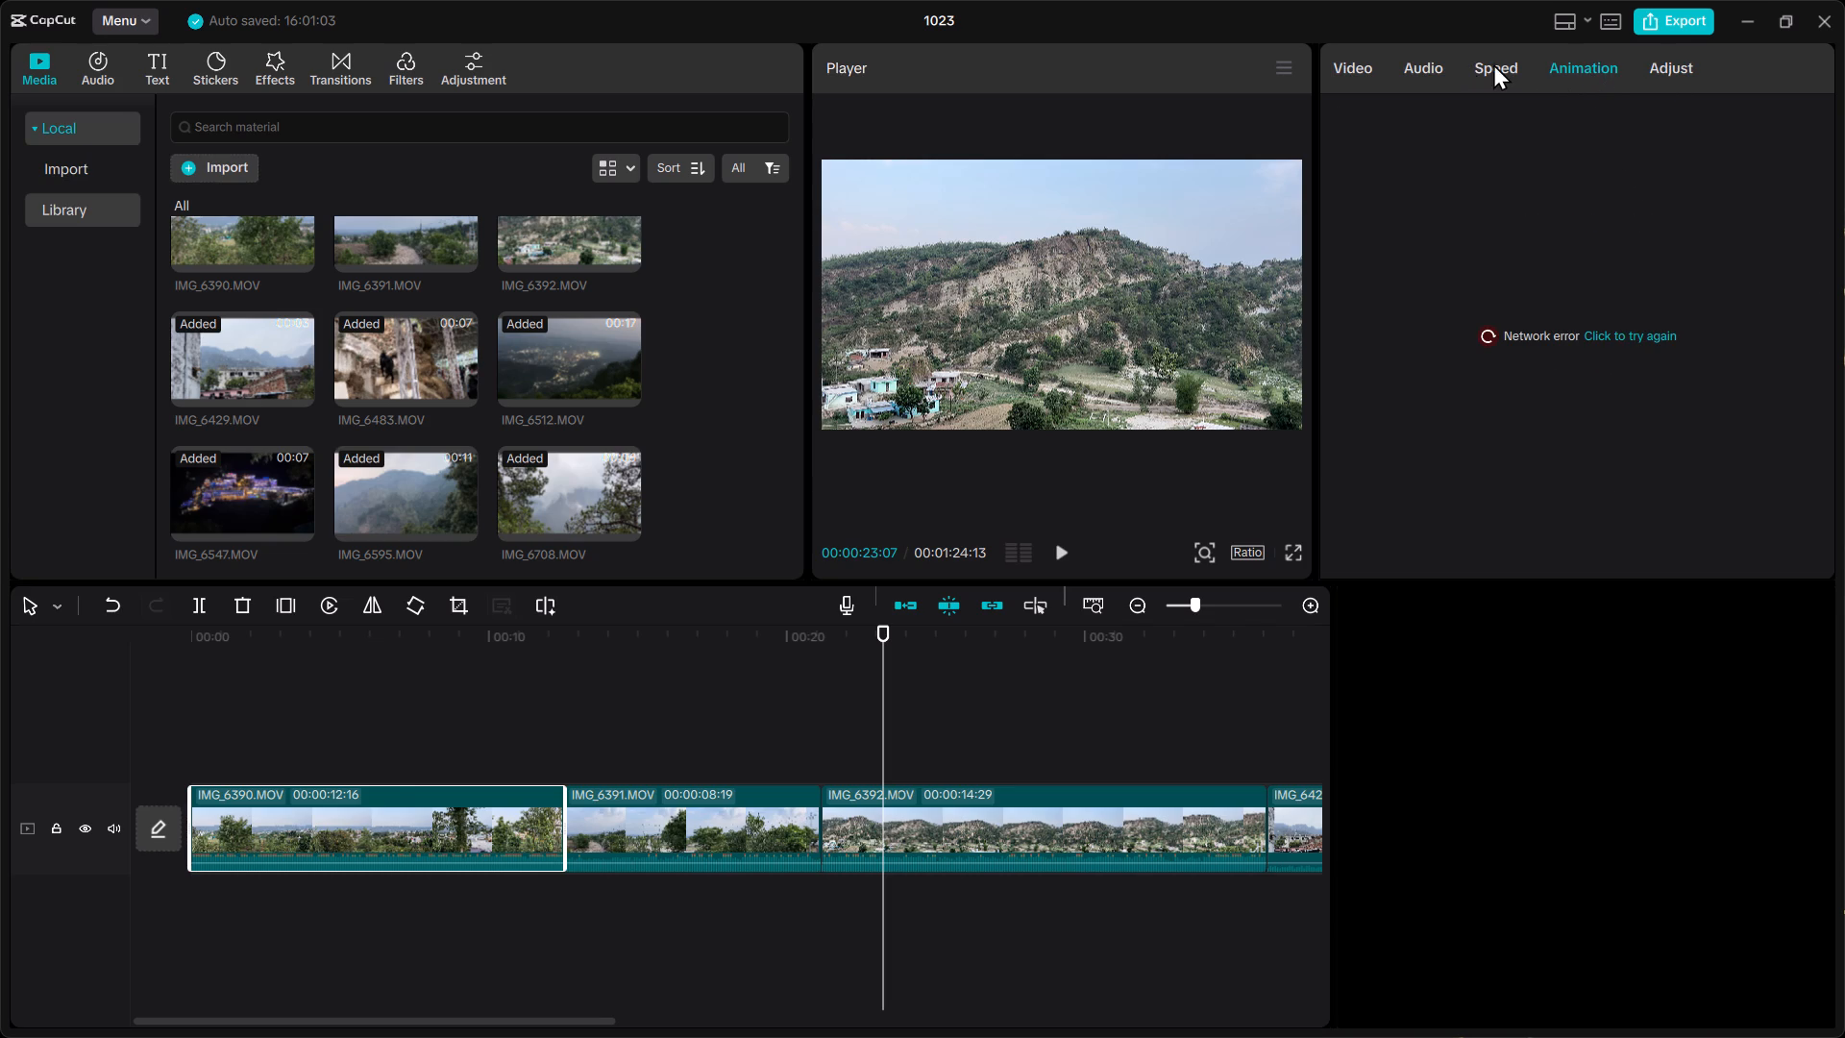
left_click(1493, 63)
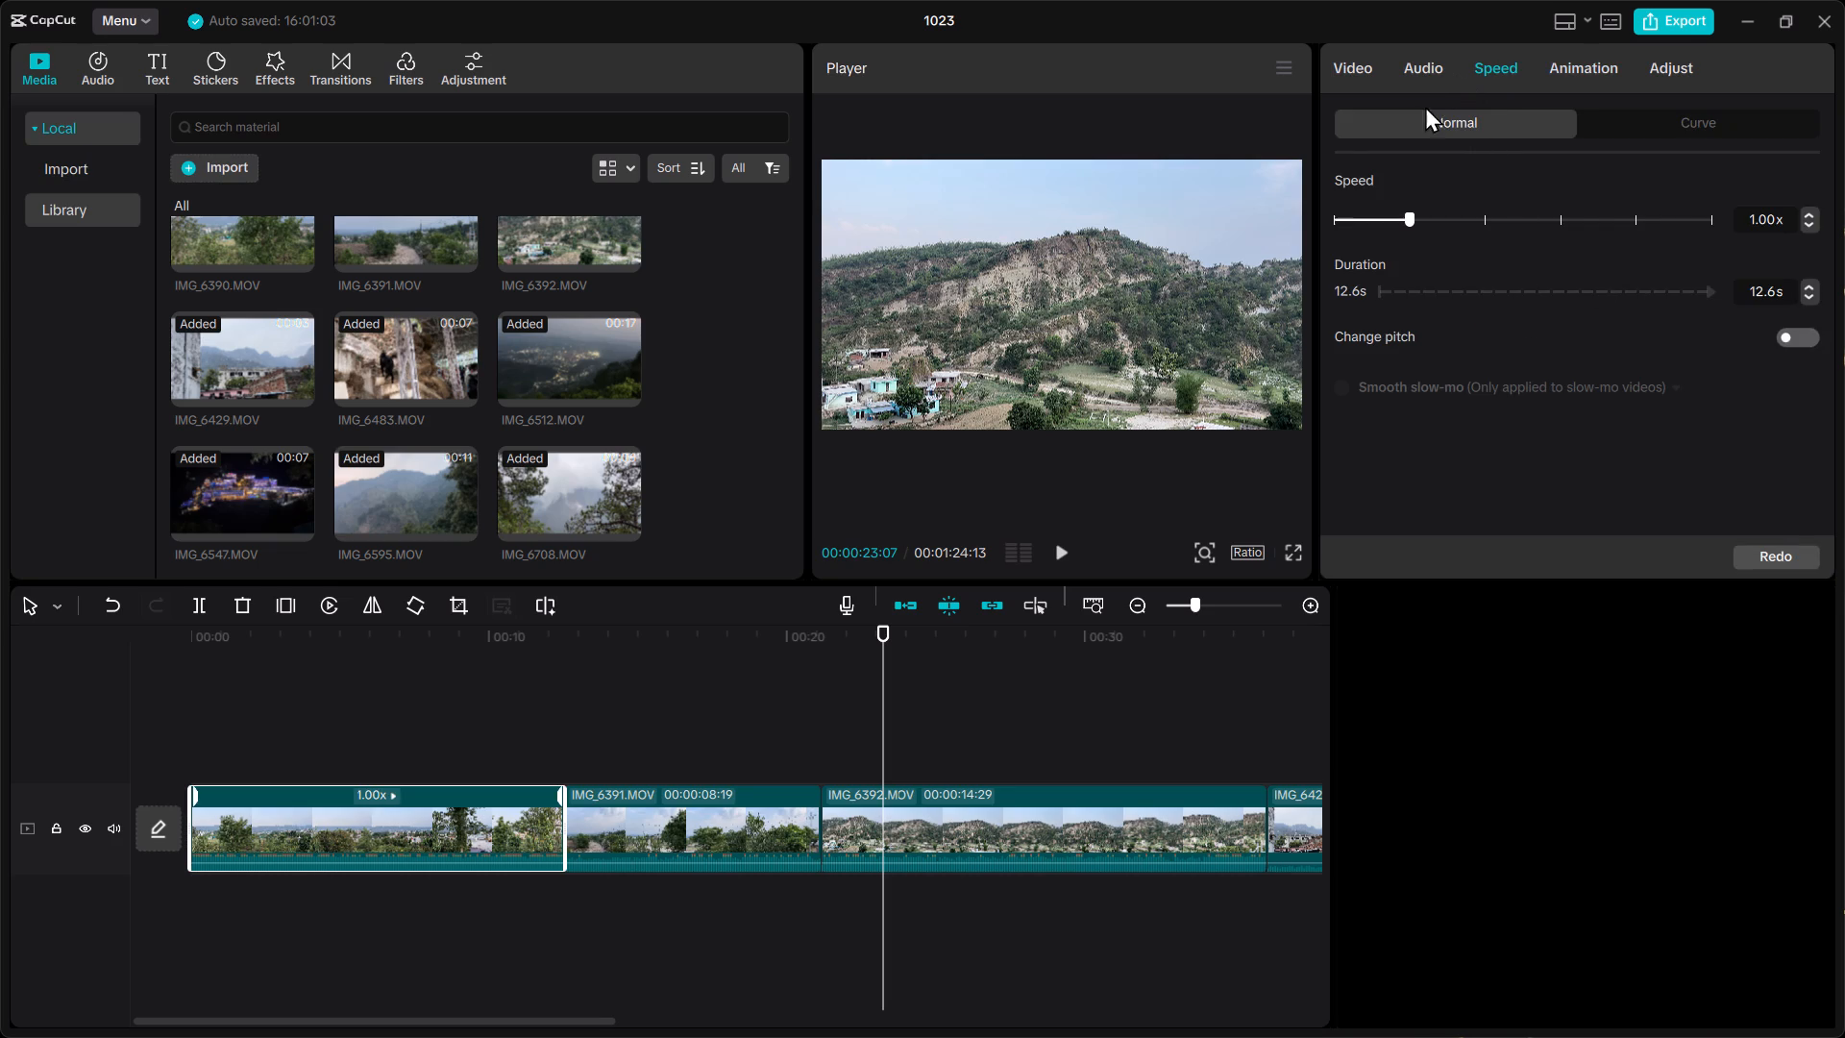
Examine the basic audio settings and voice filters available for IMG_6390.MOV.
left_click(1432, 75)
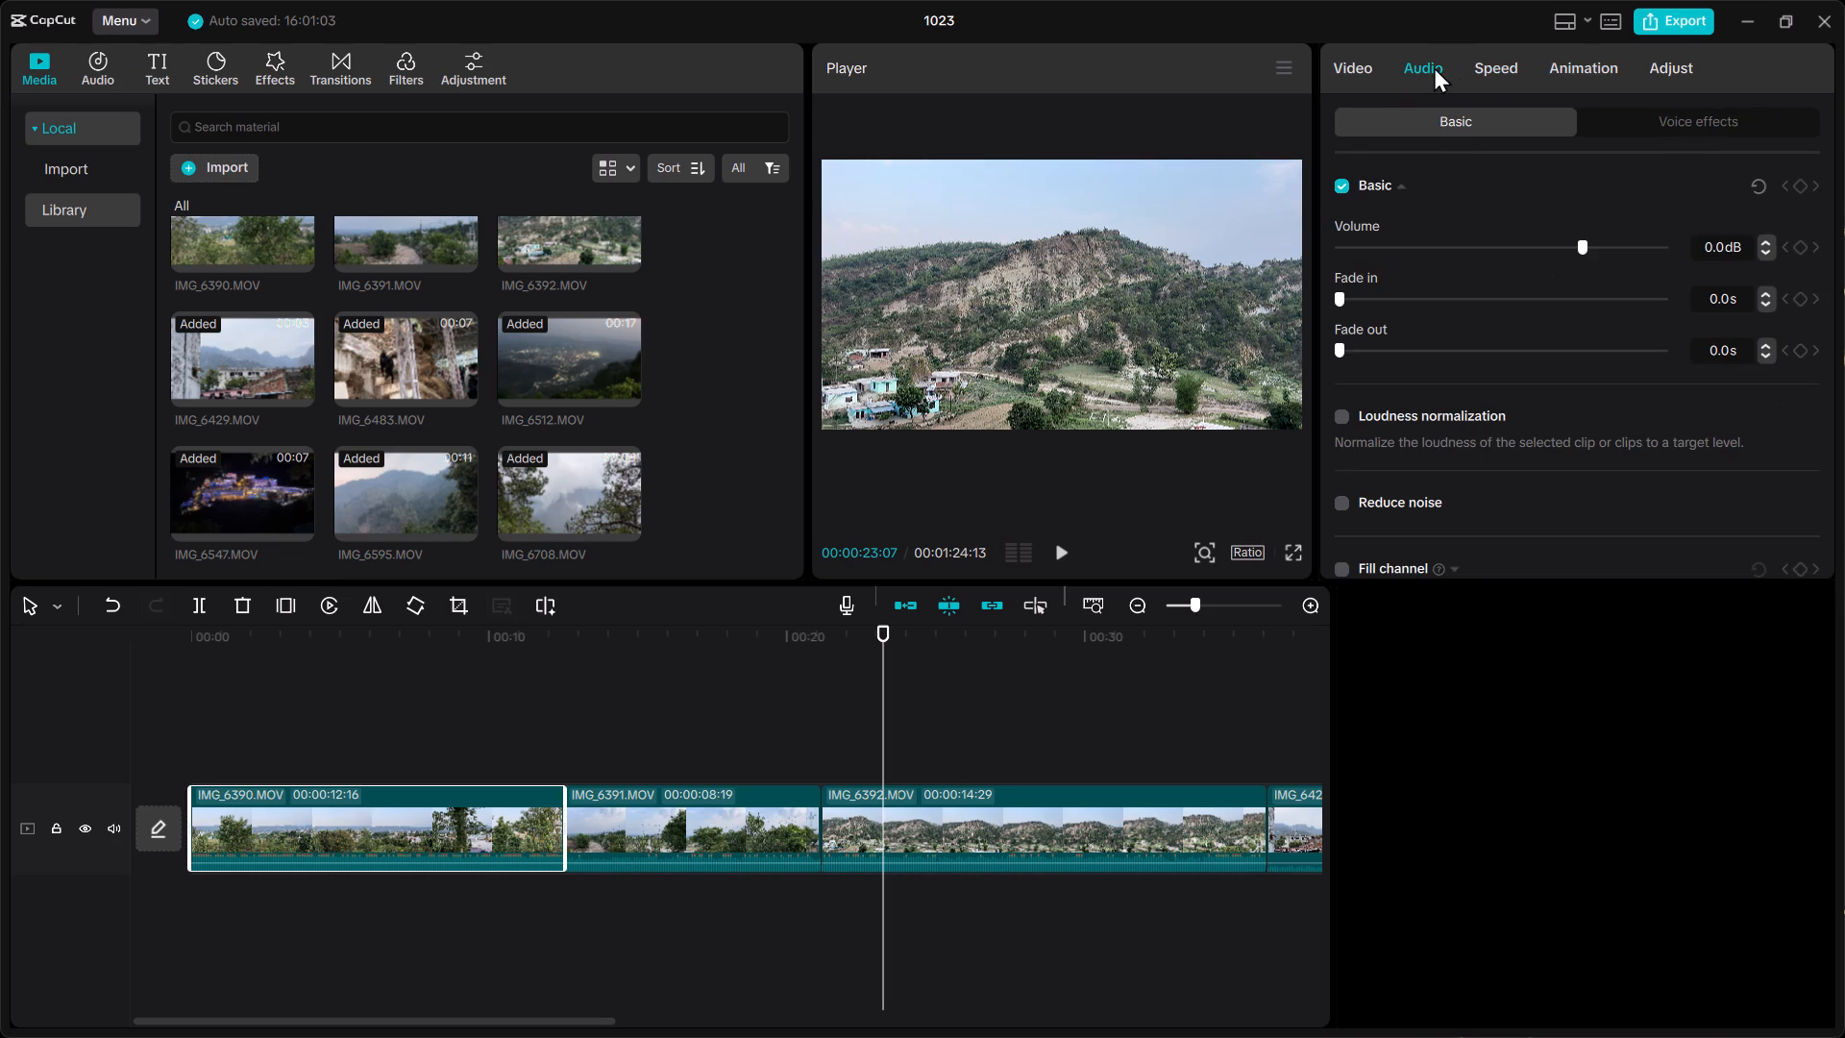
scroll(1578, 429, "down", 4)
scroll(1587, 434, "up", 3)
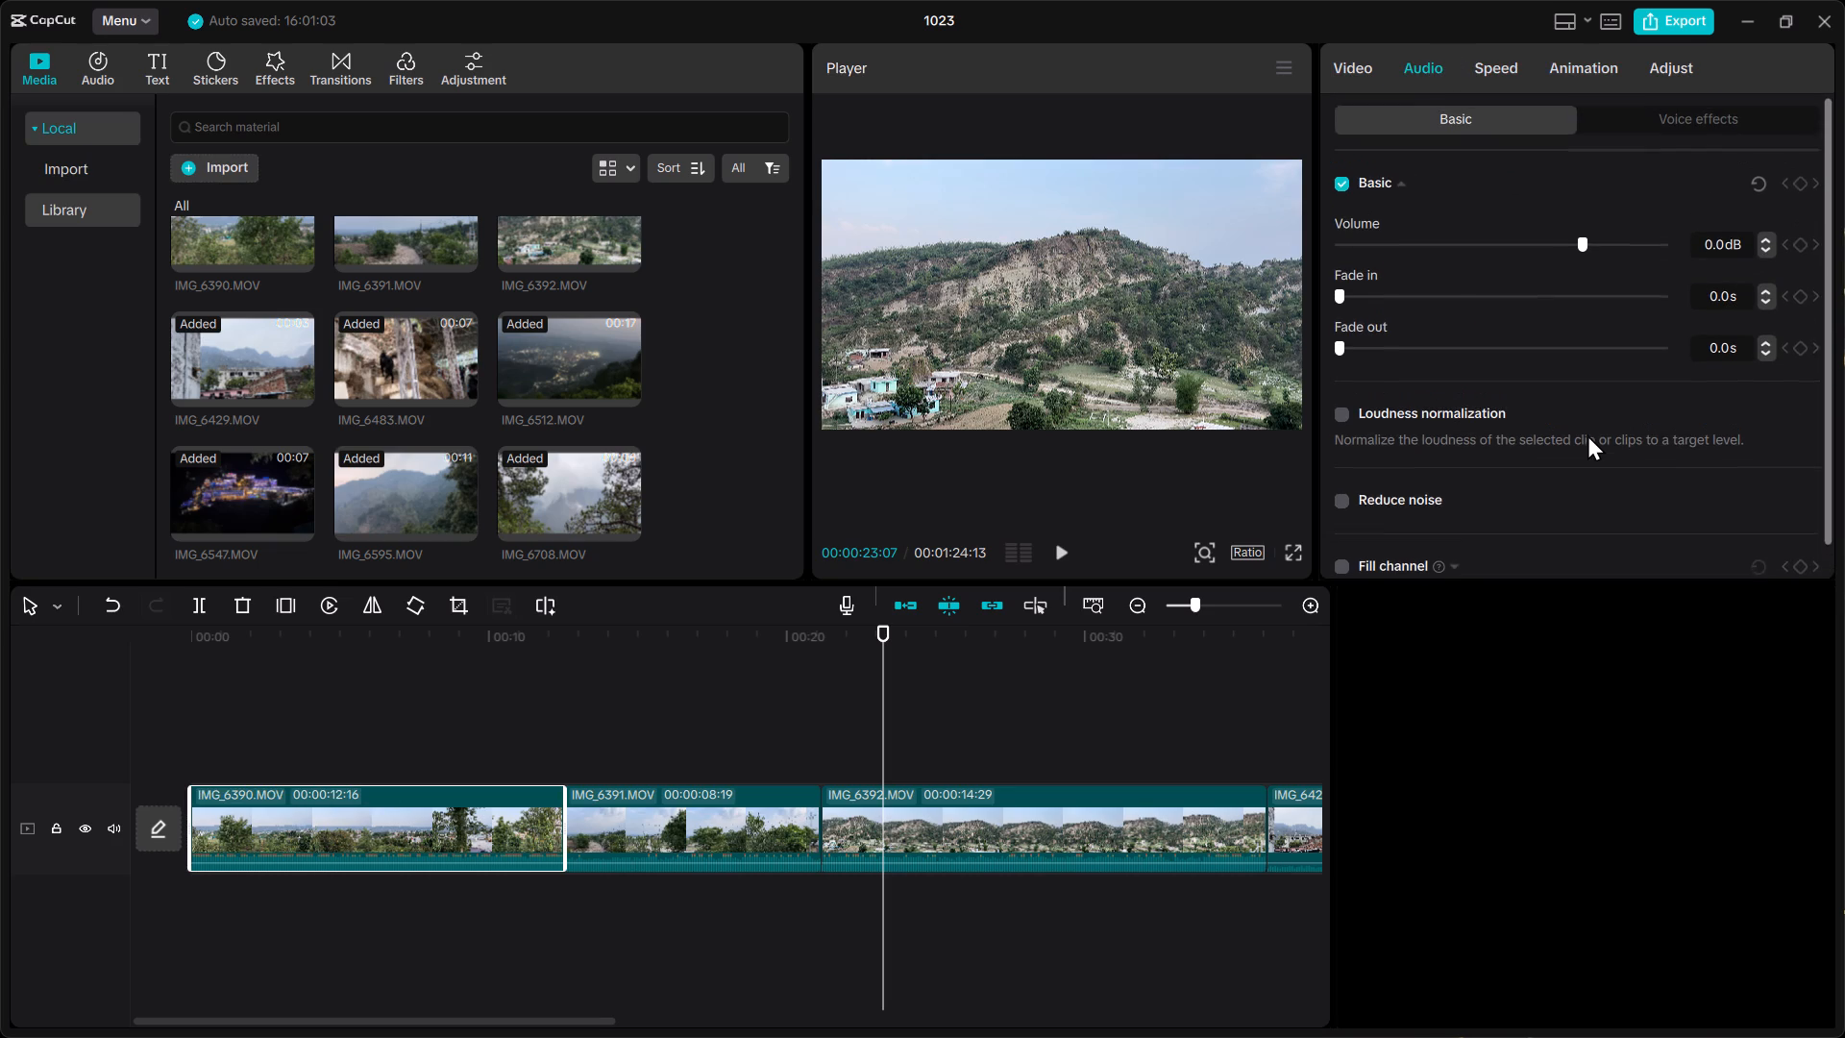
left_click(1667, 125)
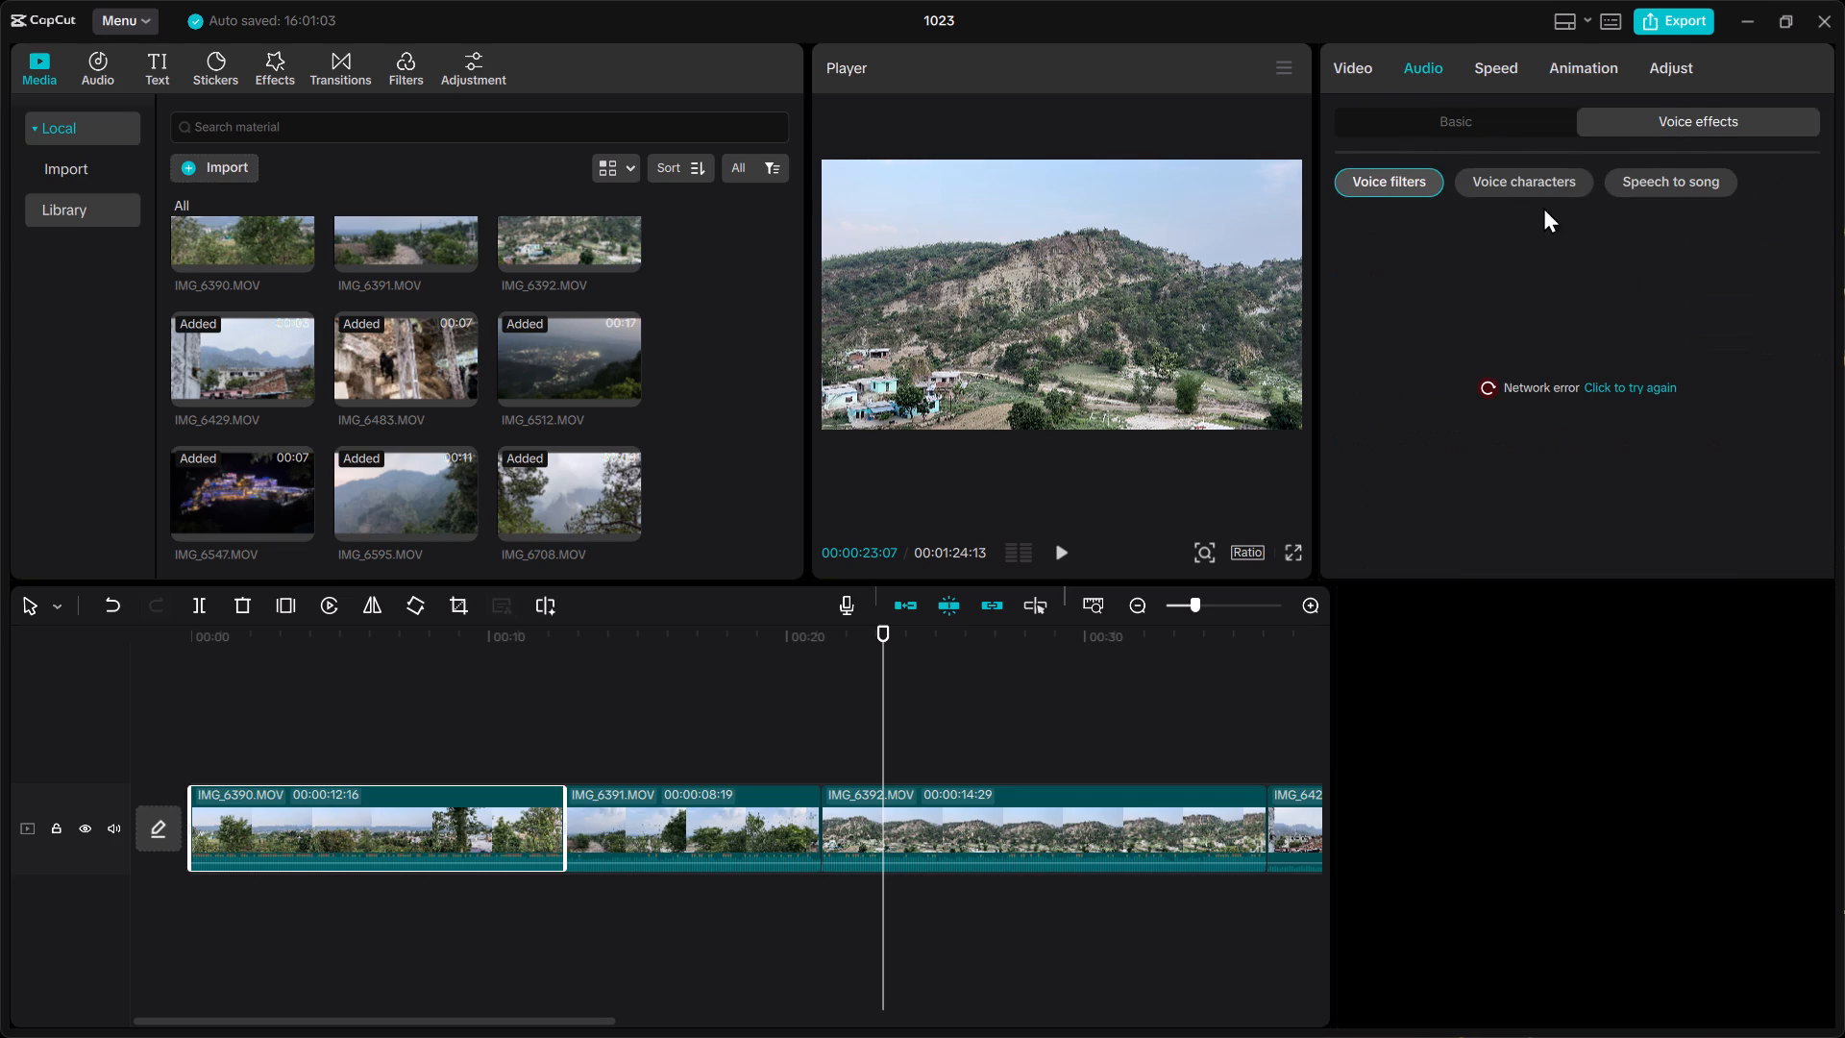
left_click(1643, 382)
Examine IMG_6390.MOV's basic video settings, including stabilization and noise reduction, and its cutout, mask and enhance options.
left_click(1361, 78)
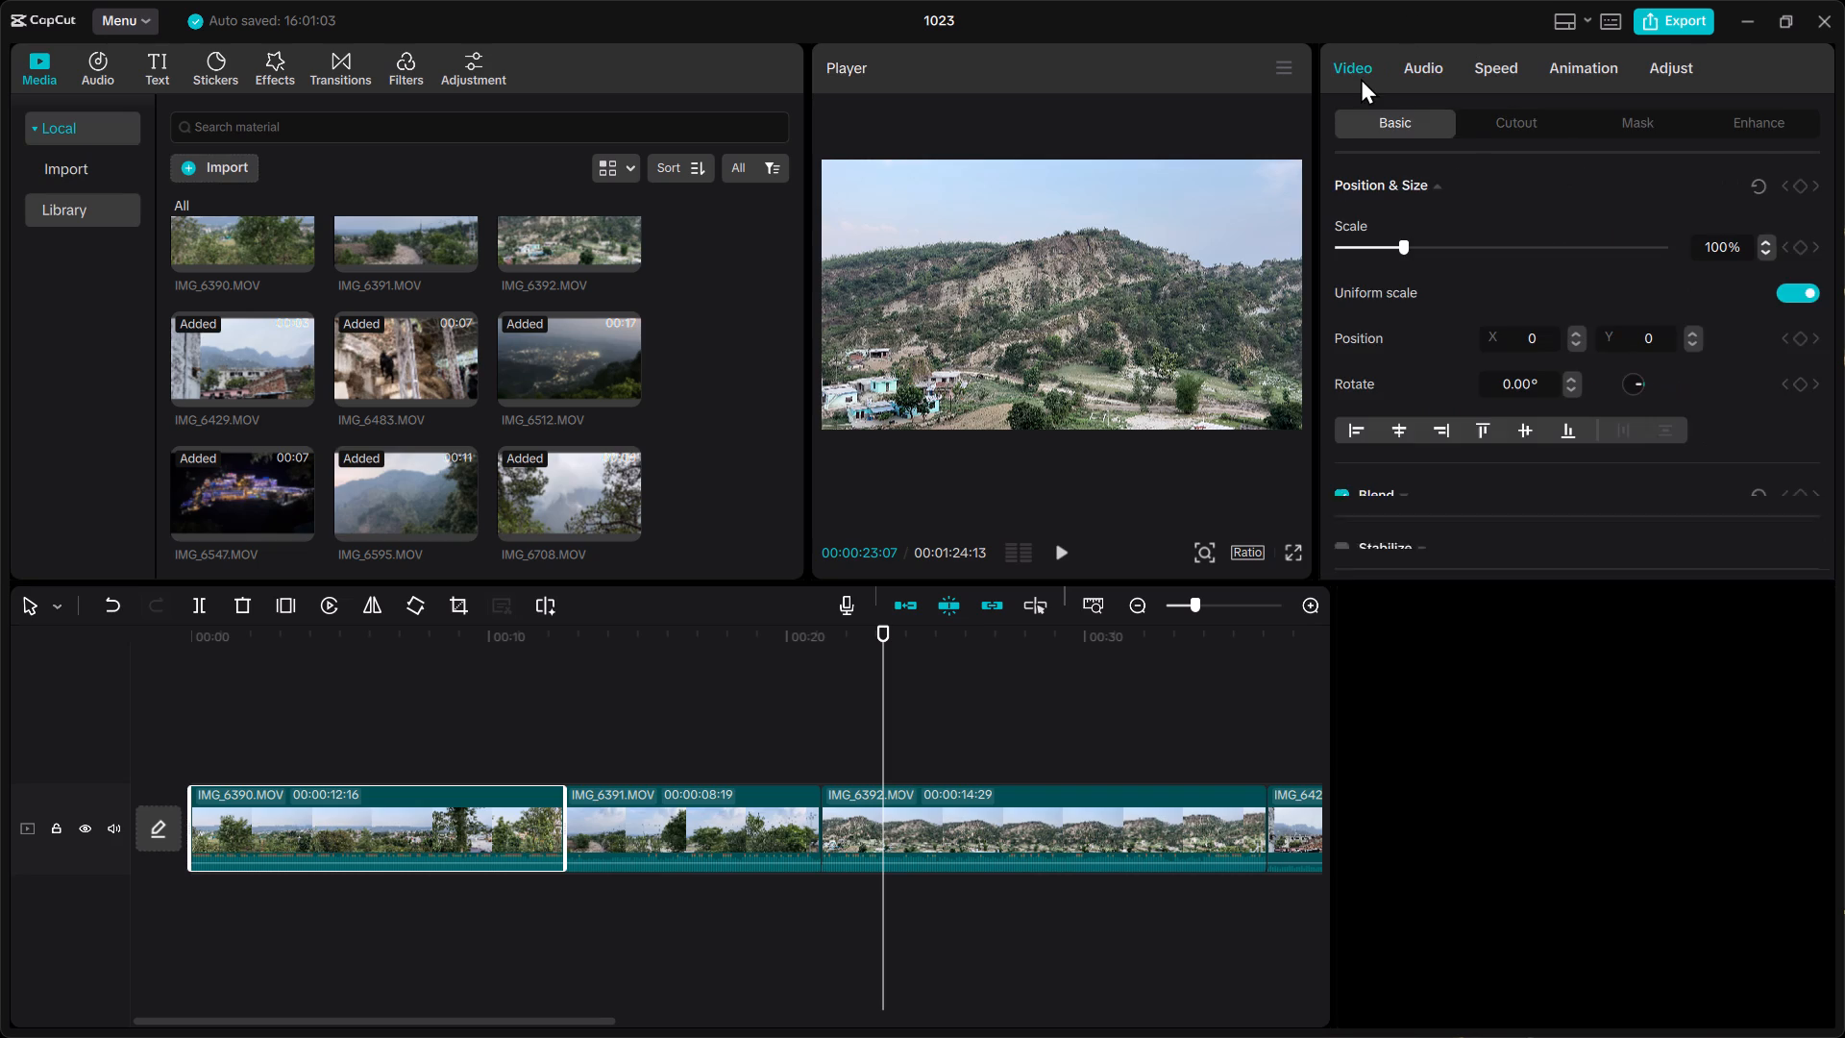
scroll(1593, 178, "down", 1)
scroll(1595, 184, "up", 1)
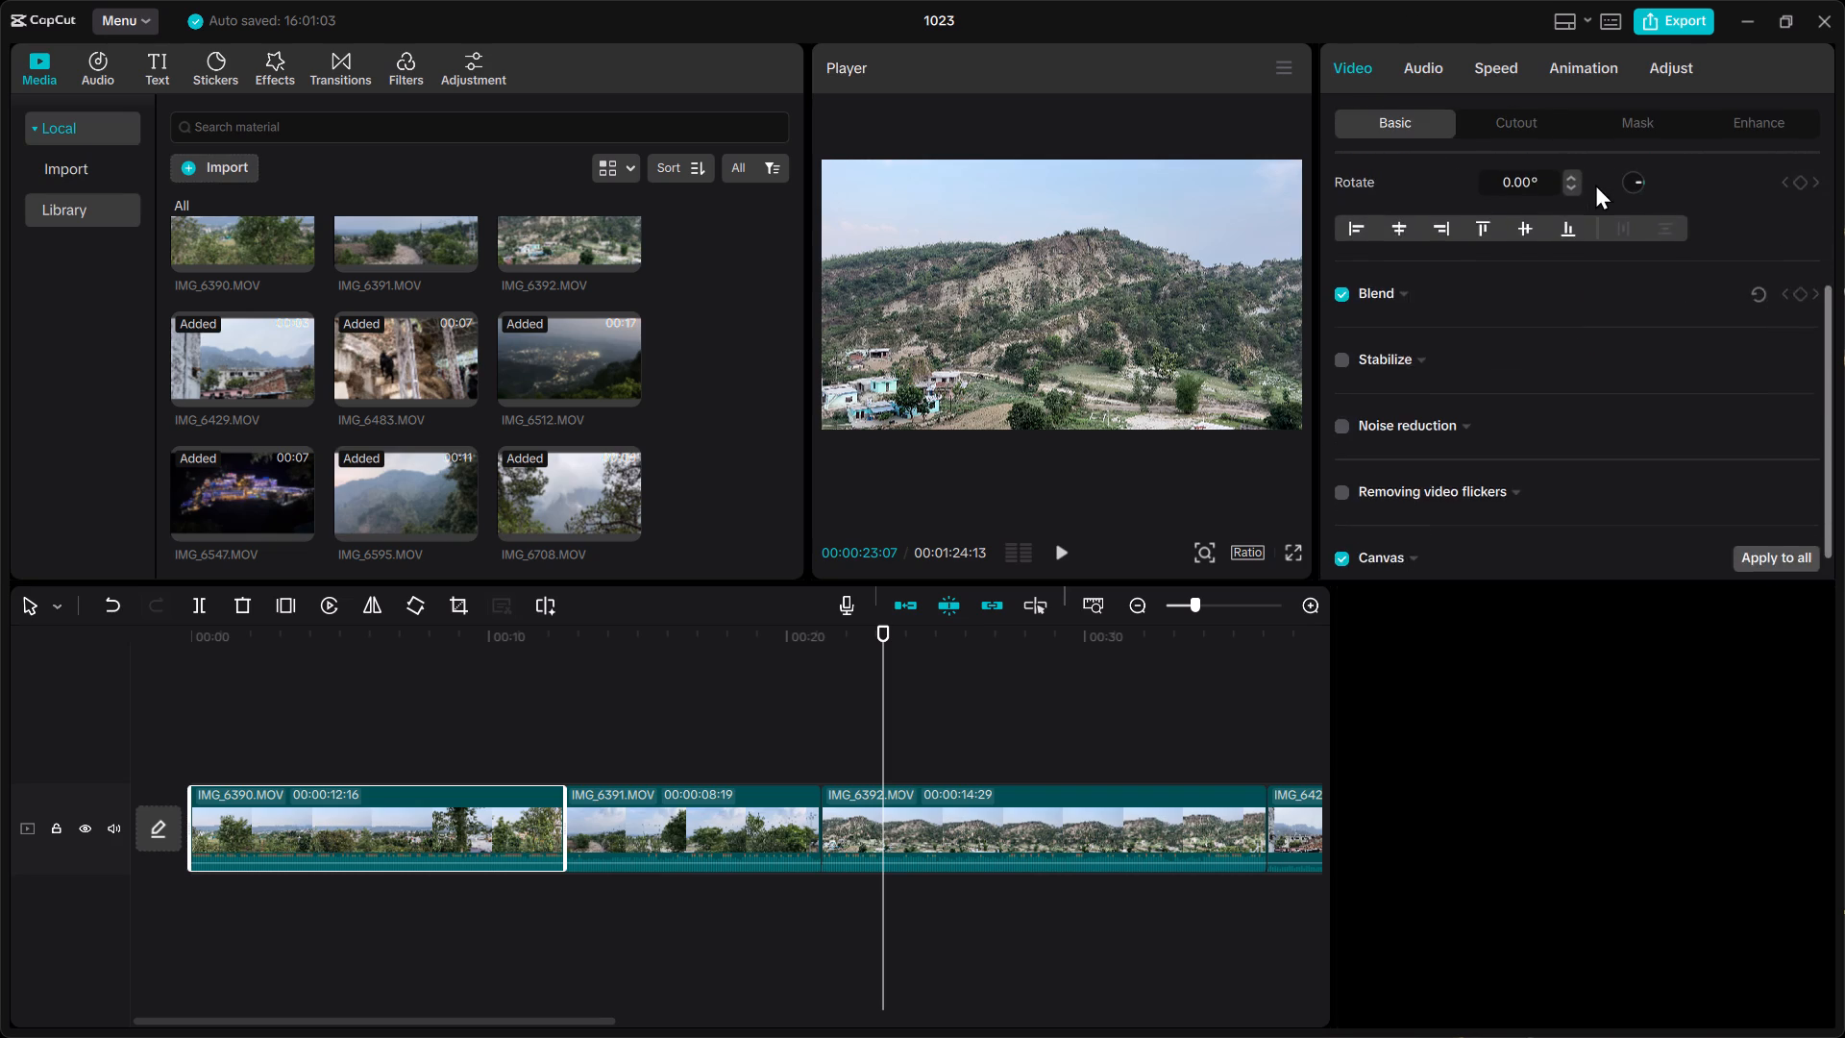
scroll(1651, 285, "down", 2)
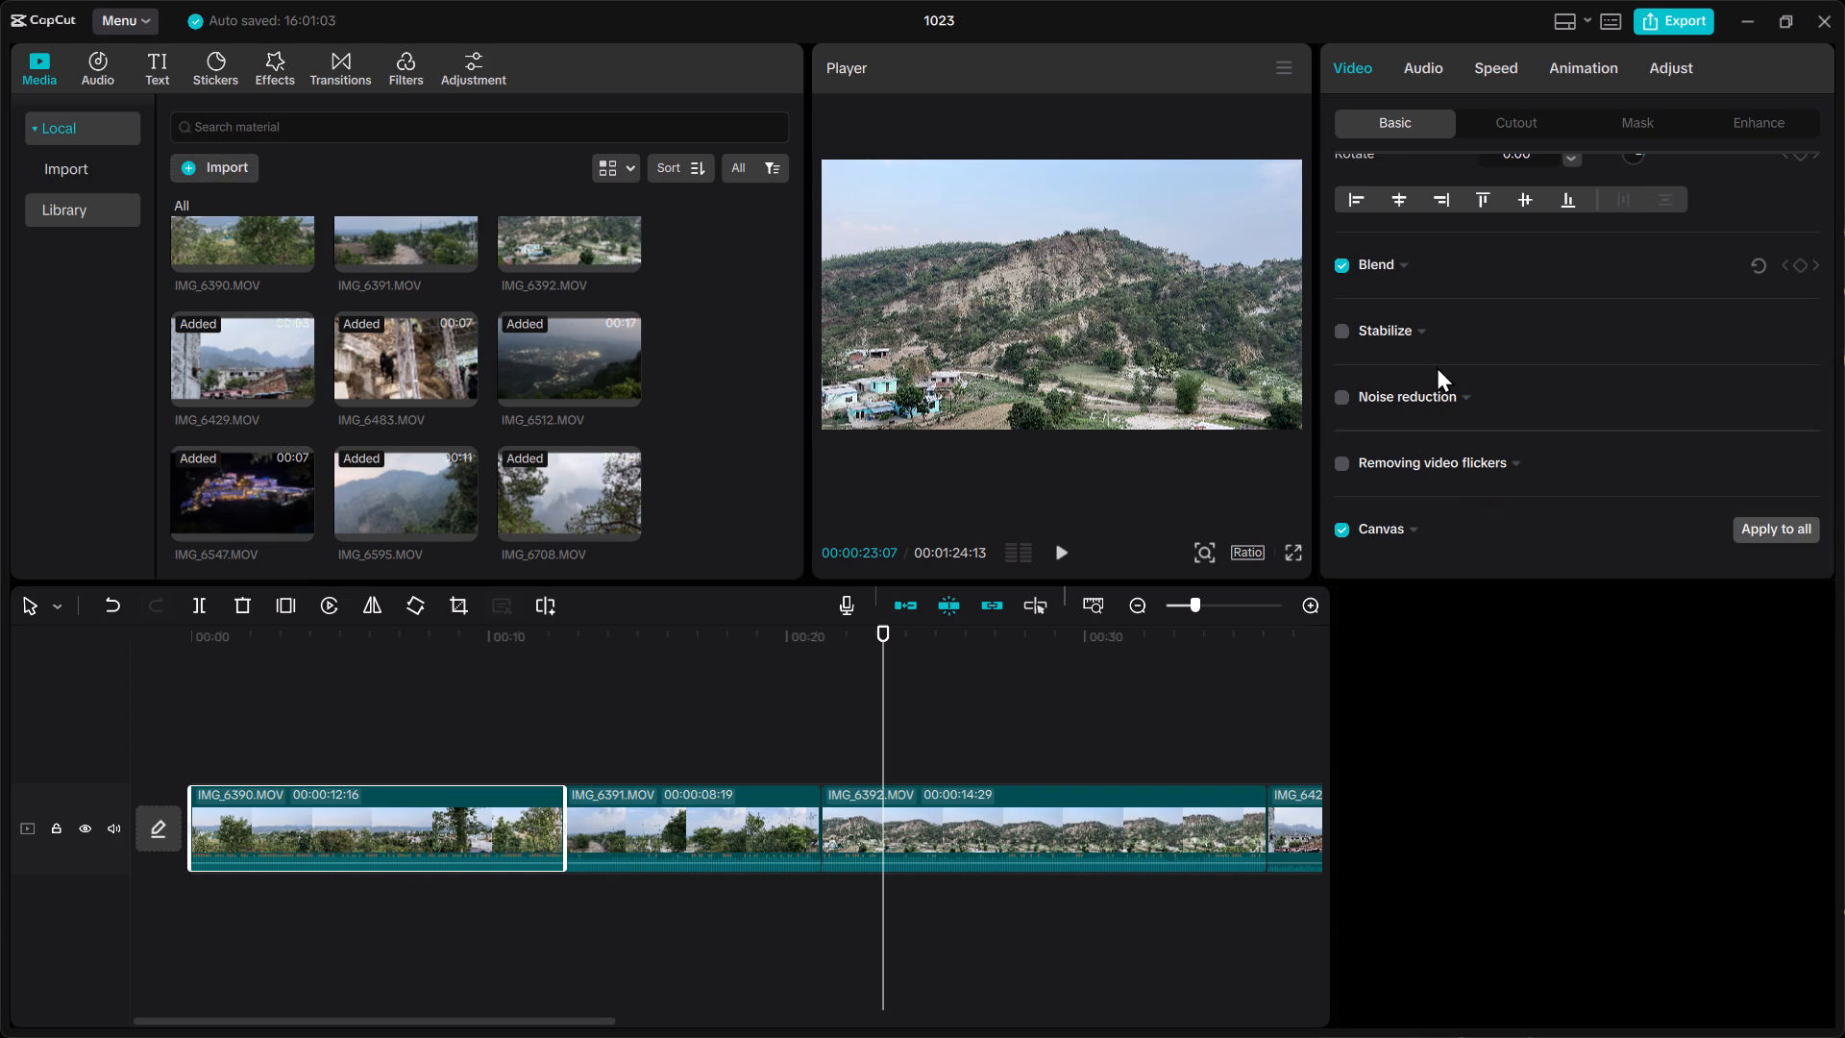
left_click(1799, 261)
left_click(1388, 342)
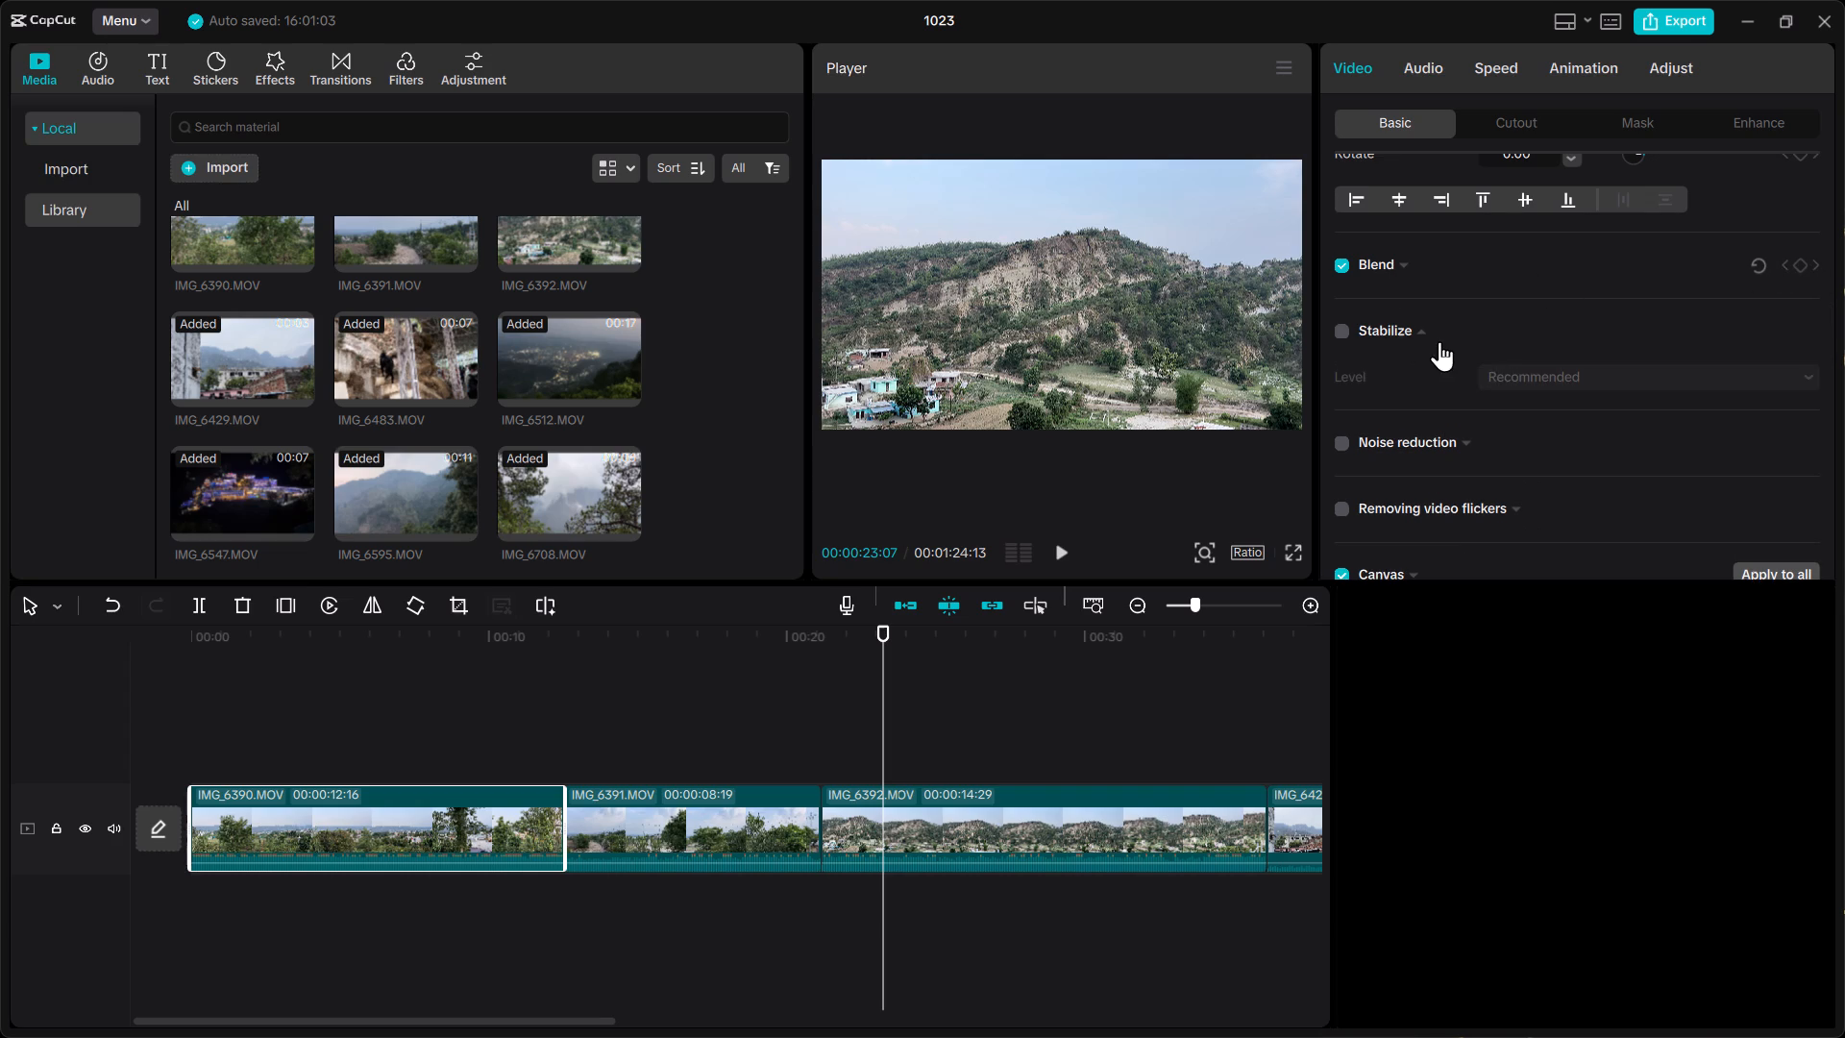
left_click(1407, 335)
left_click(1427, 404)
left_click(1453, 400)
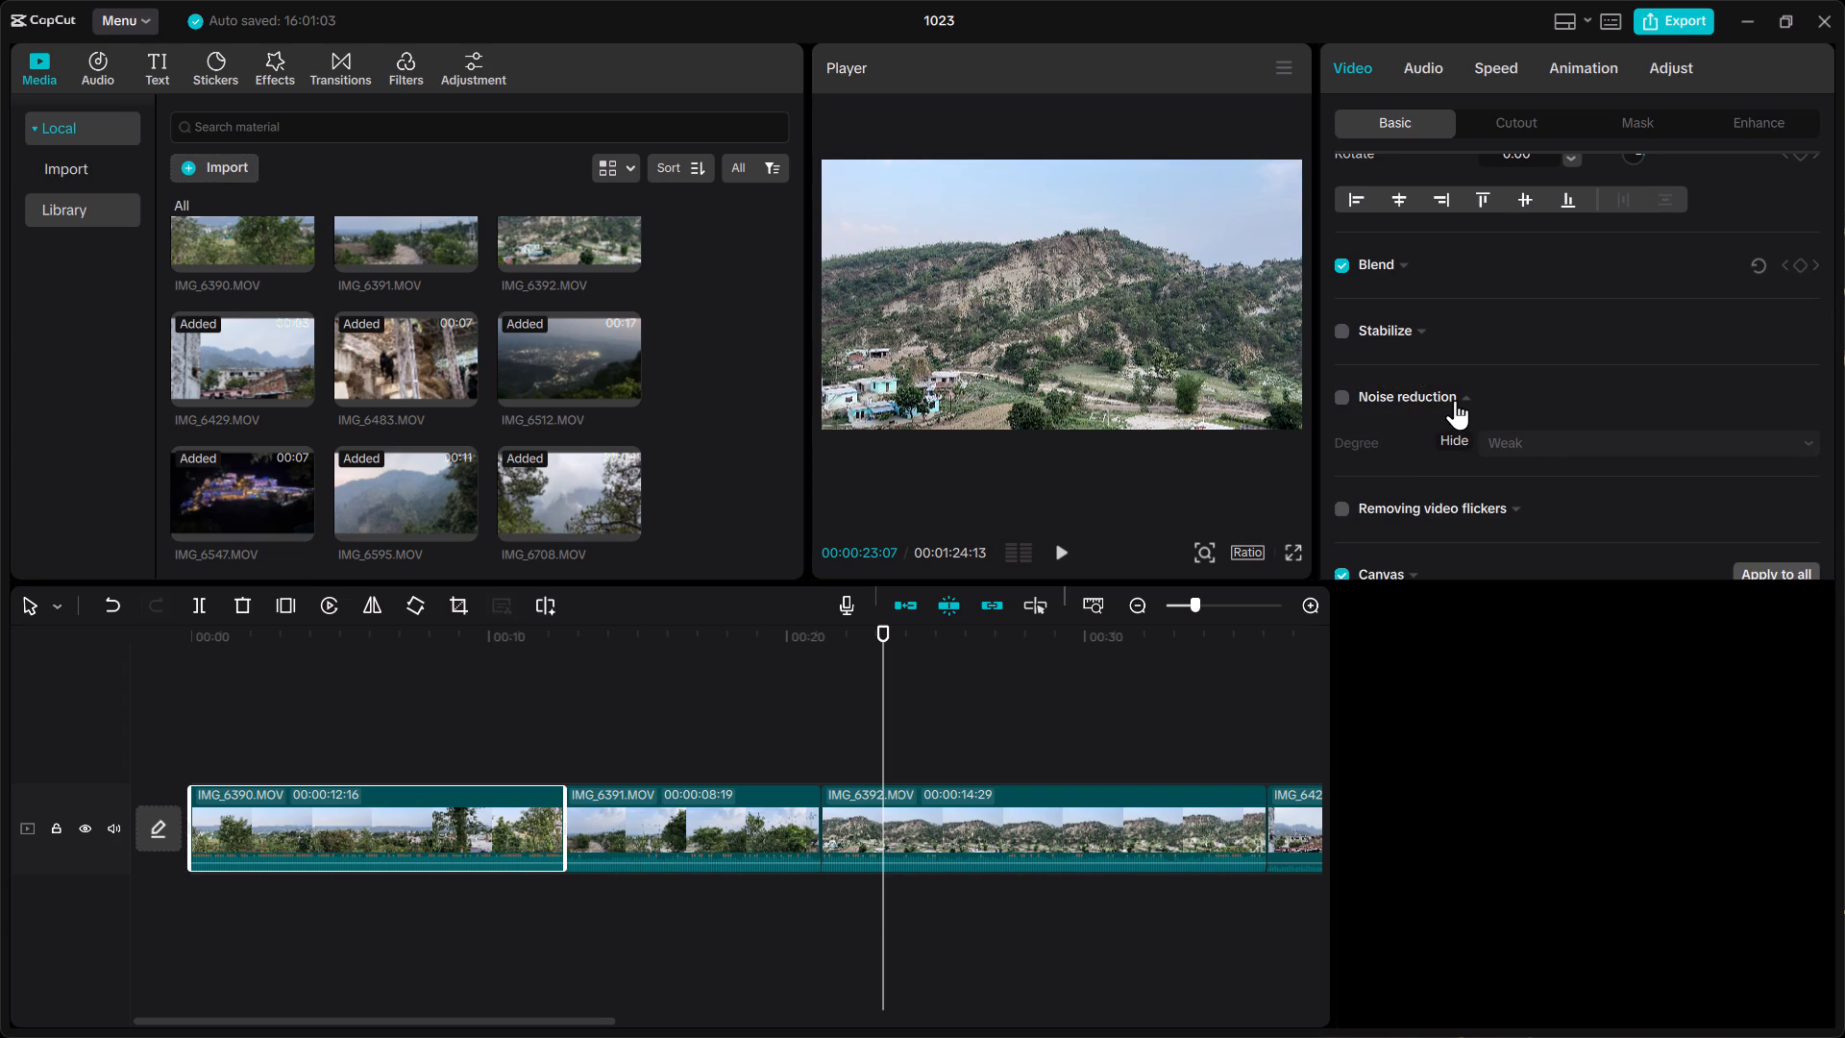
left_click(1457, 404)
left_click(1562, 432)
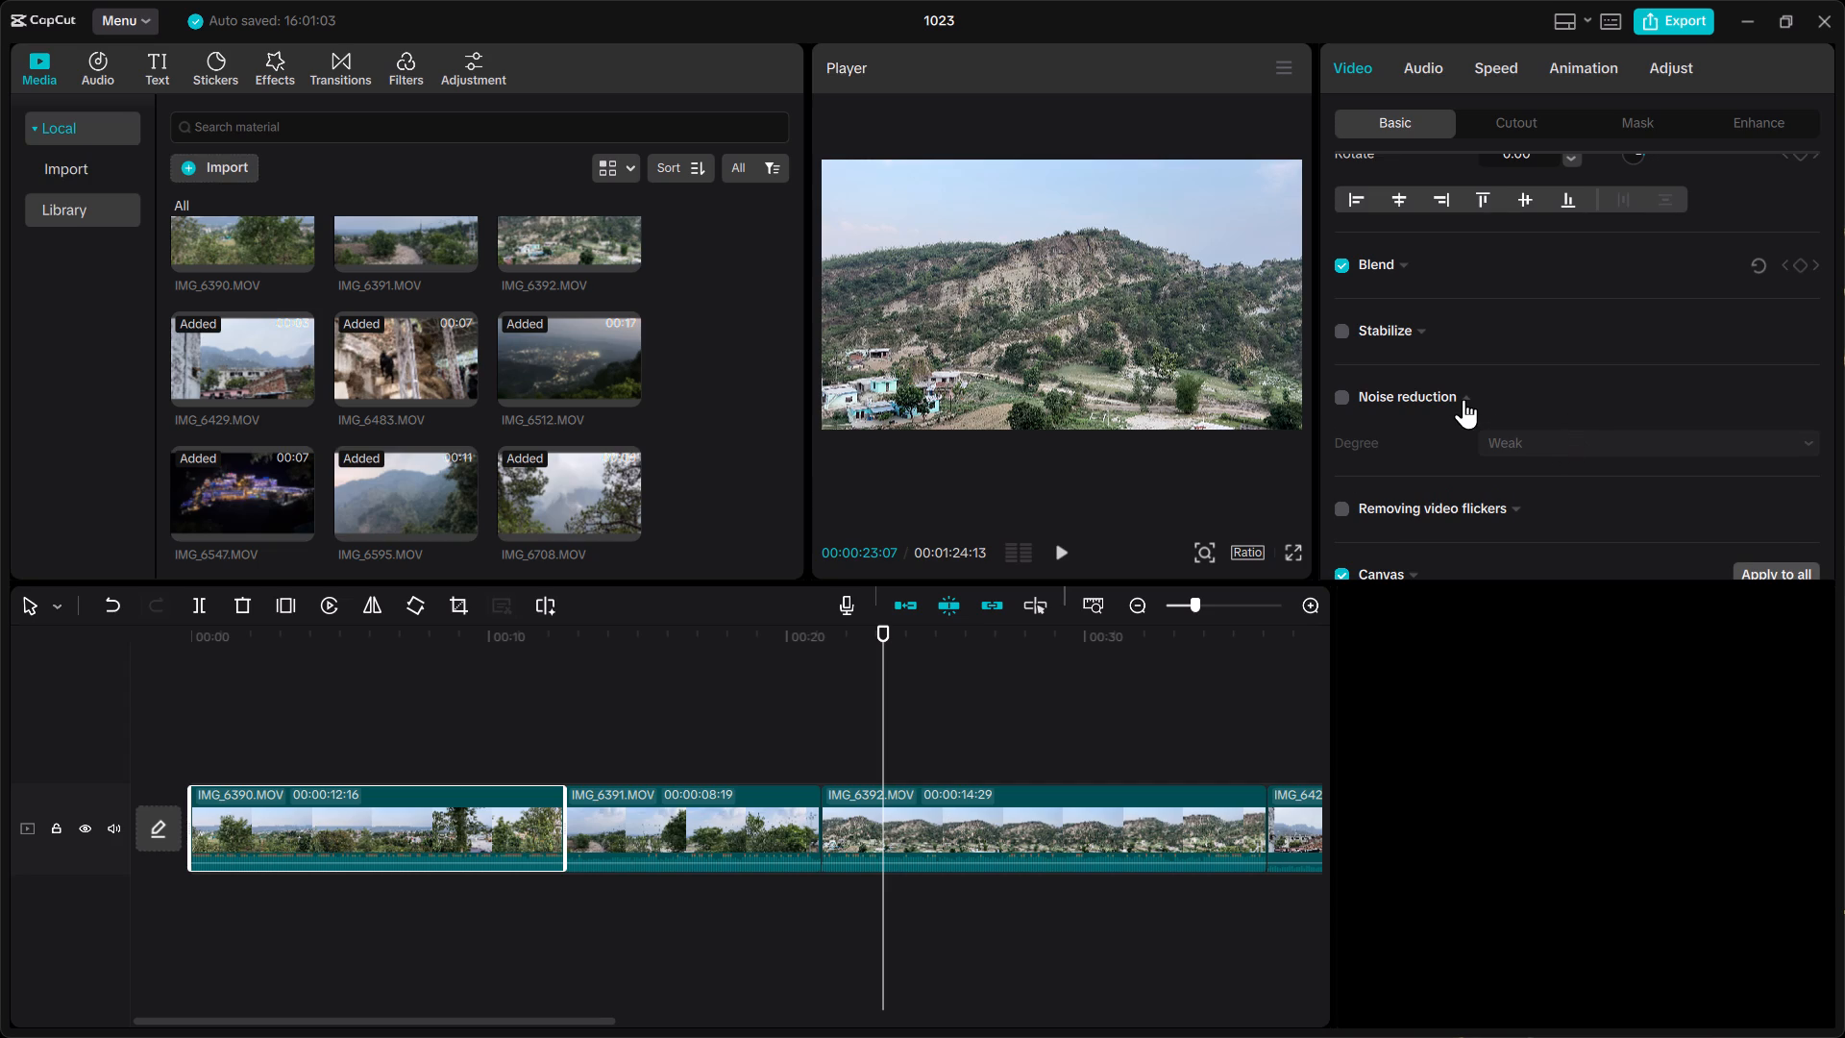
left_click(1450, 396)
scroll(1526, 366, "up", 3)
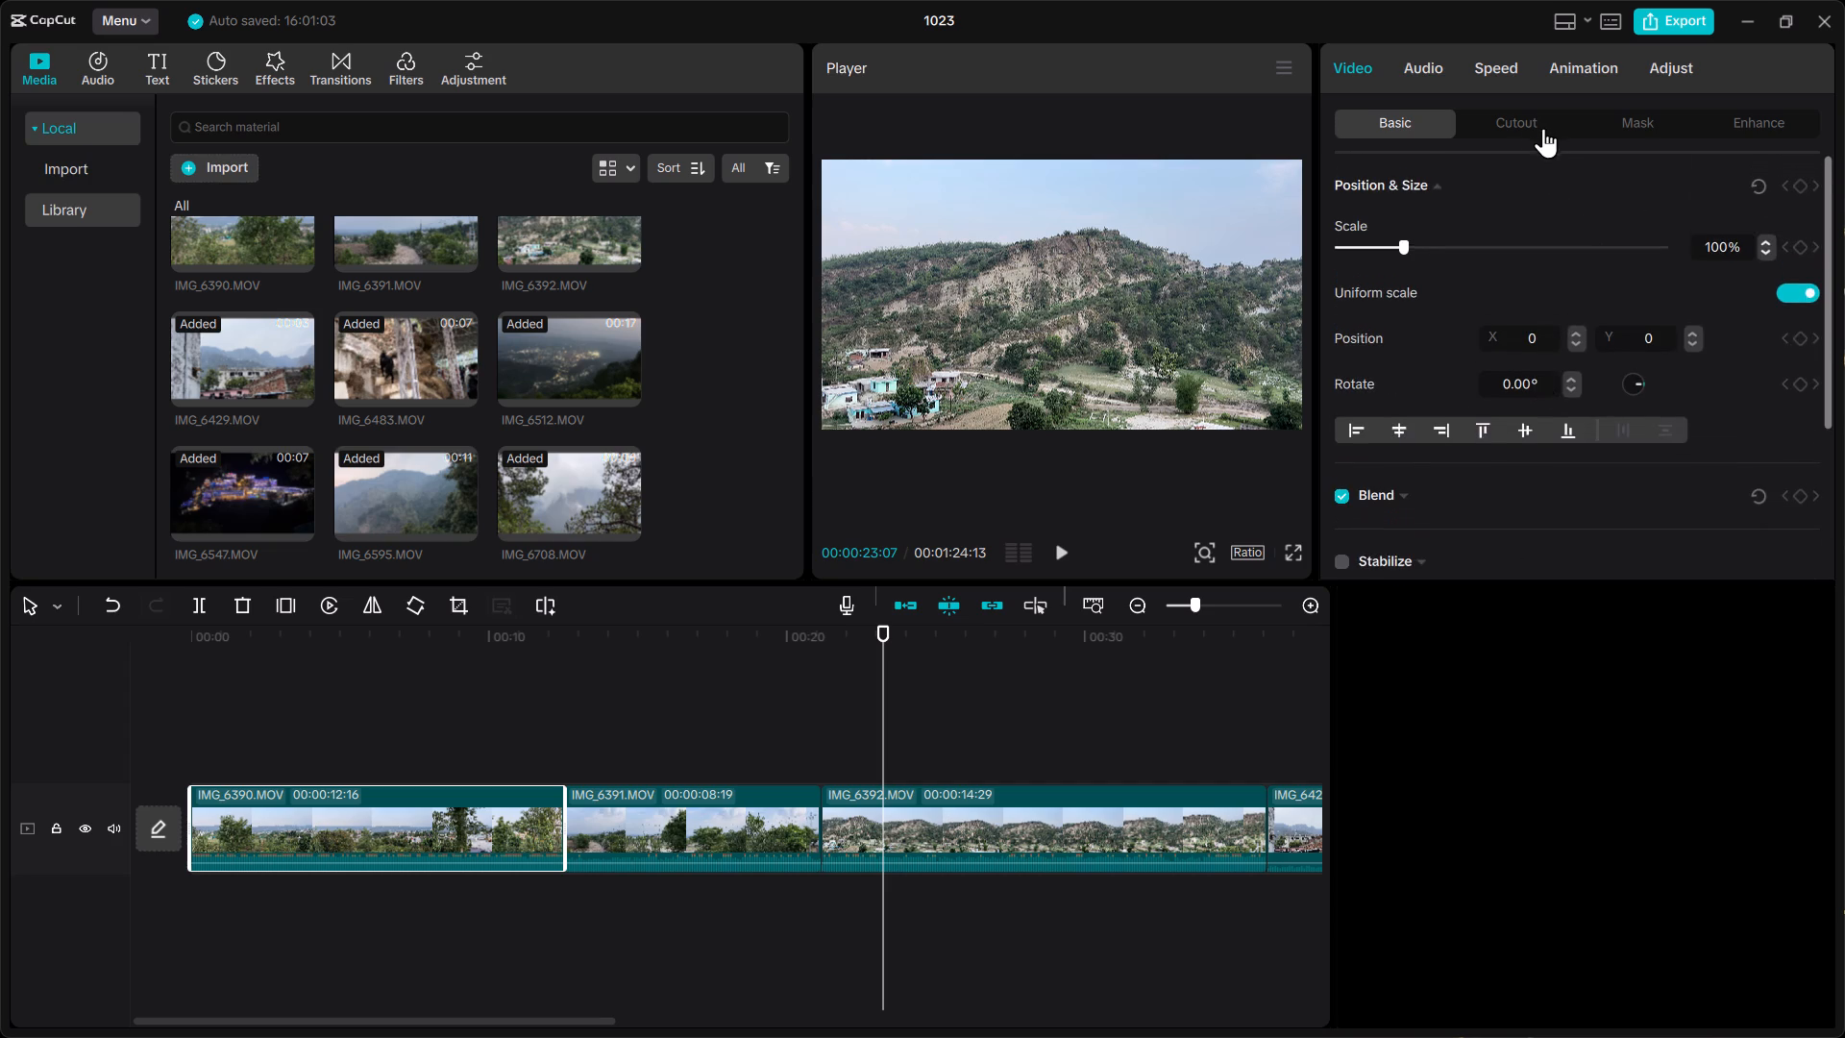
left_click(1529, 126)
left_click(1640, 120)
left_click(1733, 128)
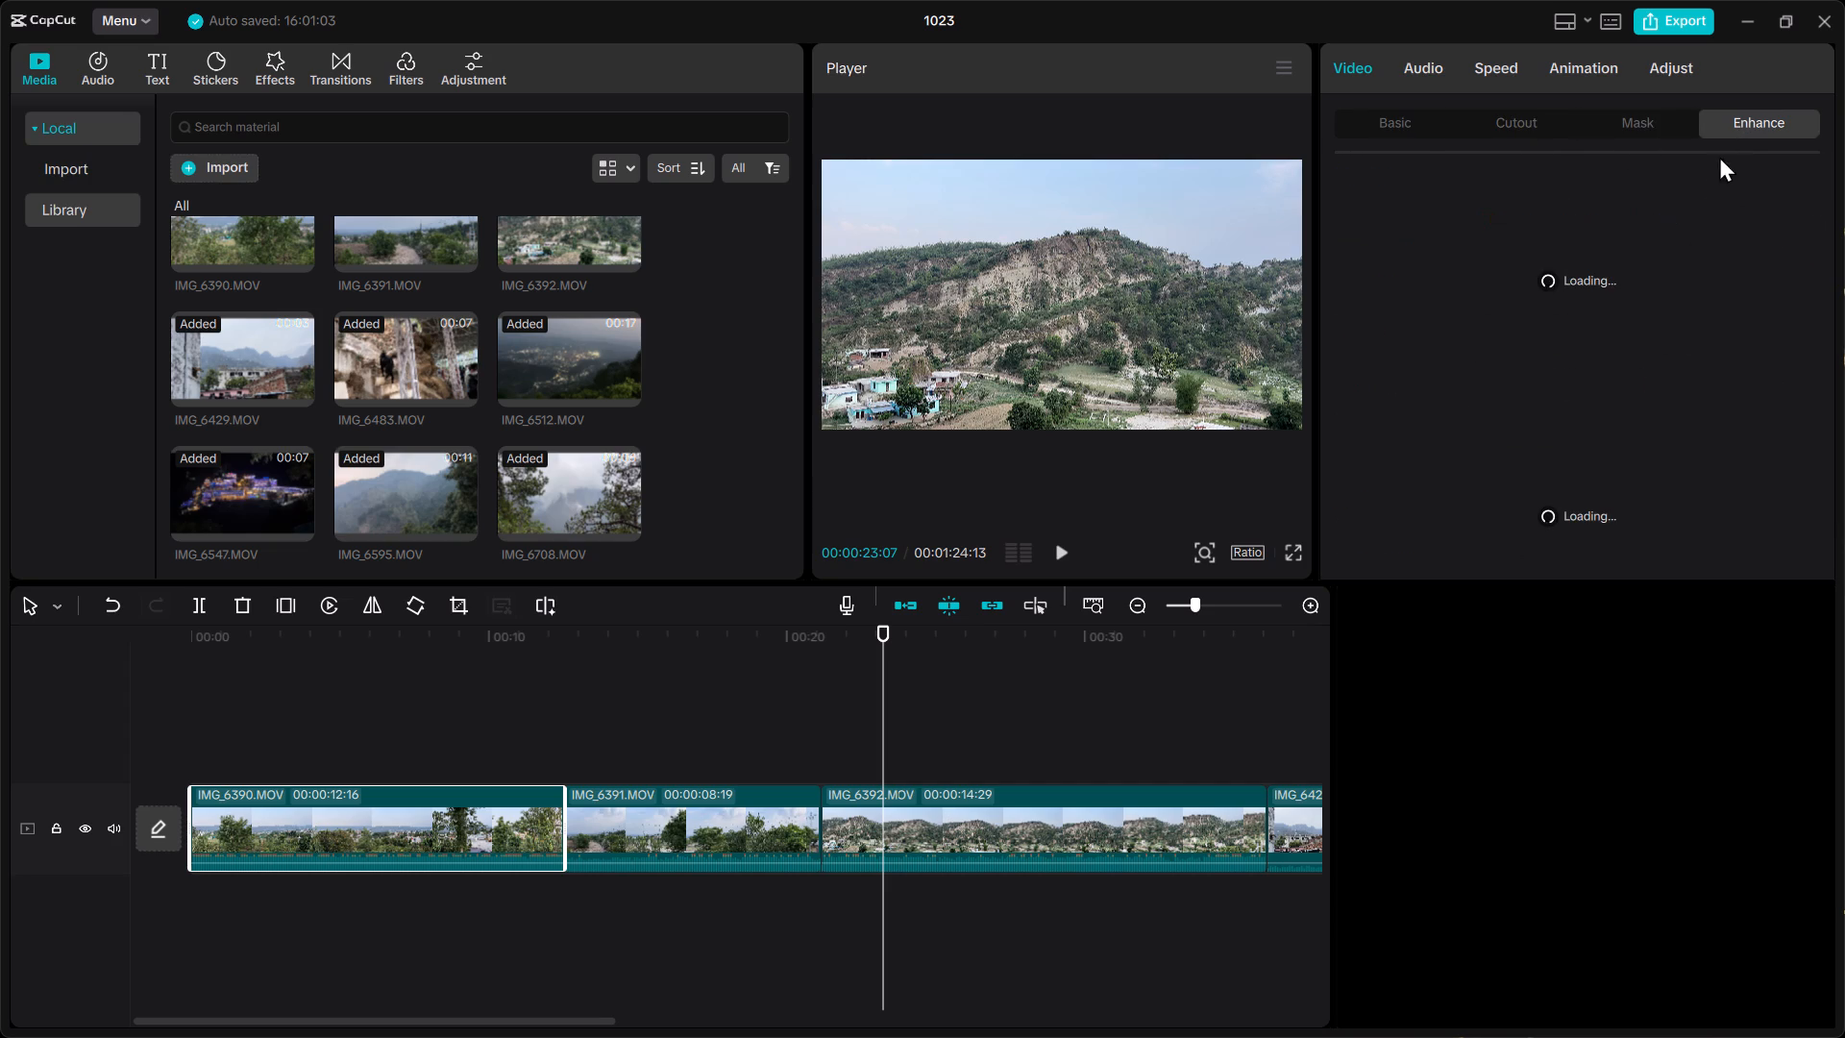
scroll(942, 738, "down", 1)
Scrub through IMG_6390.MOV on the timeline and examine the edit commands available for the clip.
left_click_drag(880, 633, 221, 656)
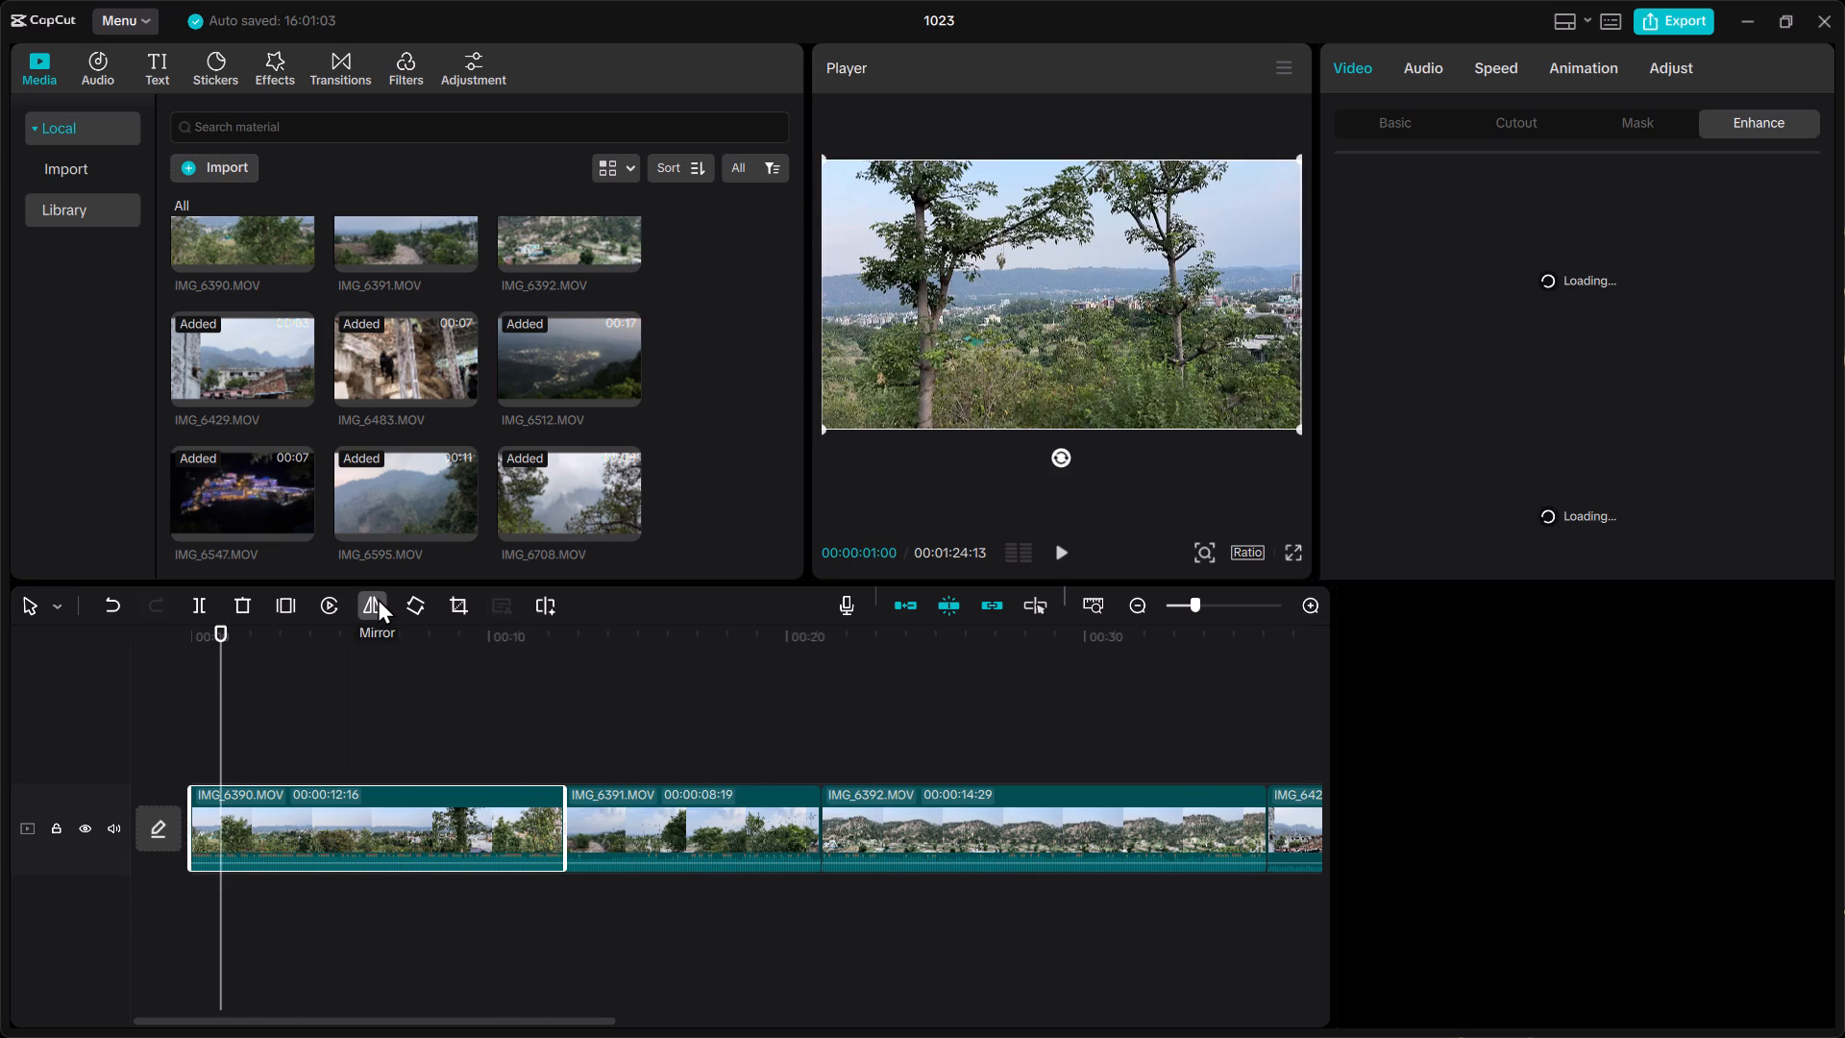
left_click(439, 706)
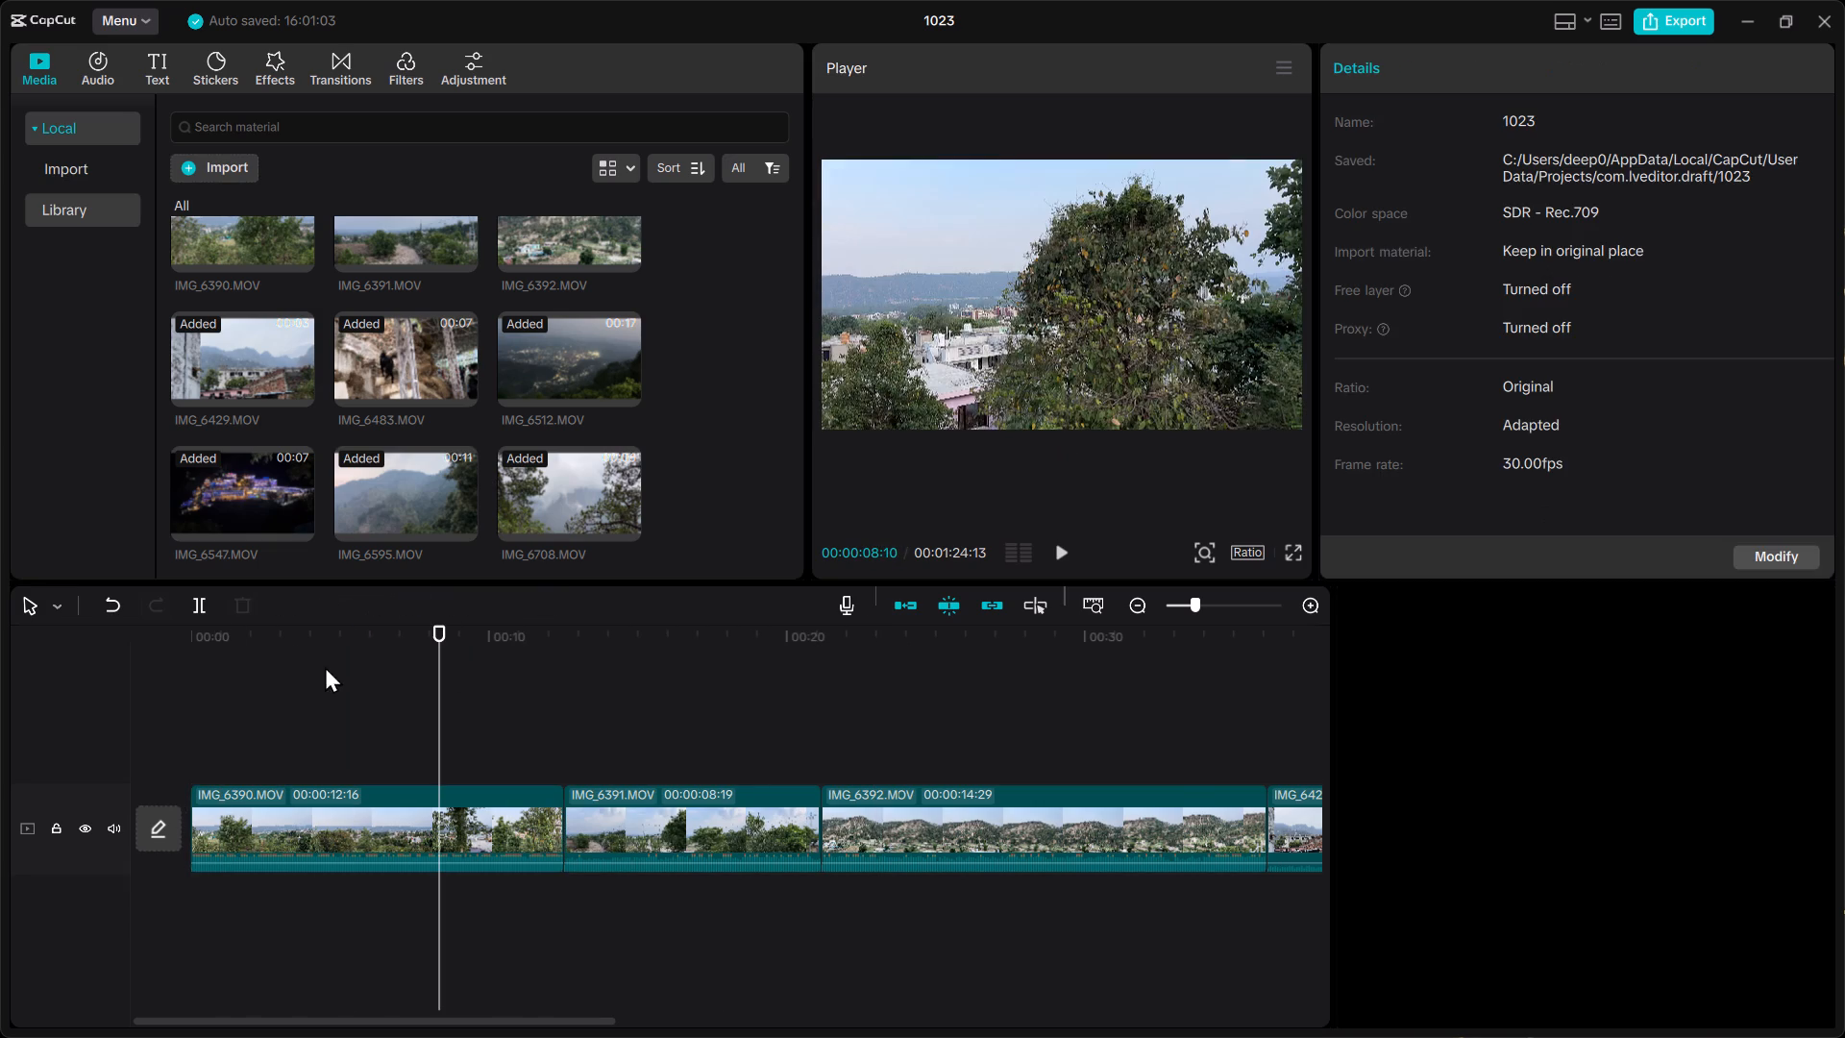
left_click(482, 690)
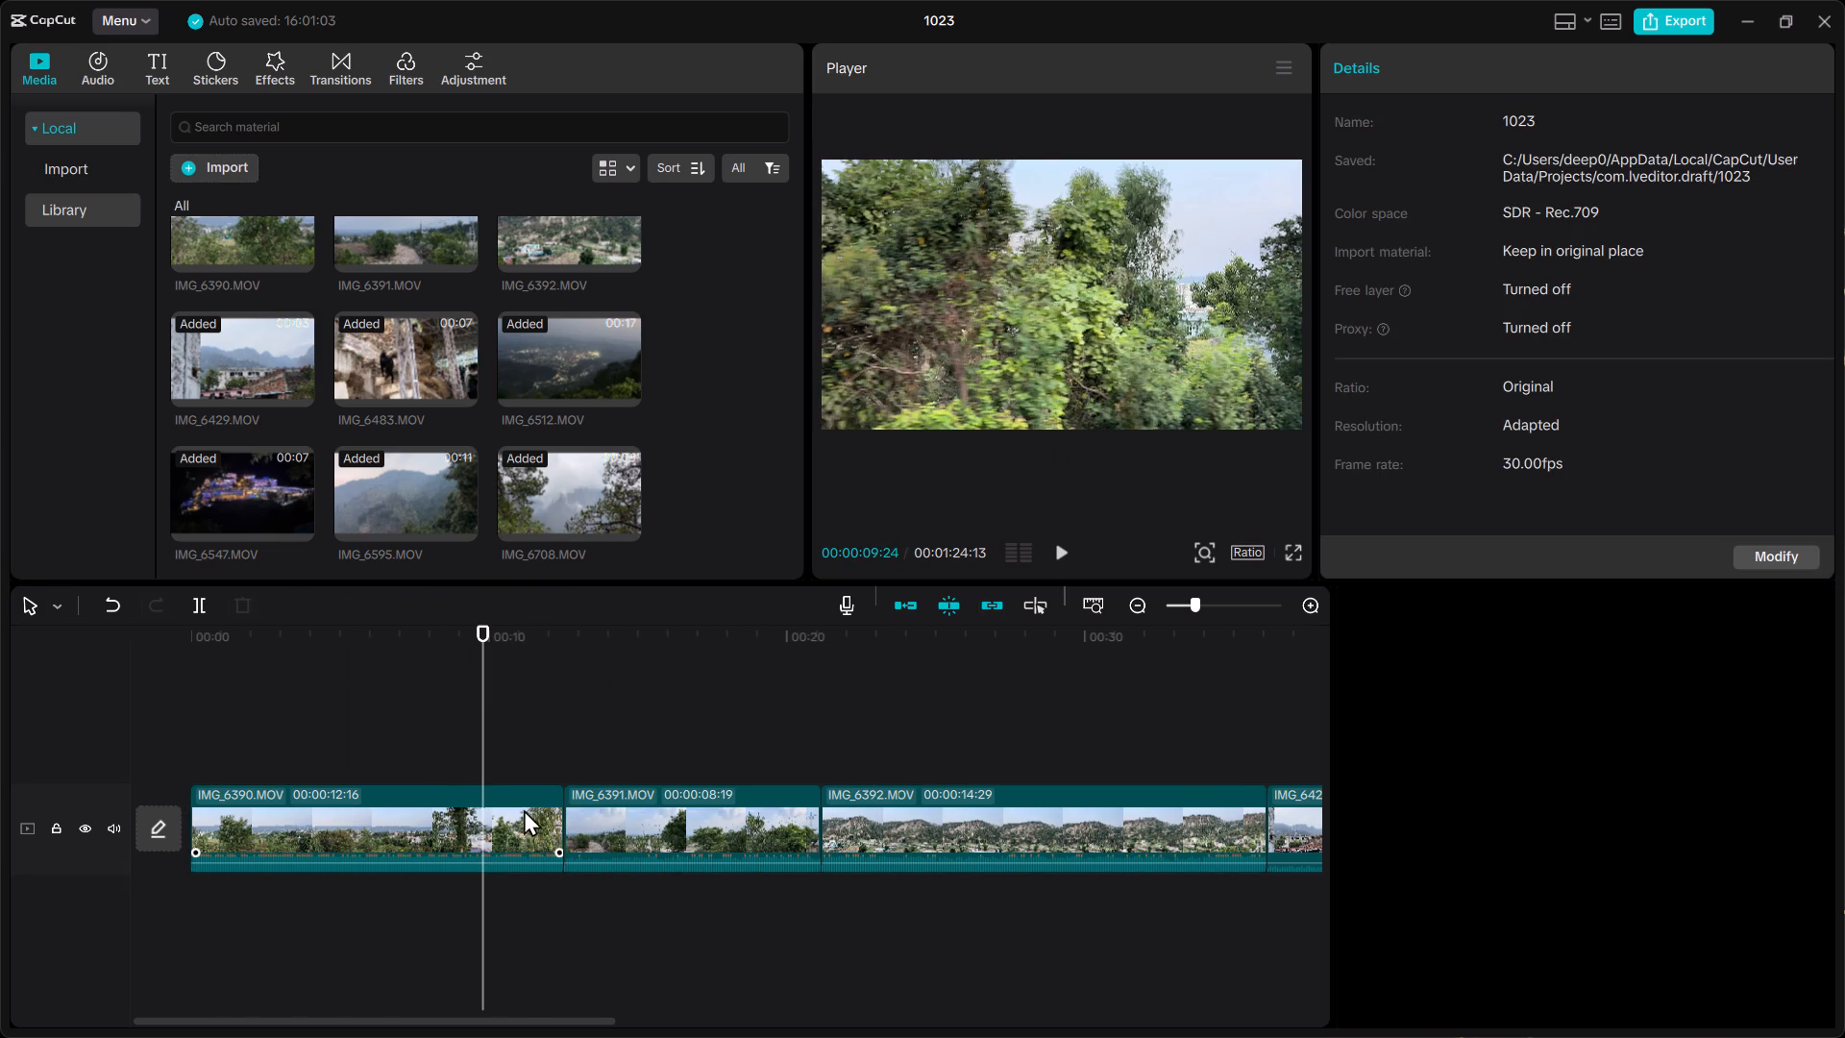
left_click(524, 807)
right_click(529, 803)
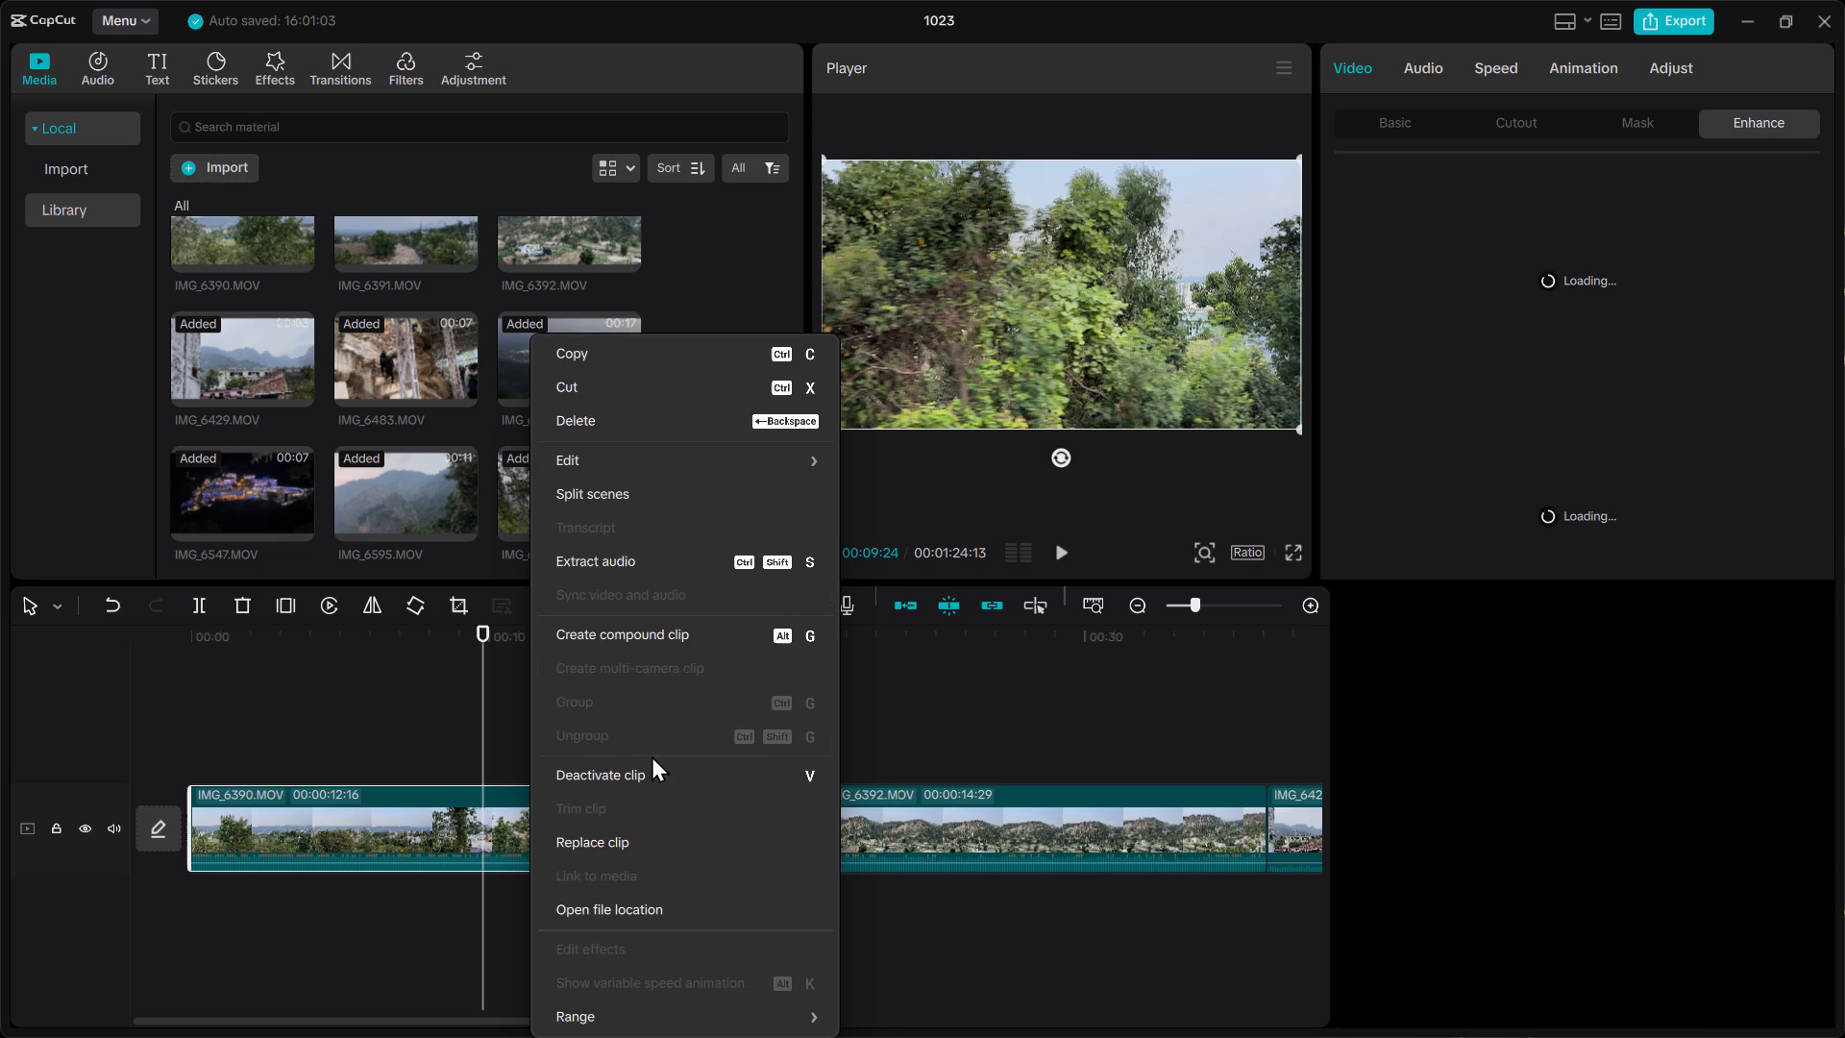
scroll(654, 757, "down", 1)
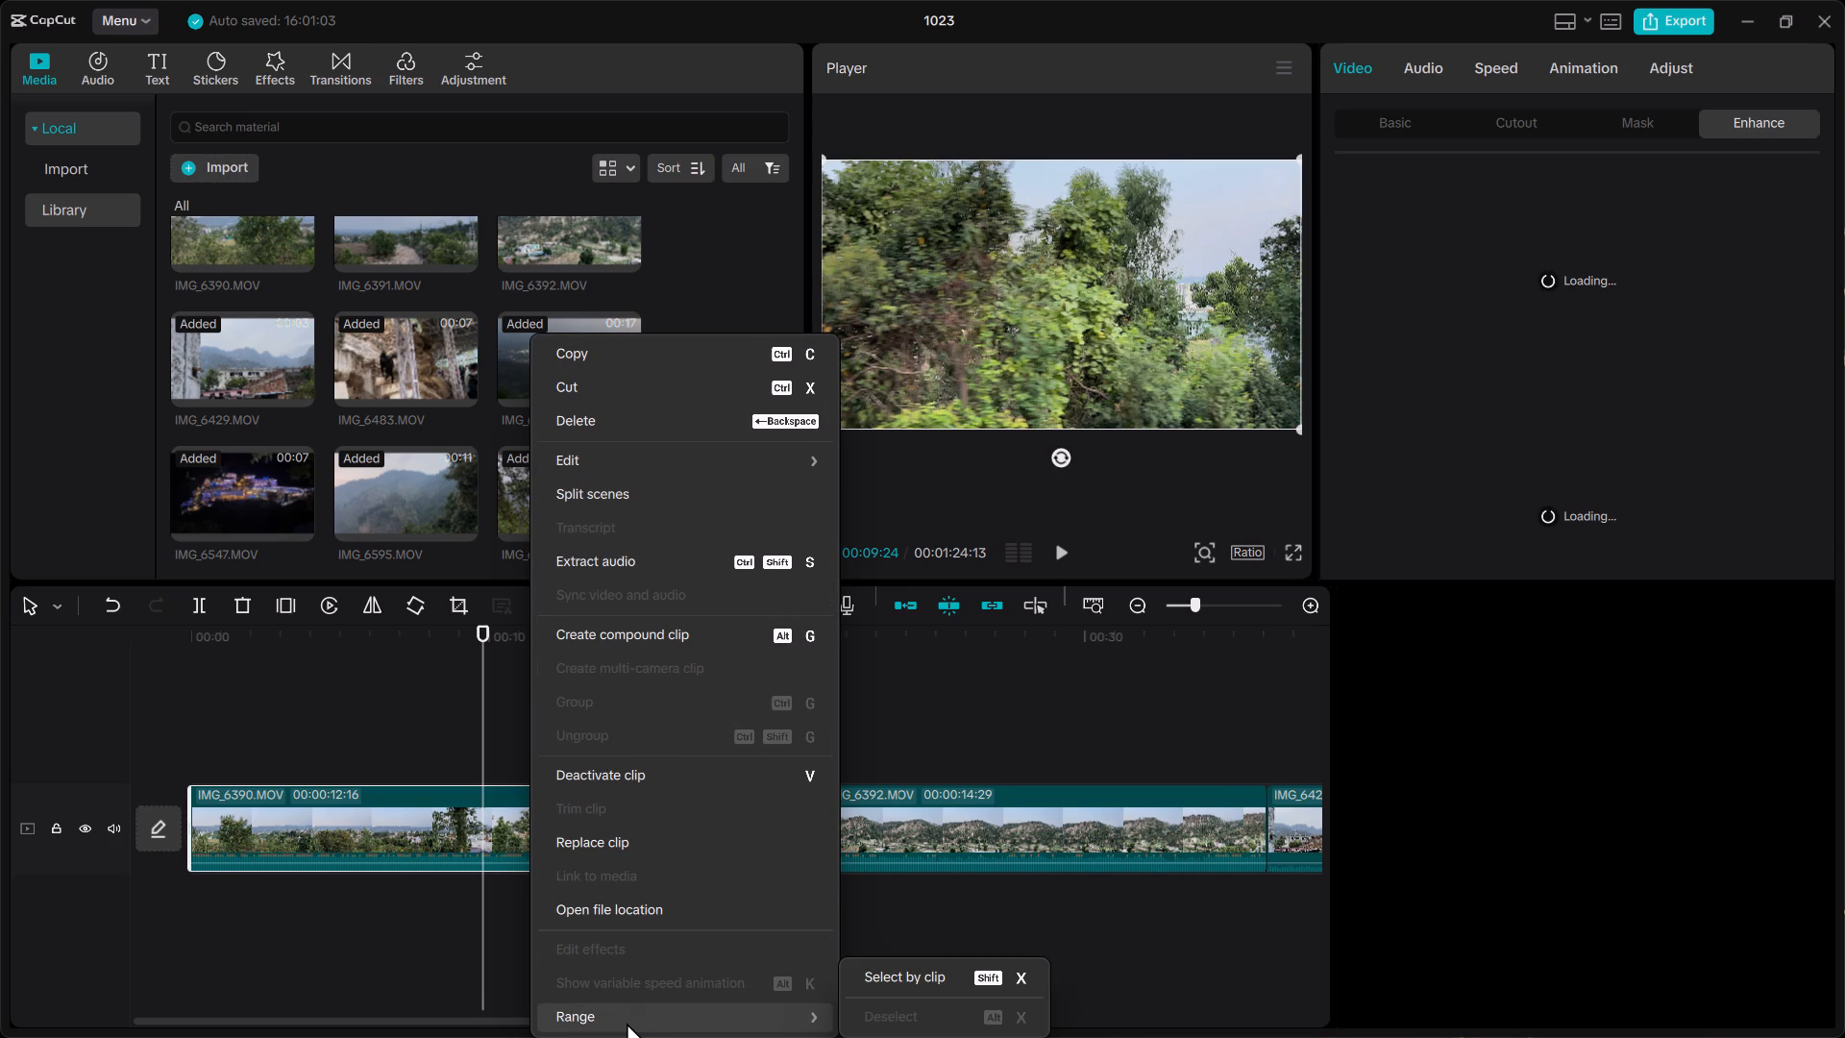
left_click(937, 732)
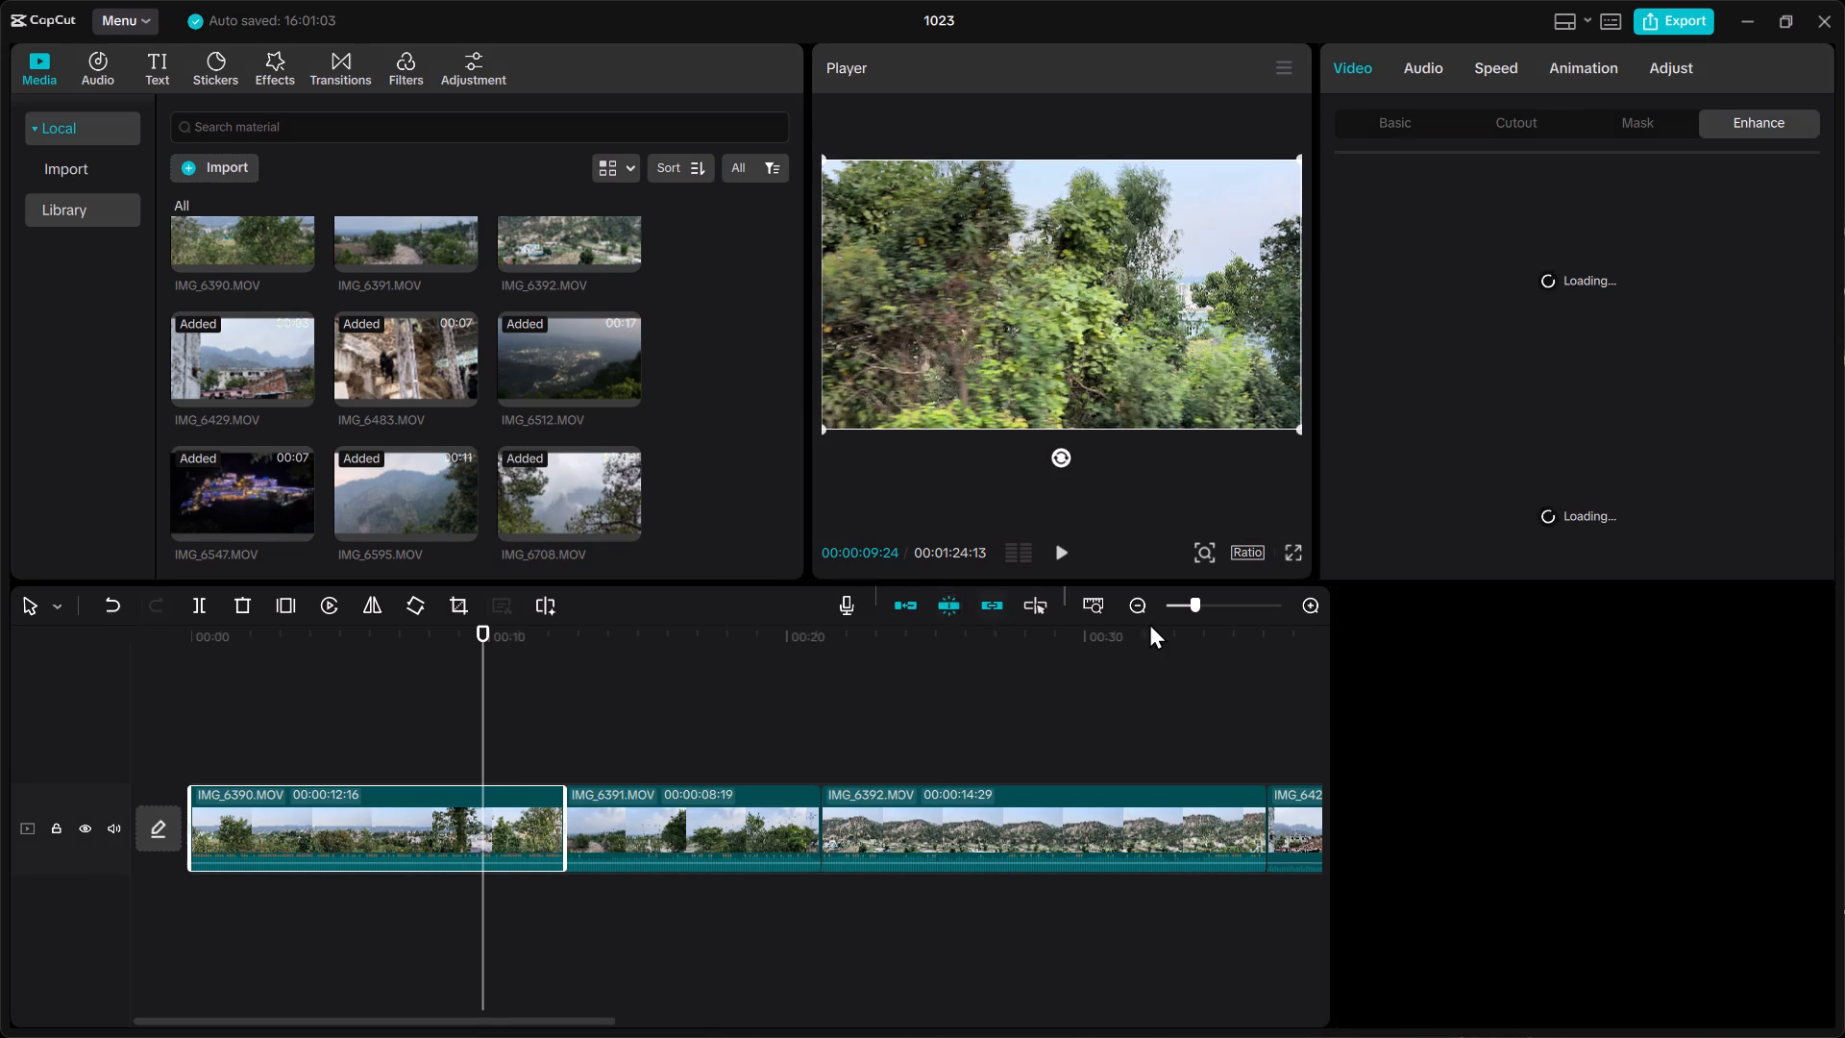
left_click(398, 701)
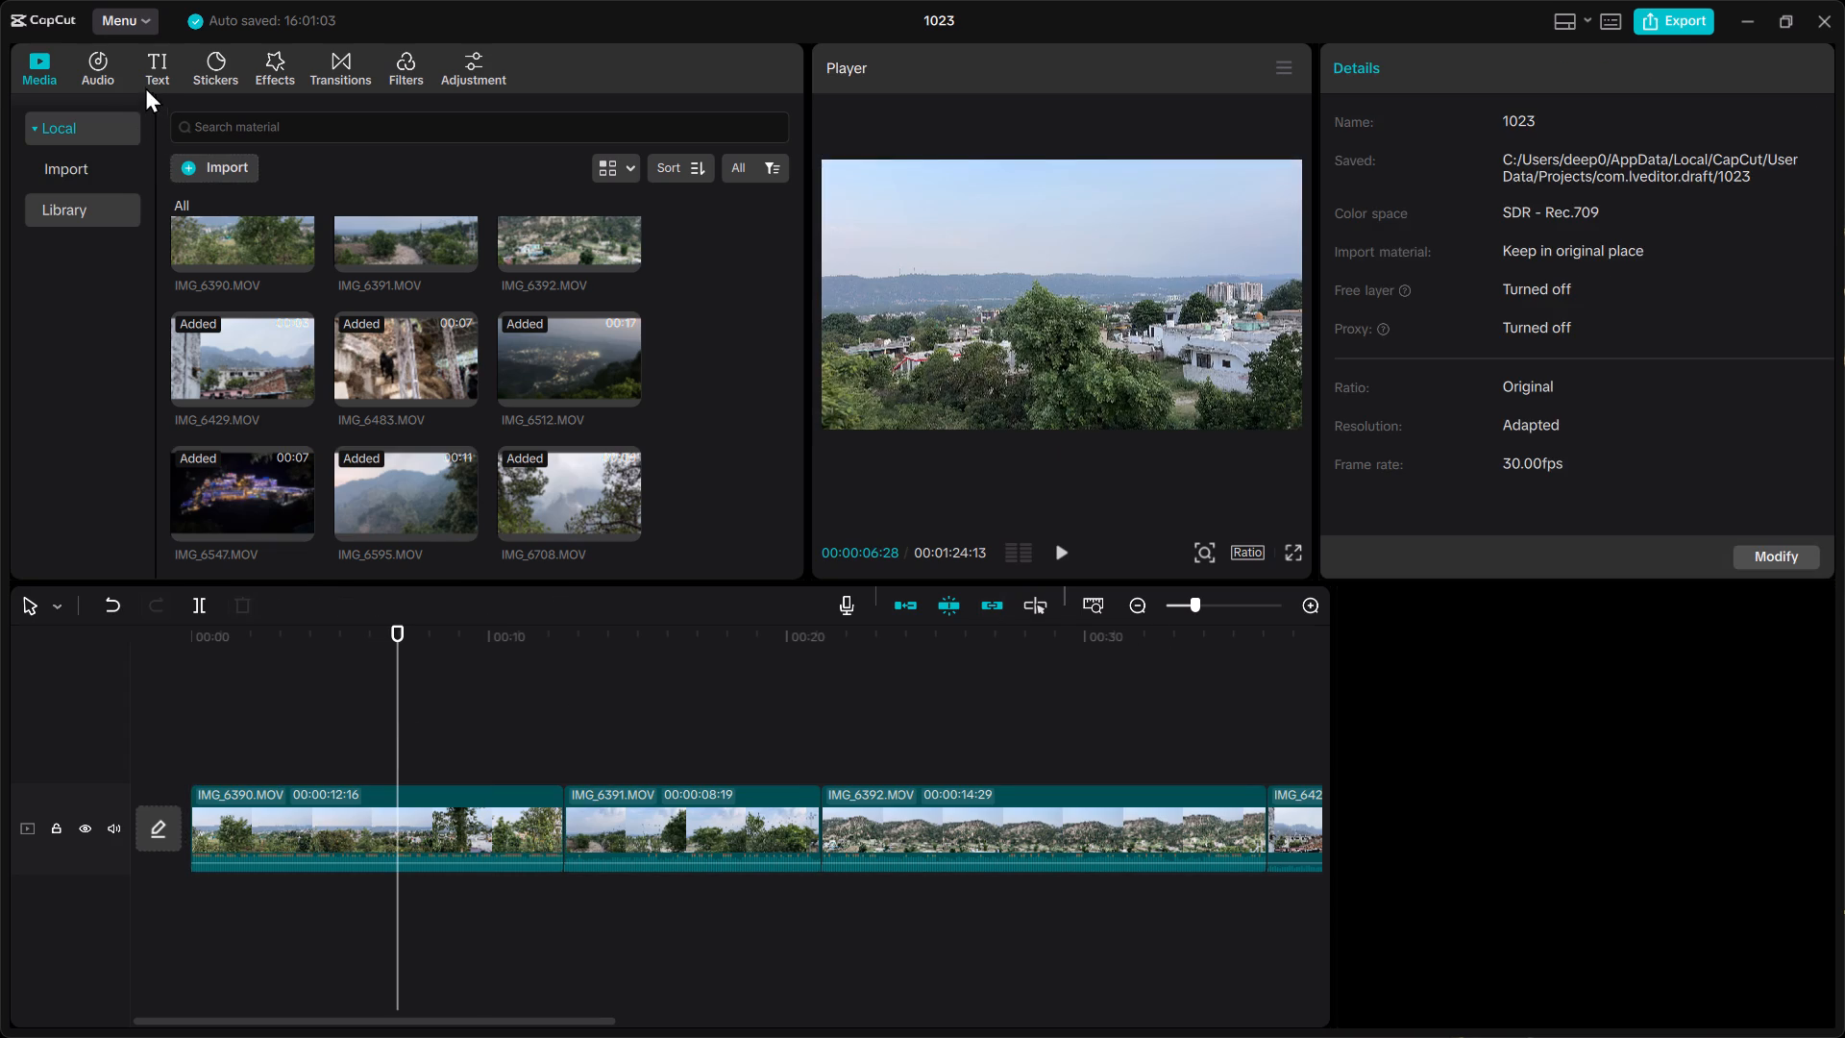
Open the transitions library and retry loading its content.
left_click(351, 62)
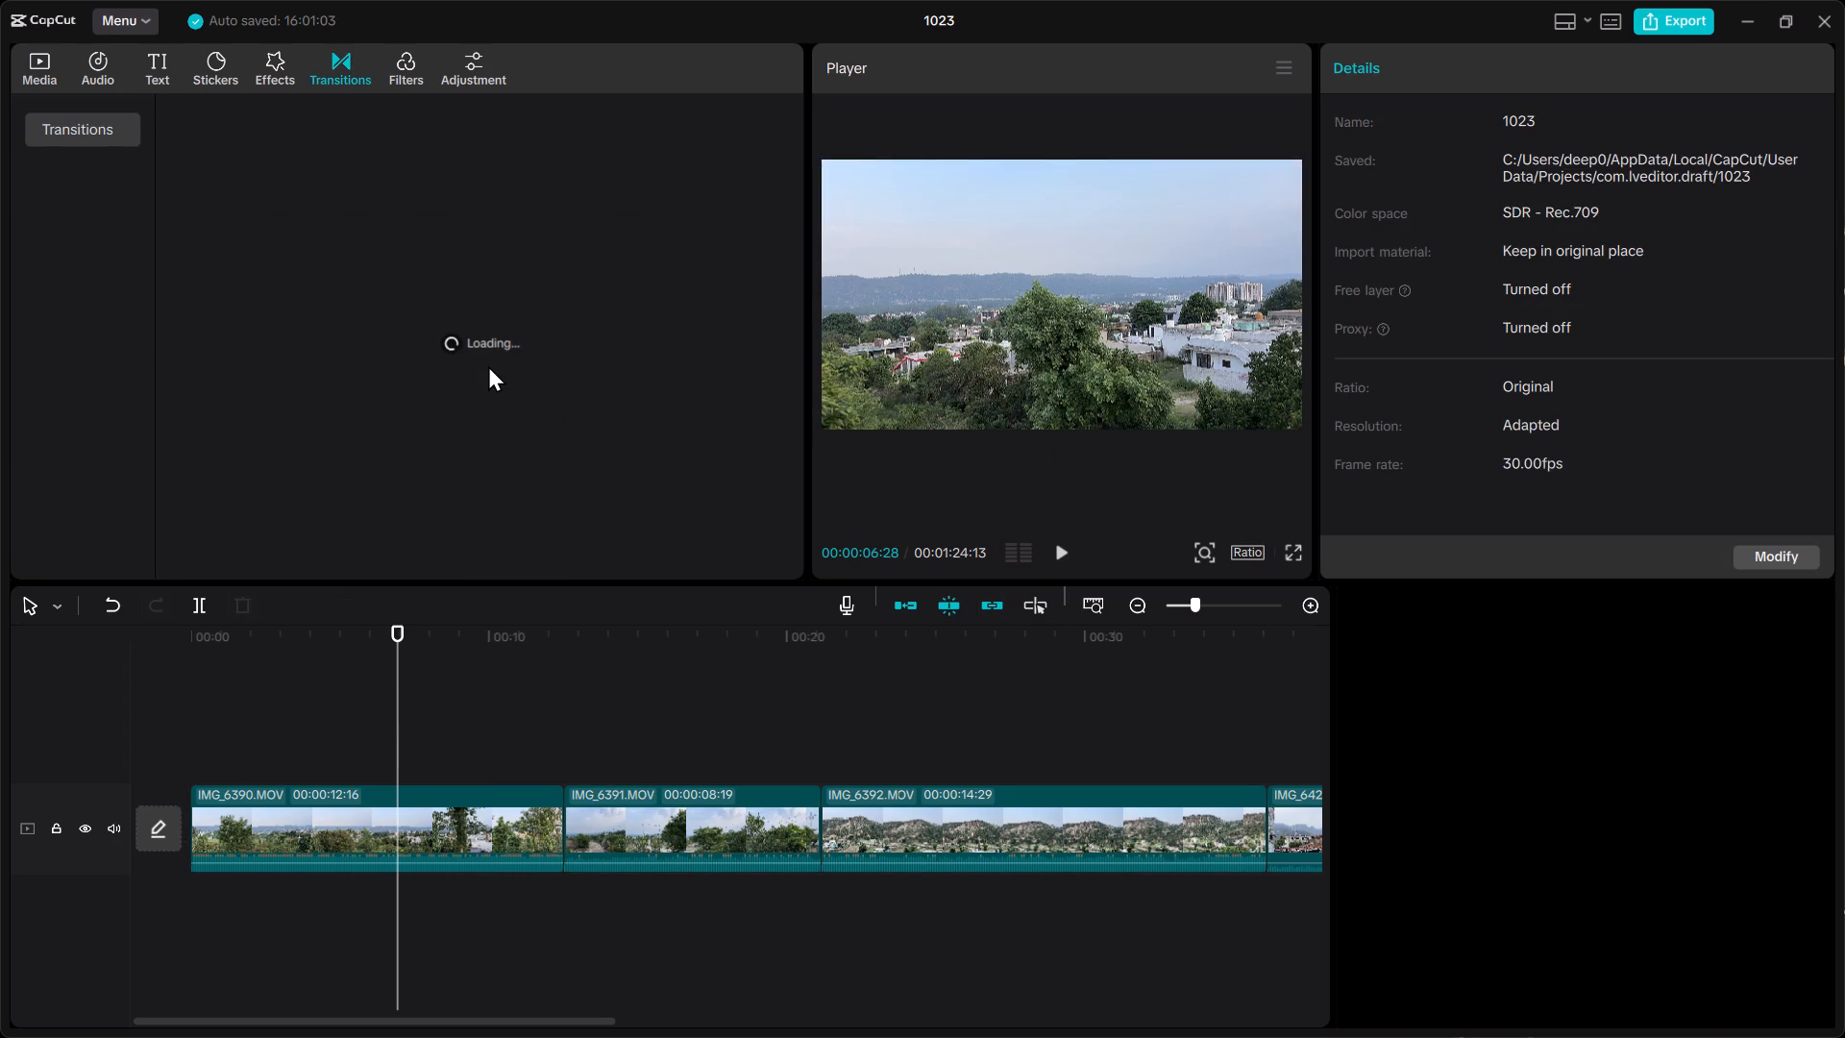
left_click(523, 334)
left_click(523, 349)
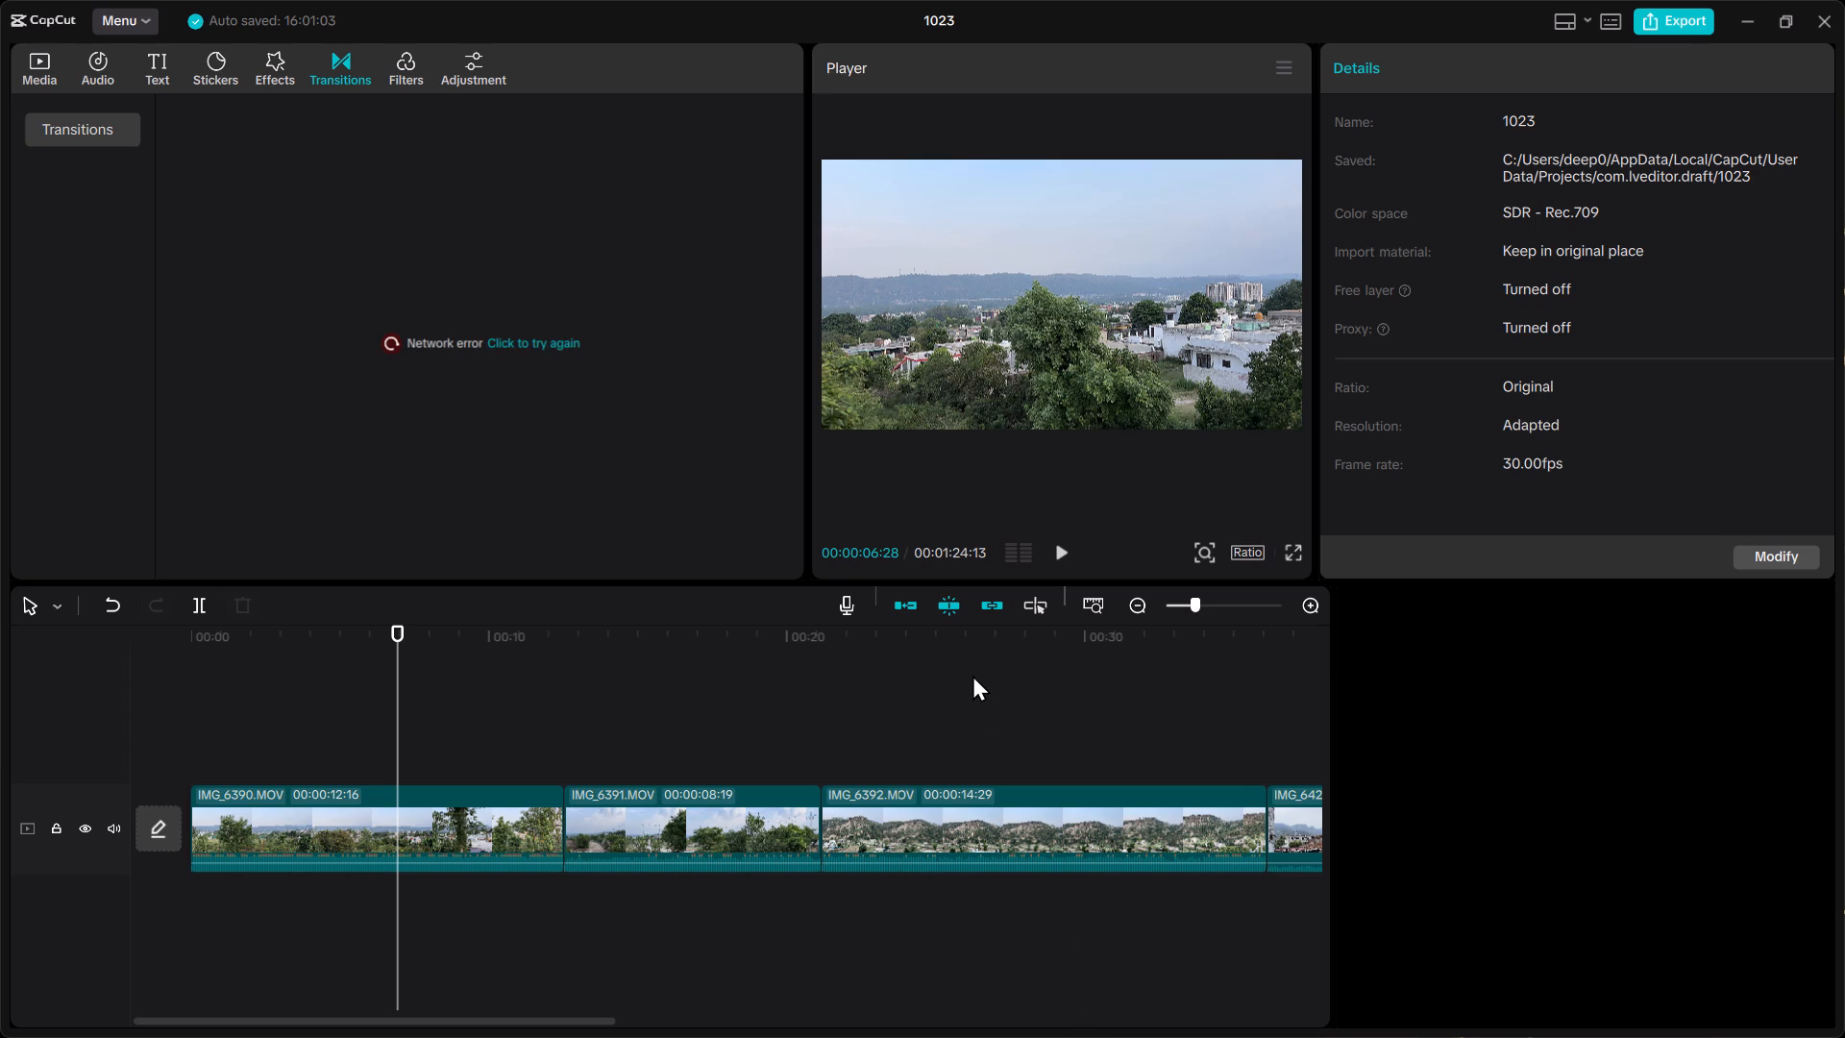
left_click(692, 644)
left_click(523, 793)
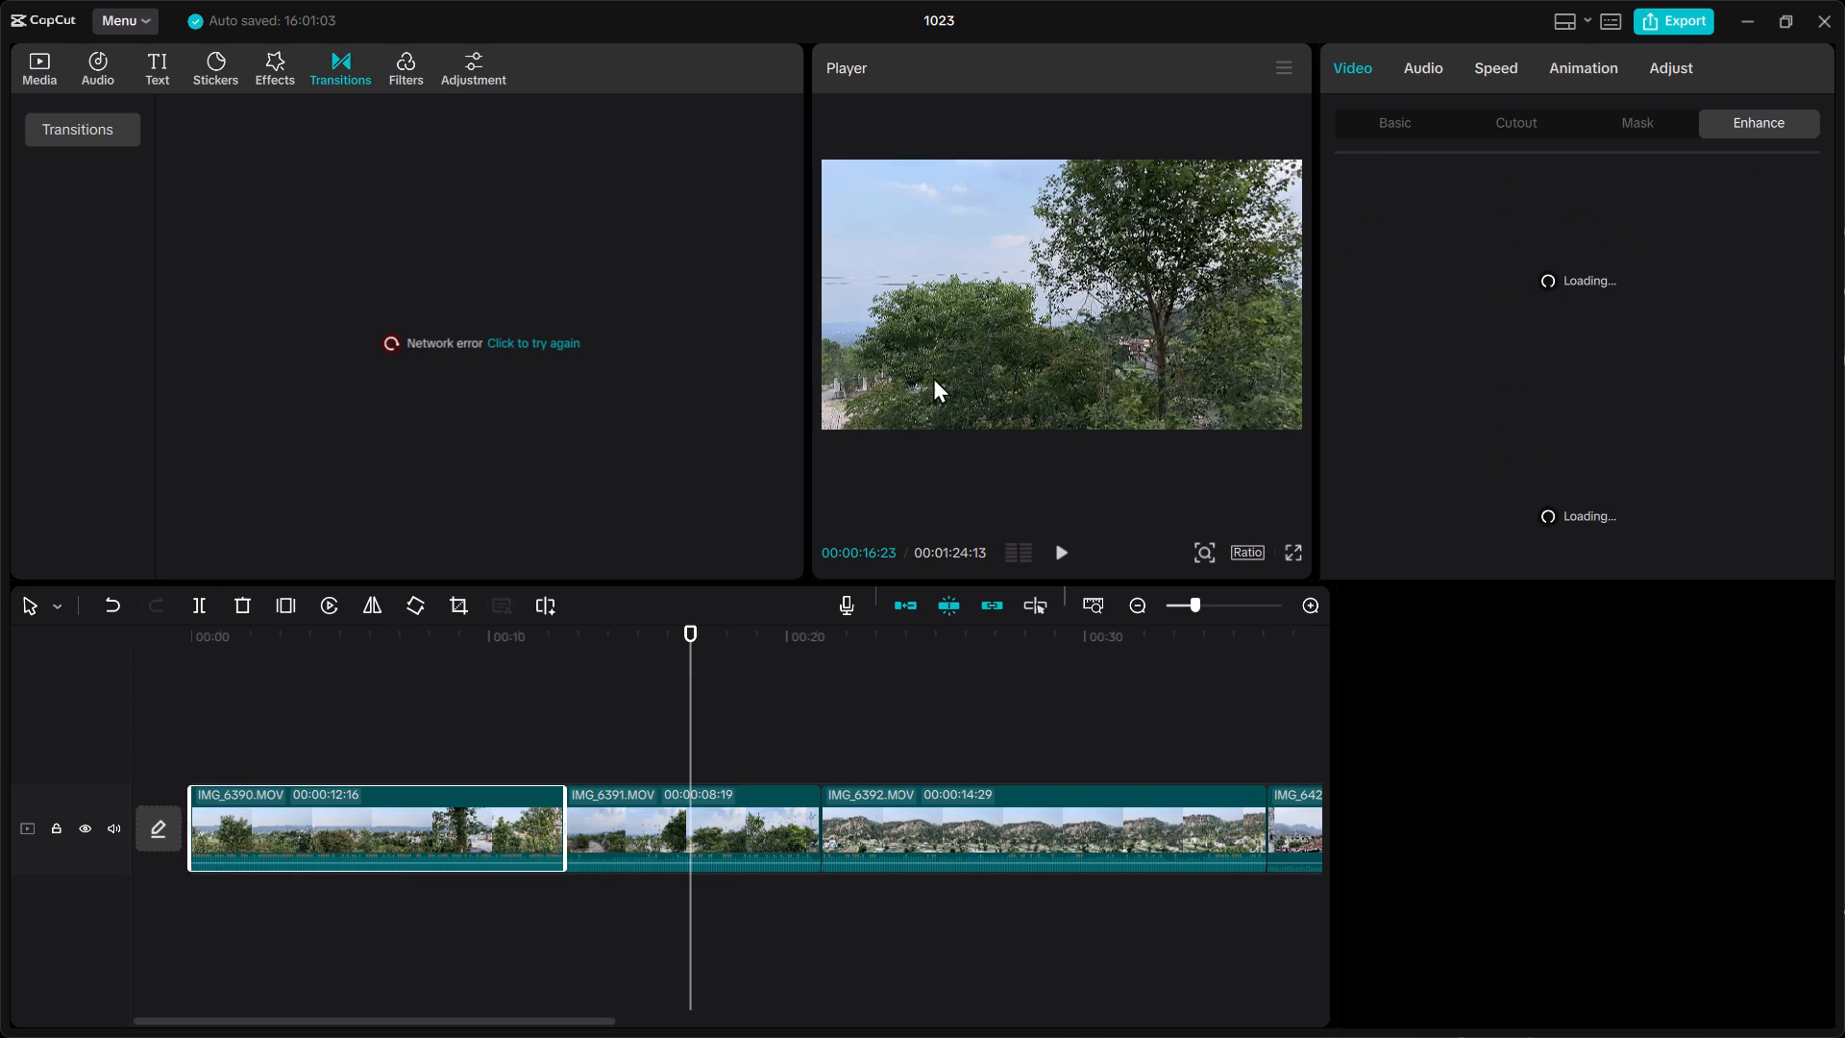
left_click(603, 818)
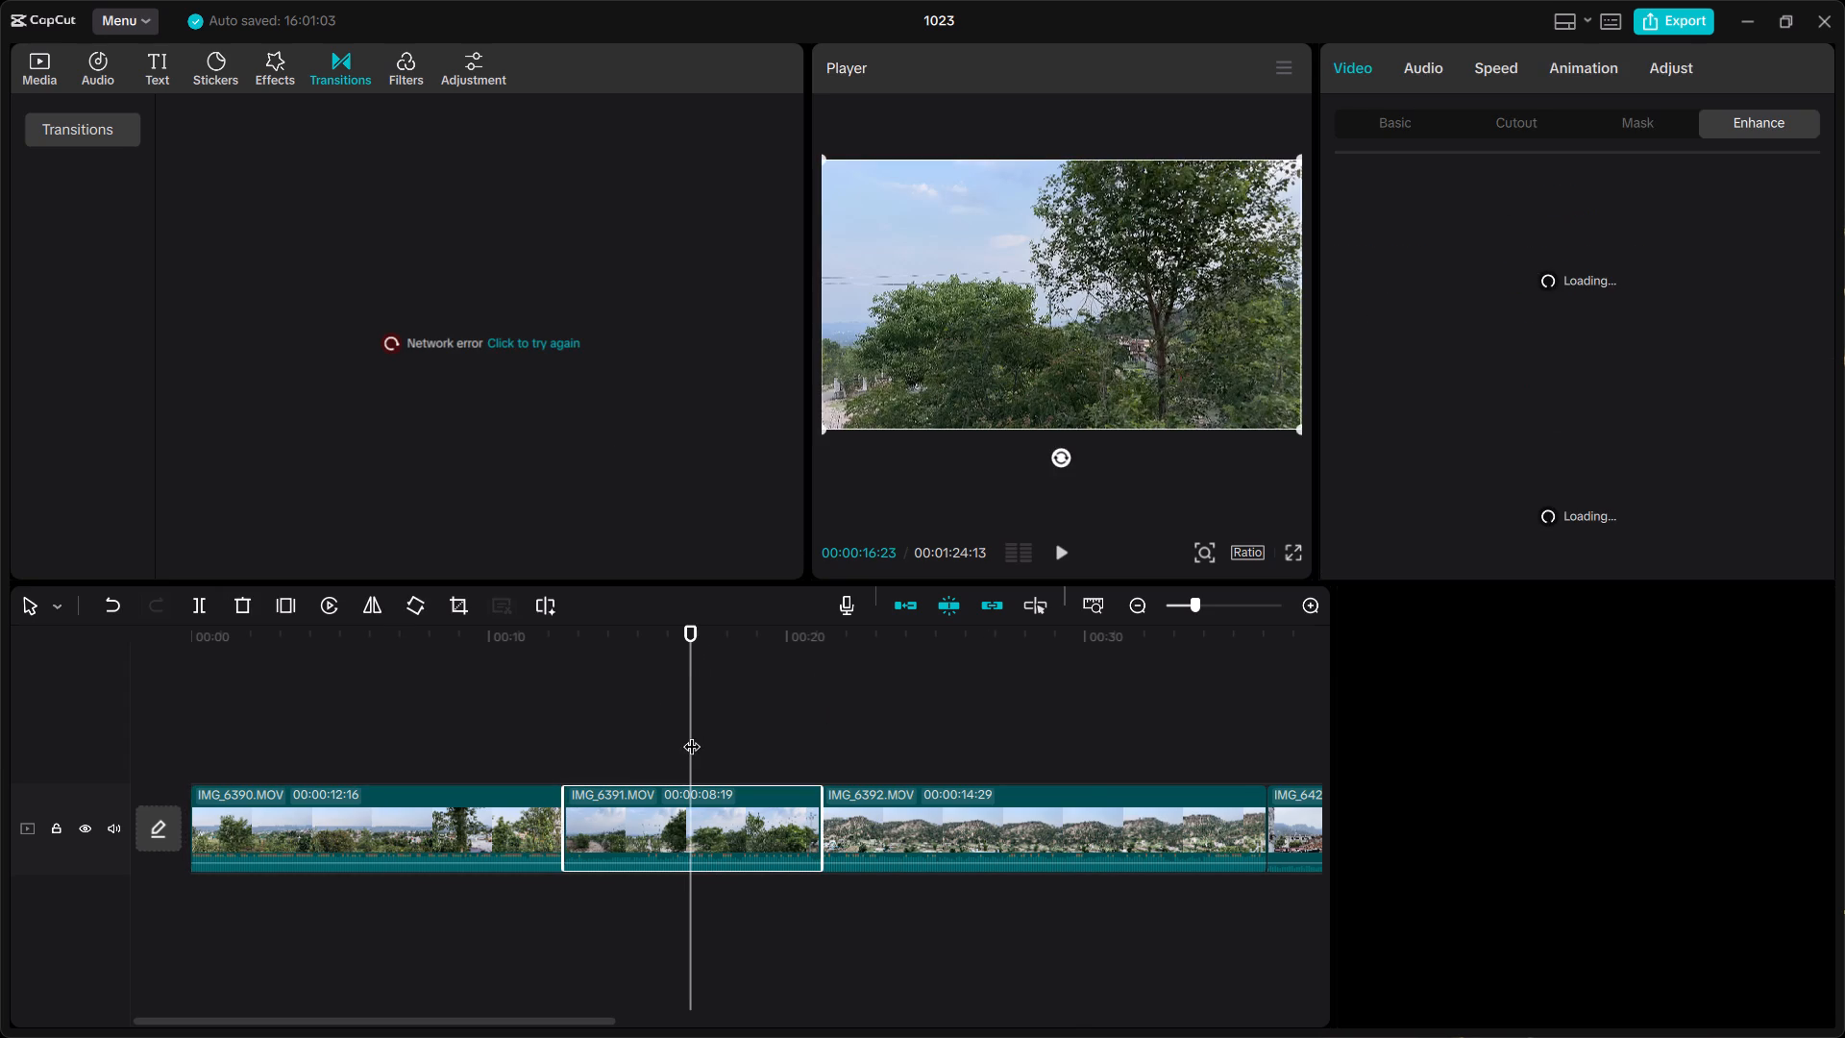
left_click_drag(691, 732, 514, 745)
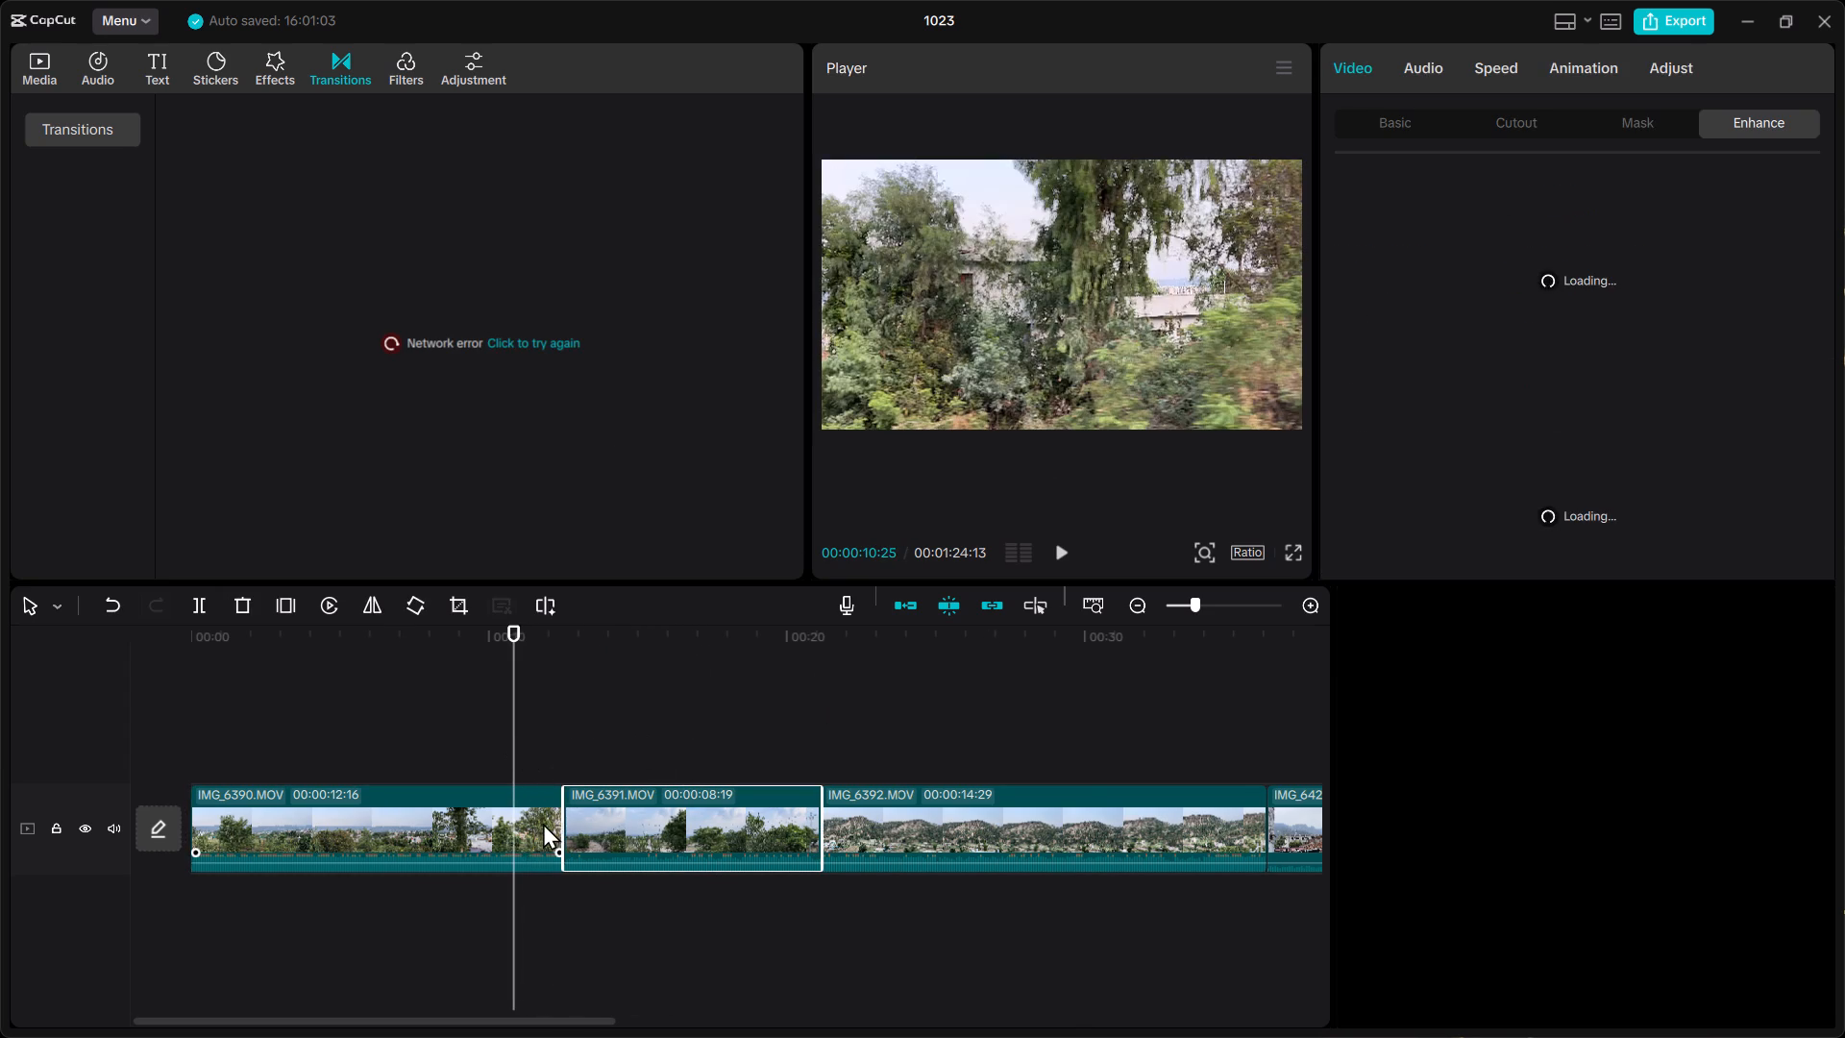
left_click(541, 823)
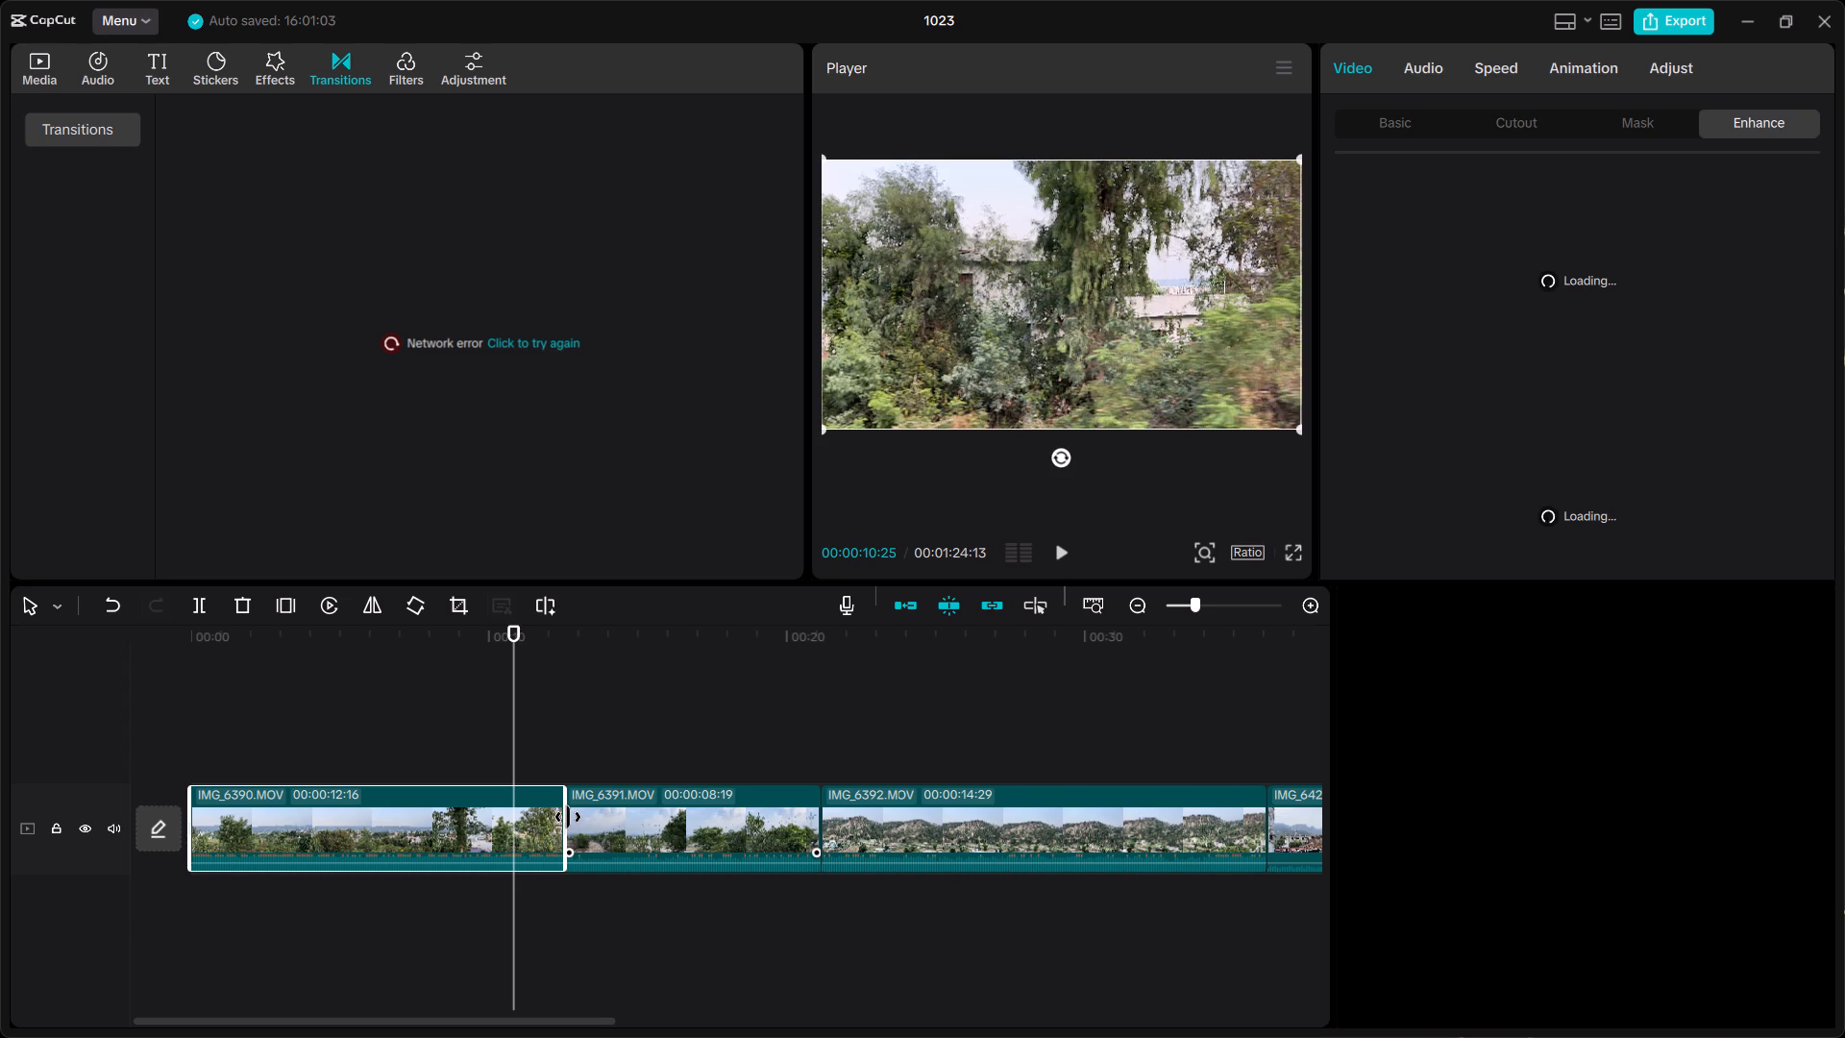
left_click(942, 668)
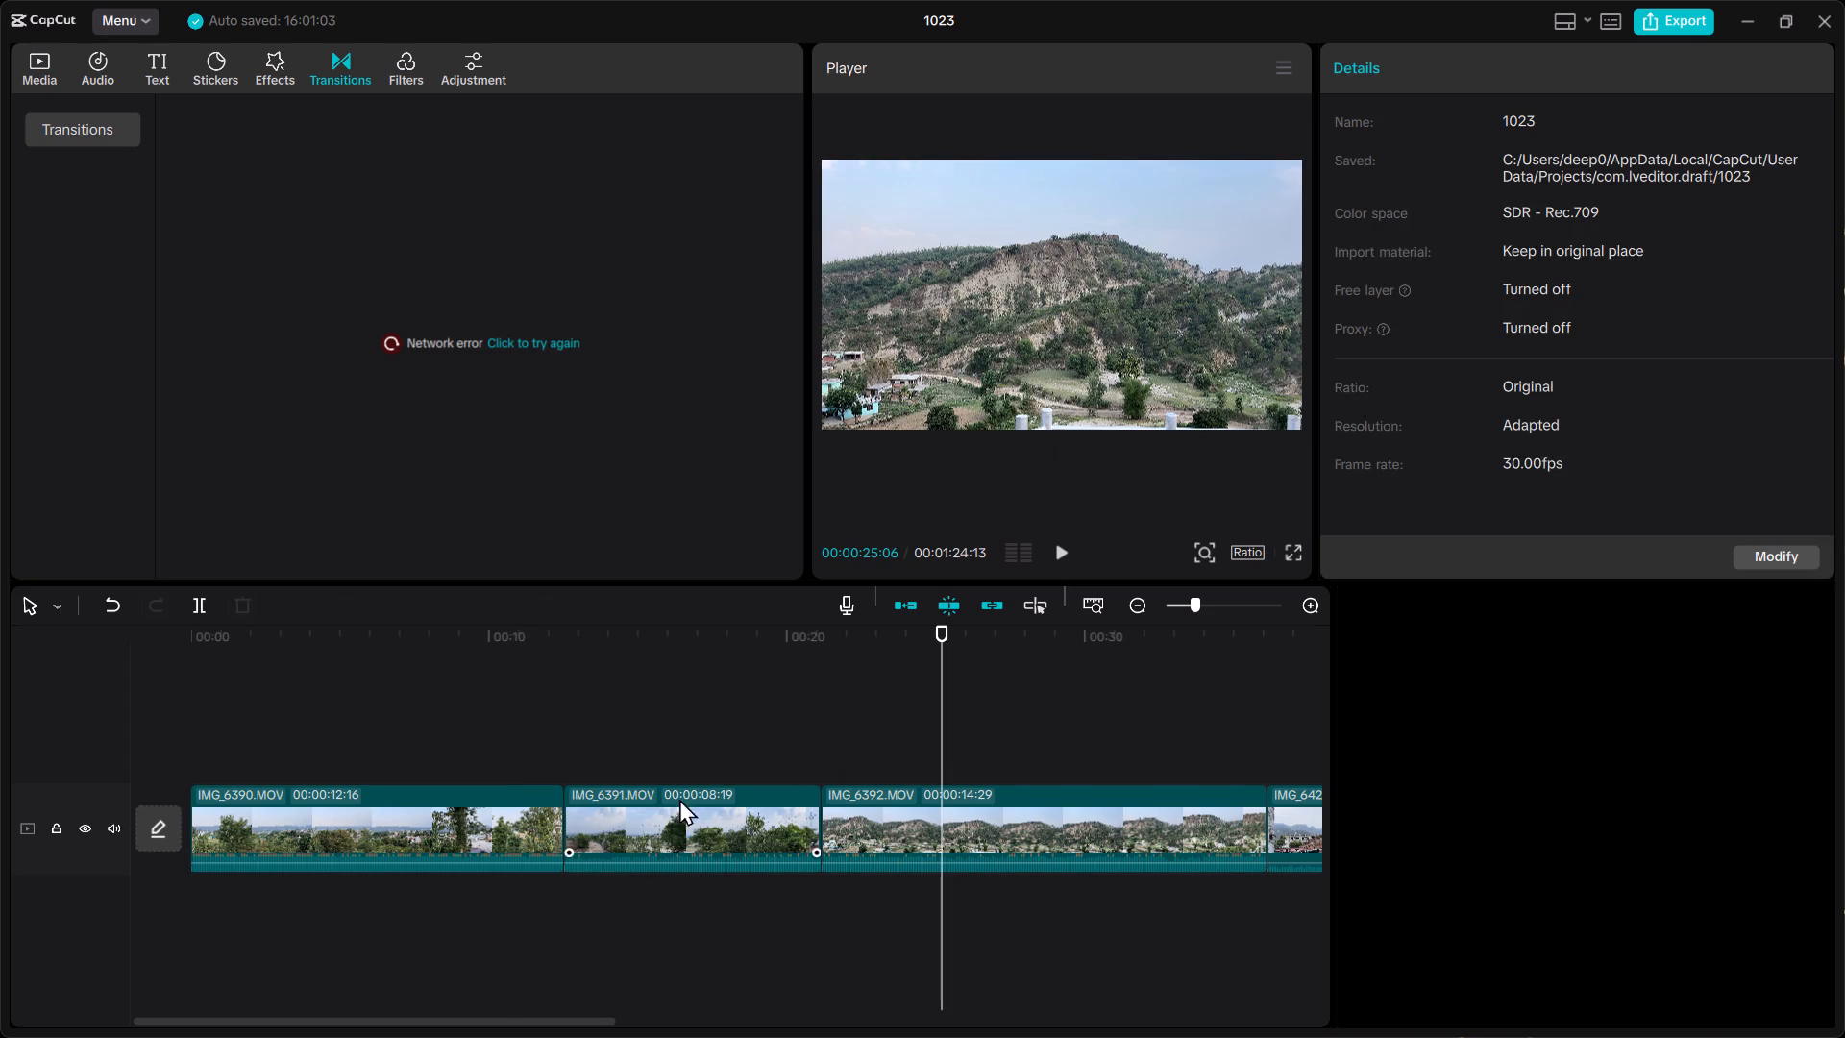
Select IMG_6390.MOV and examine its basic video settings, voice effects, and normal and curve speed options.
left_click(433, 819)
left_click(1398, 116)
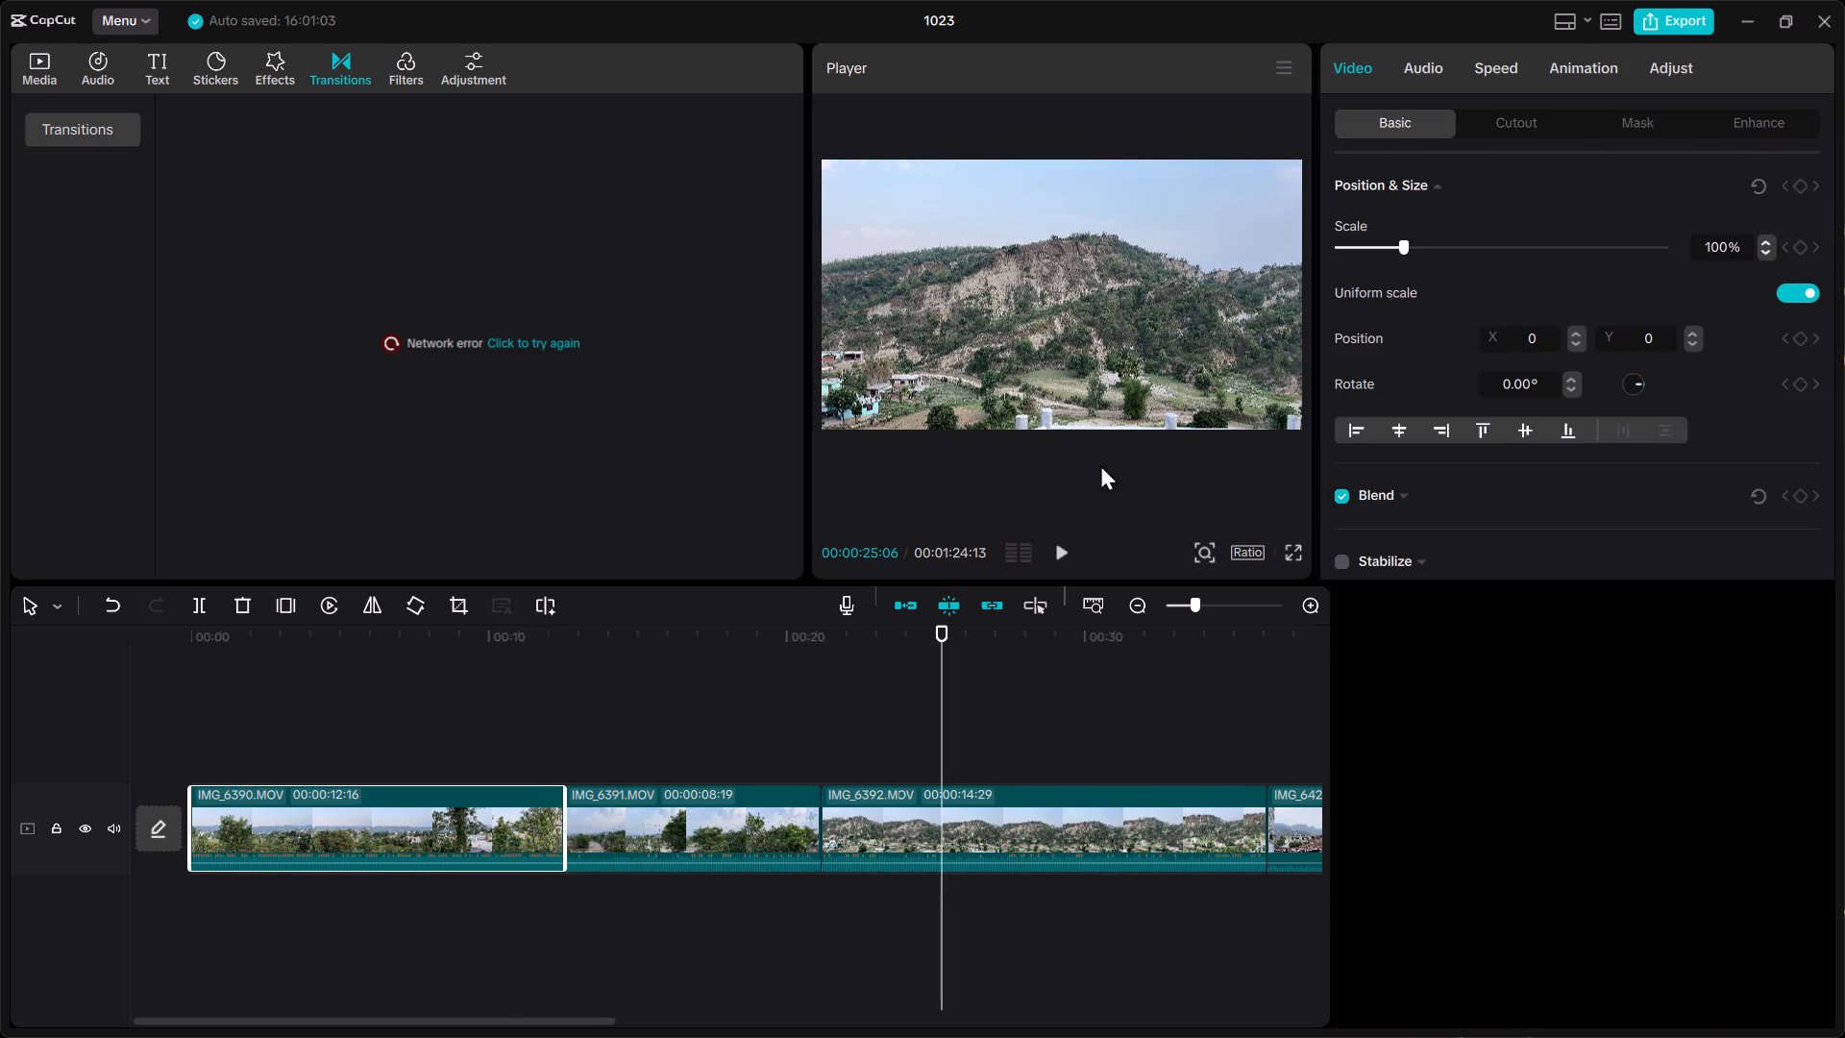
left_click(489, 803)
double_click(489, 803)
scroll(1659, 469, "down", 1)
scroll(1525, 418, "up", 3)
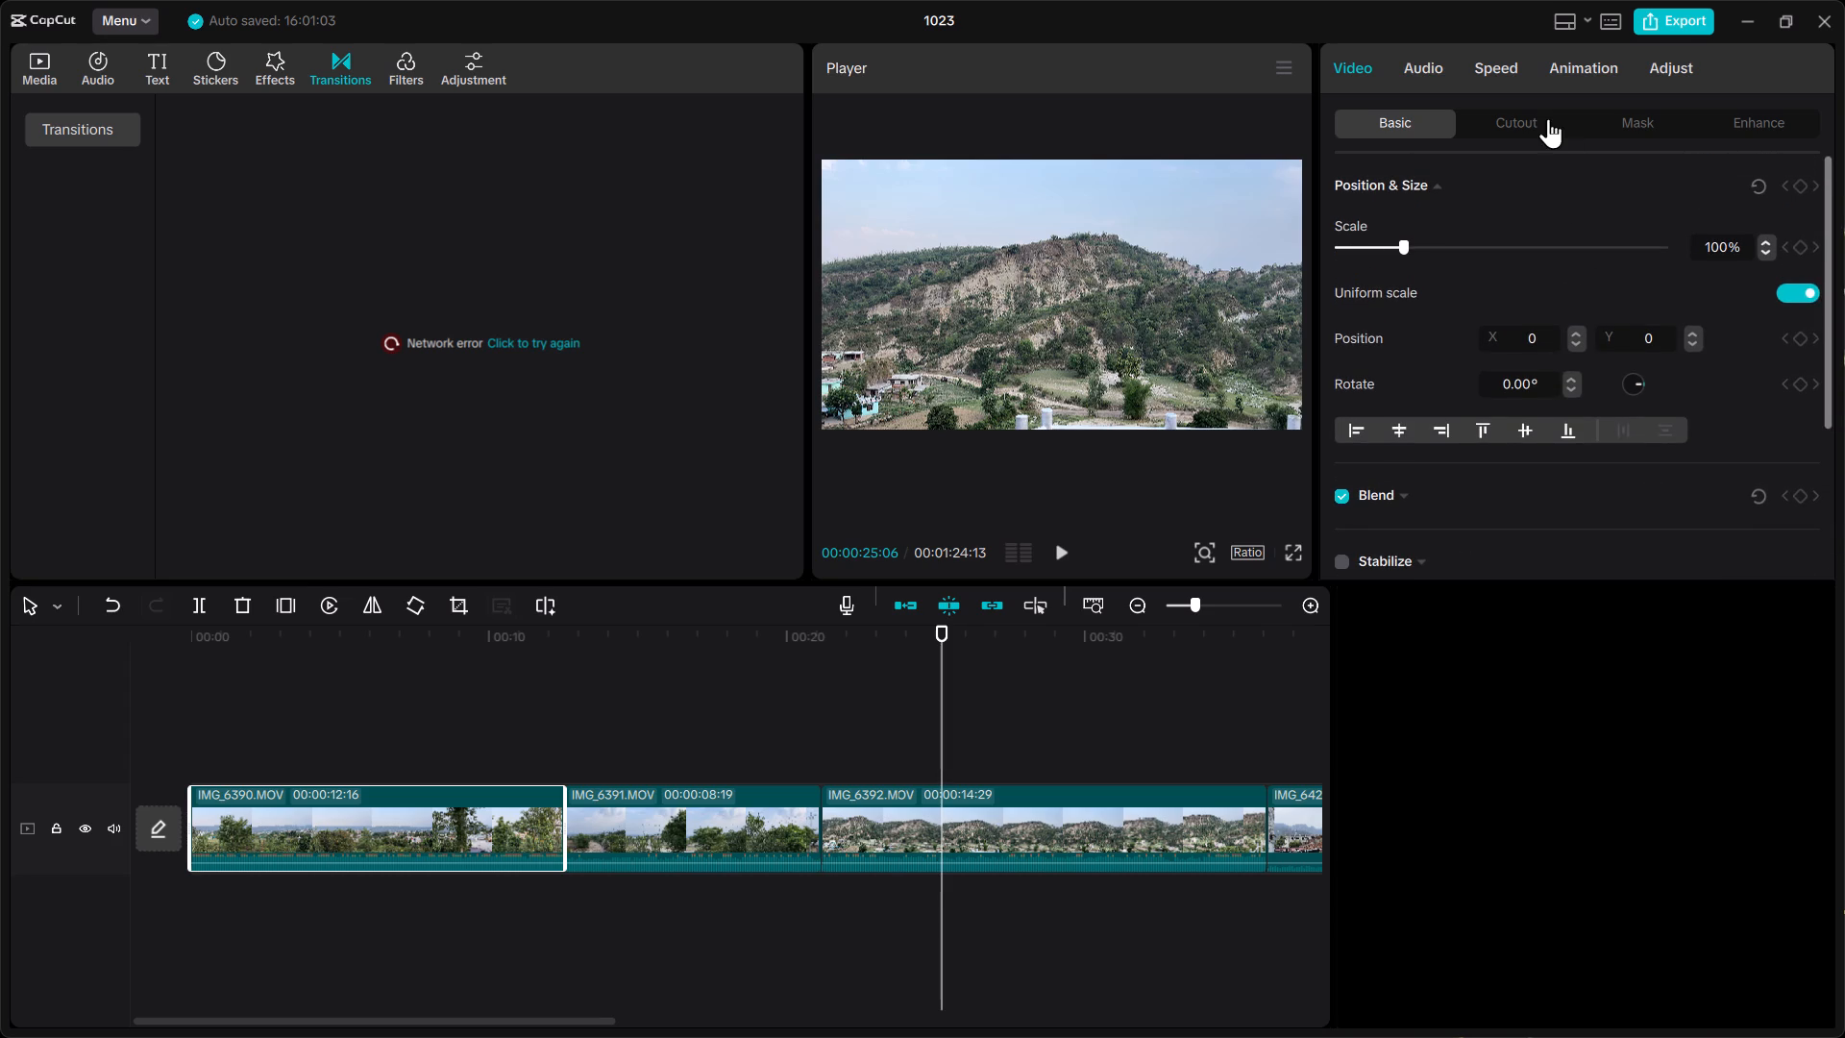
left_click(1424, 66)
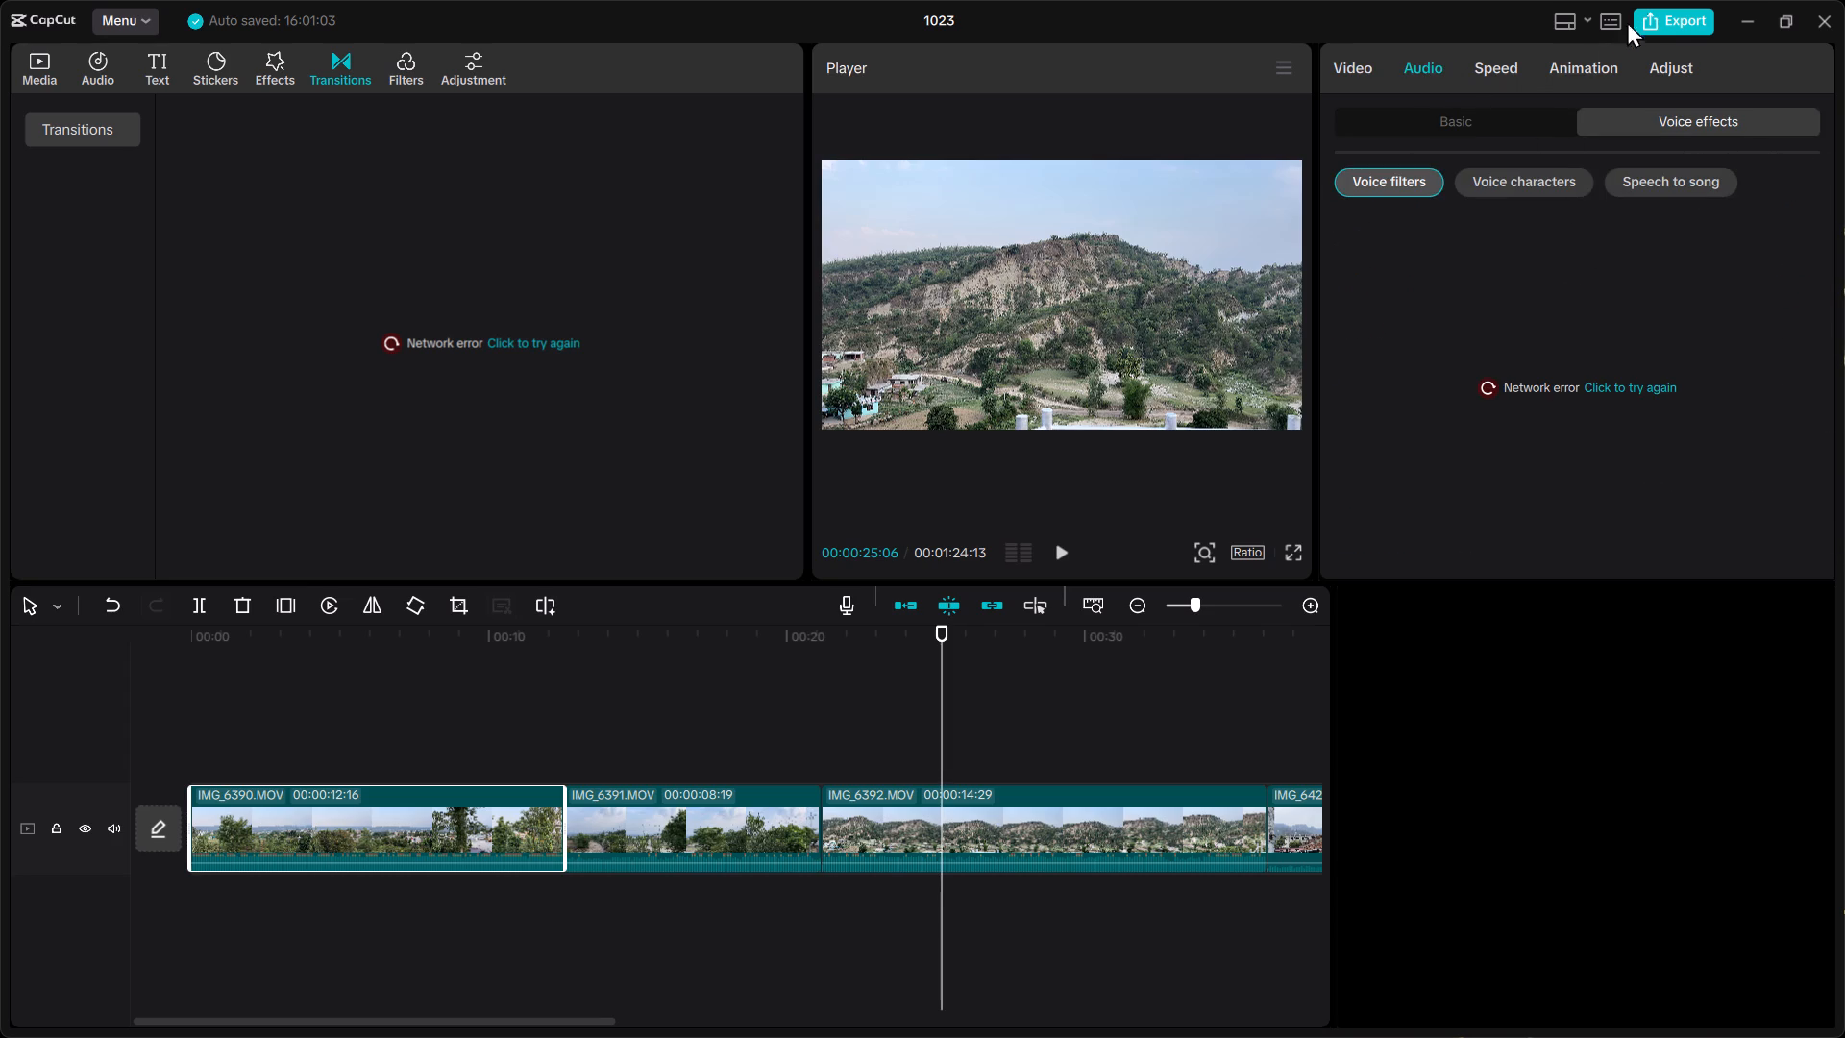
left_click(1485, 62)
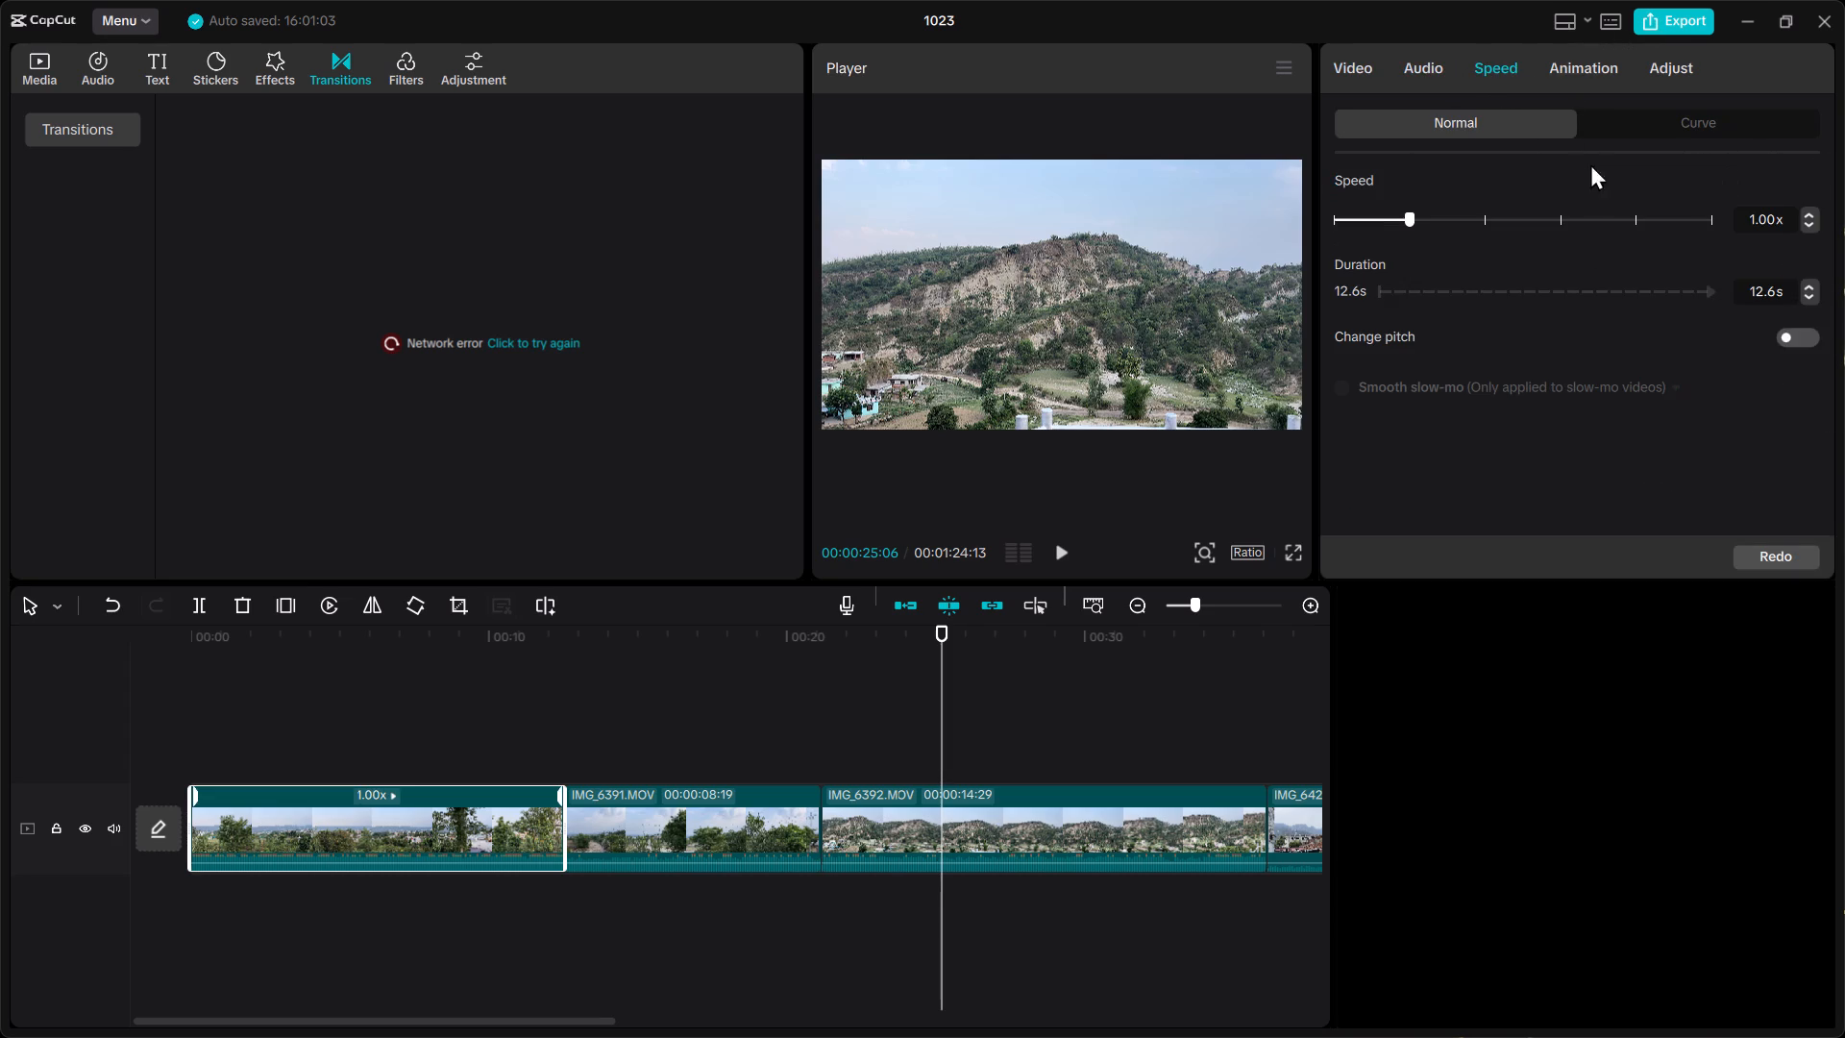
left_click(1674, 135)
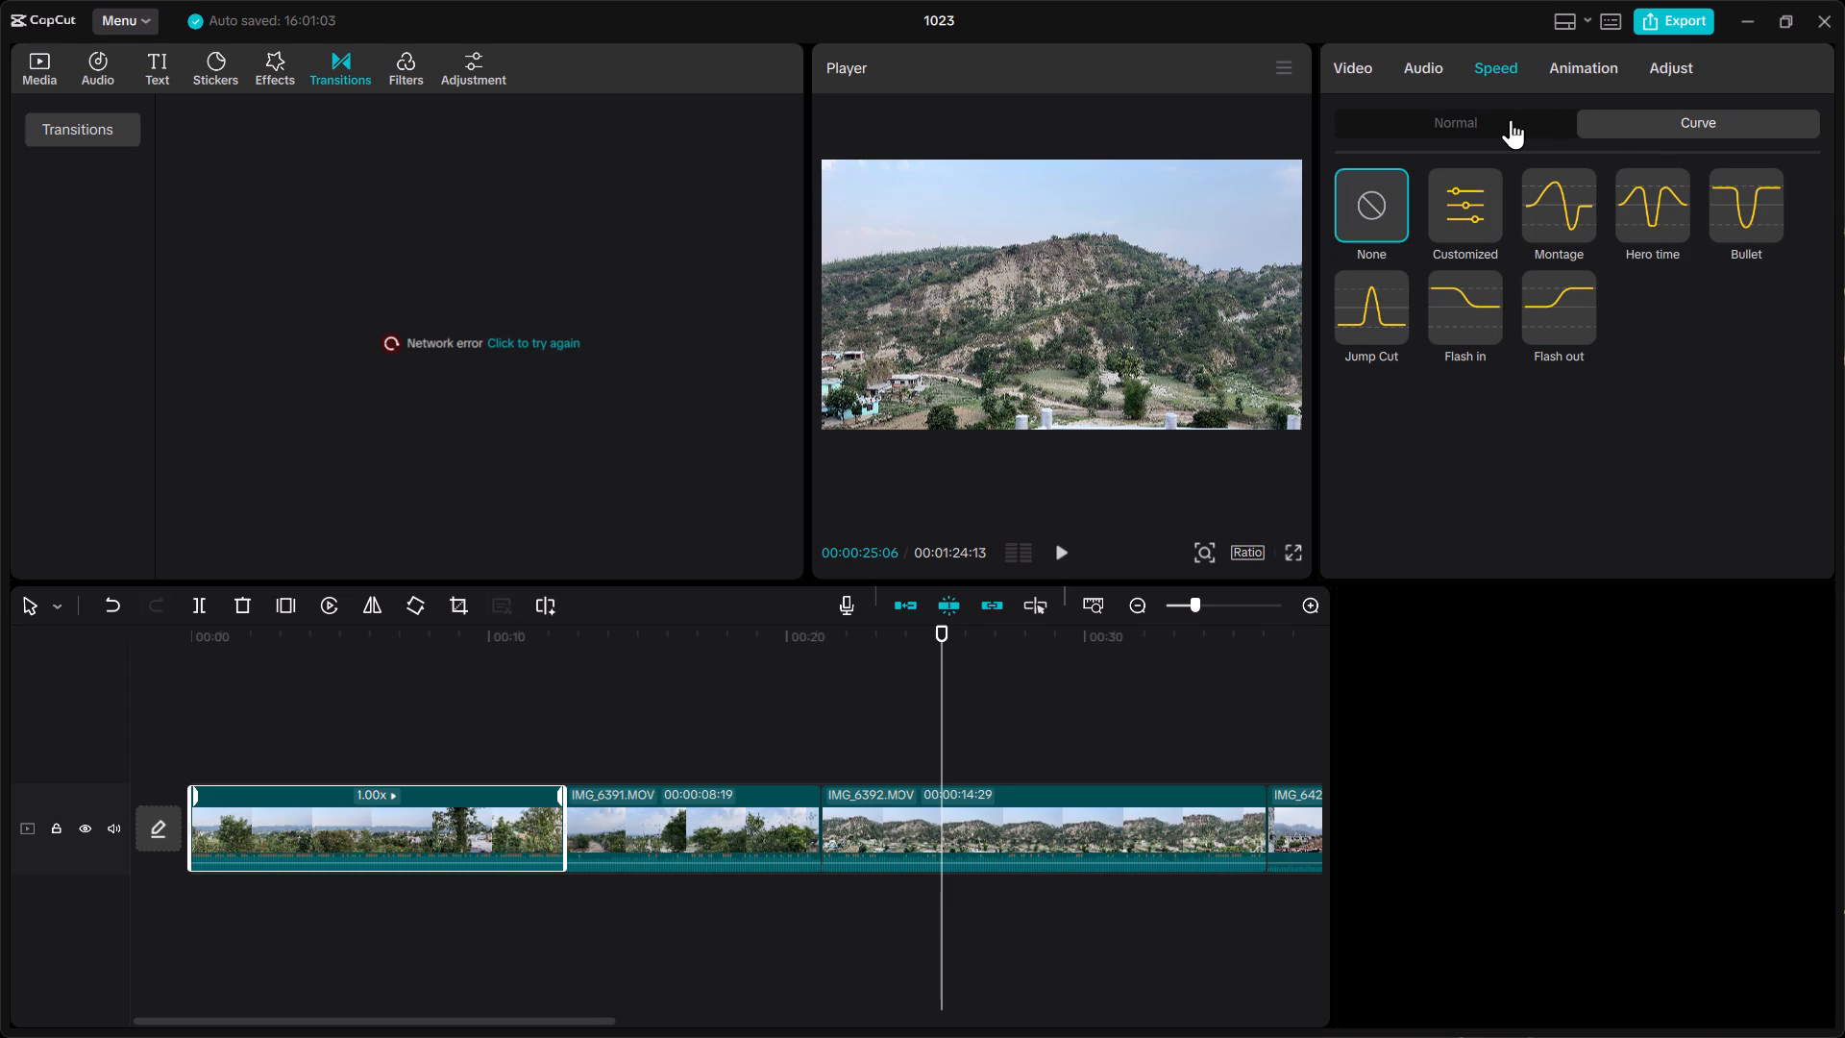
left_click(1509, 119)
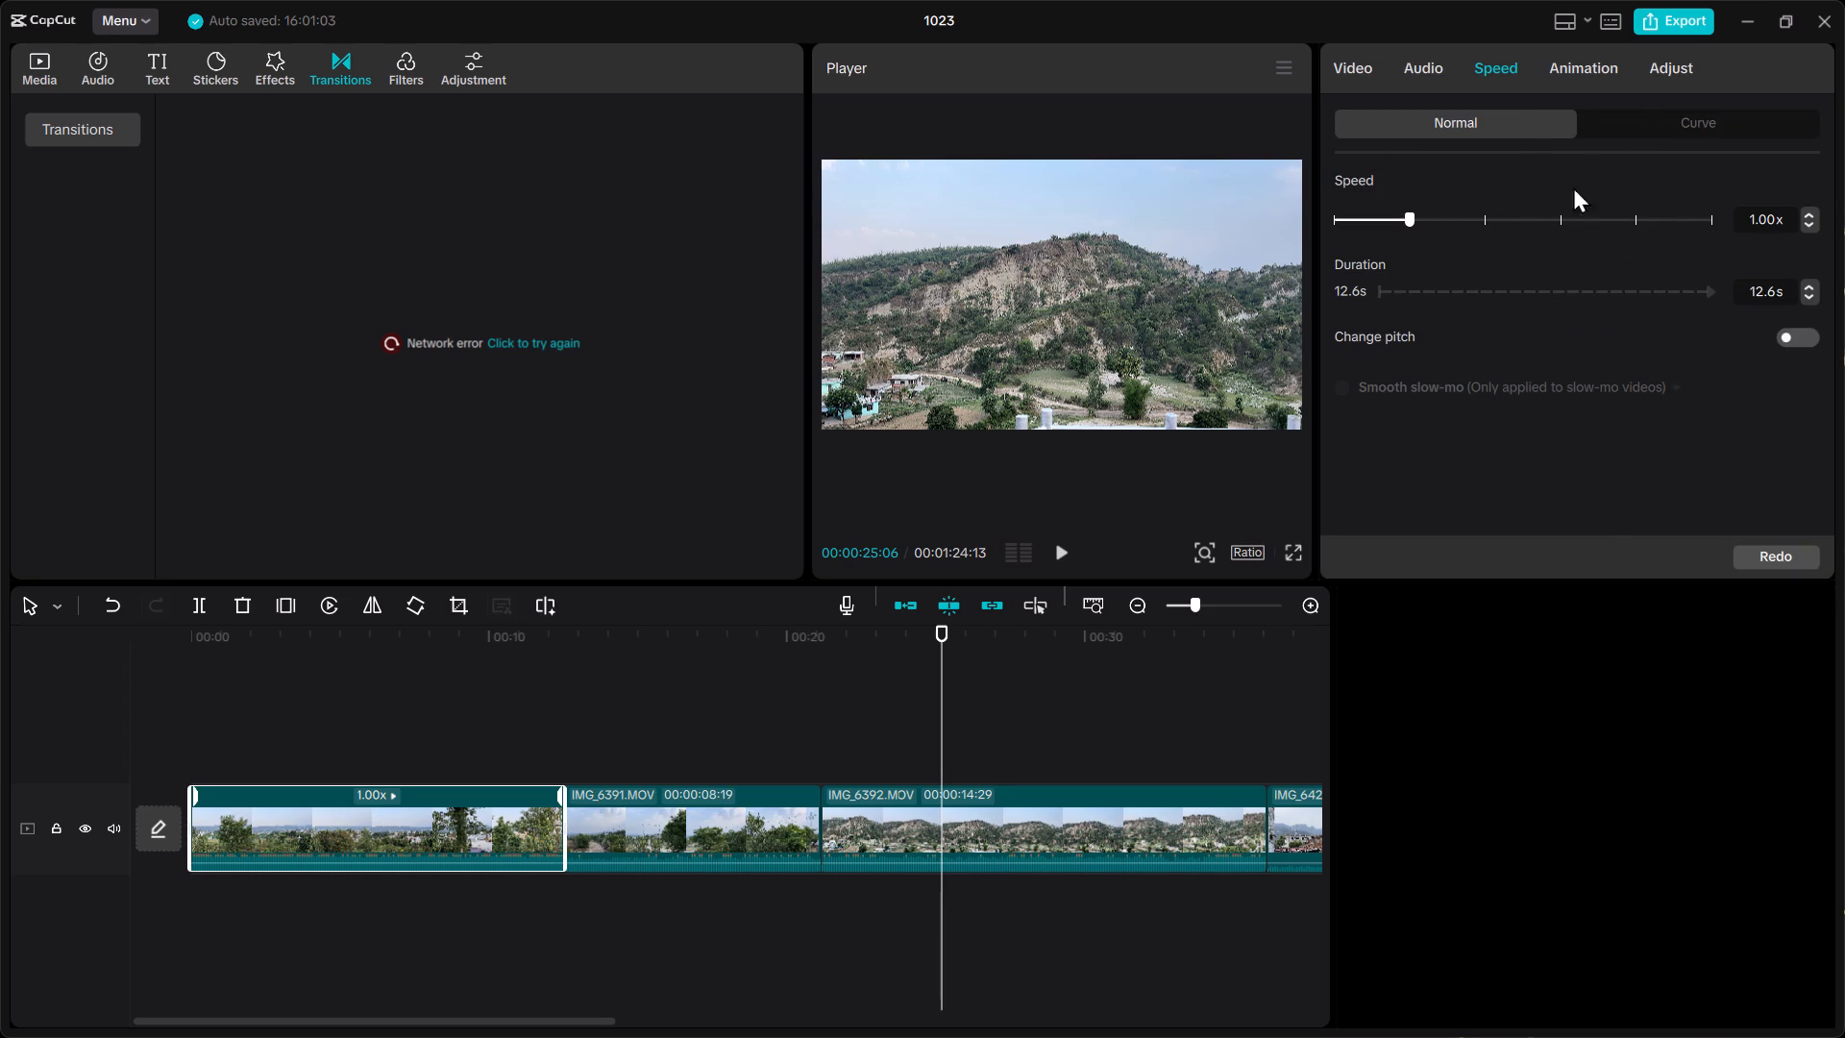
left_click(1614, 114)
Examine IMG_6390.MOV's colour adjustment options and retry loading its animation presets.
left_click(1604, 75)
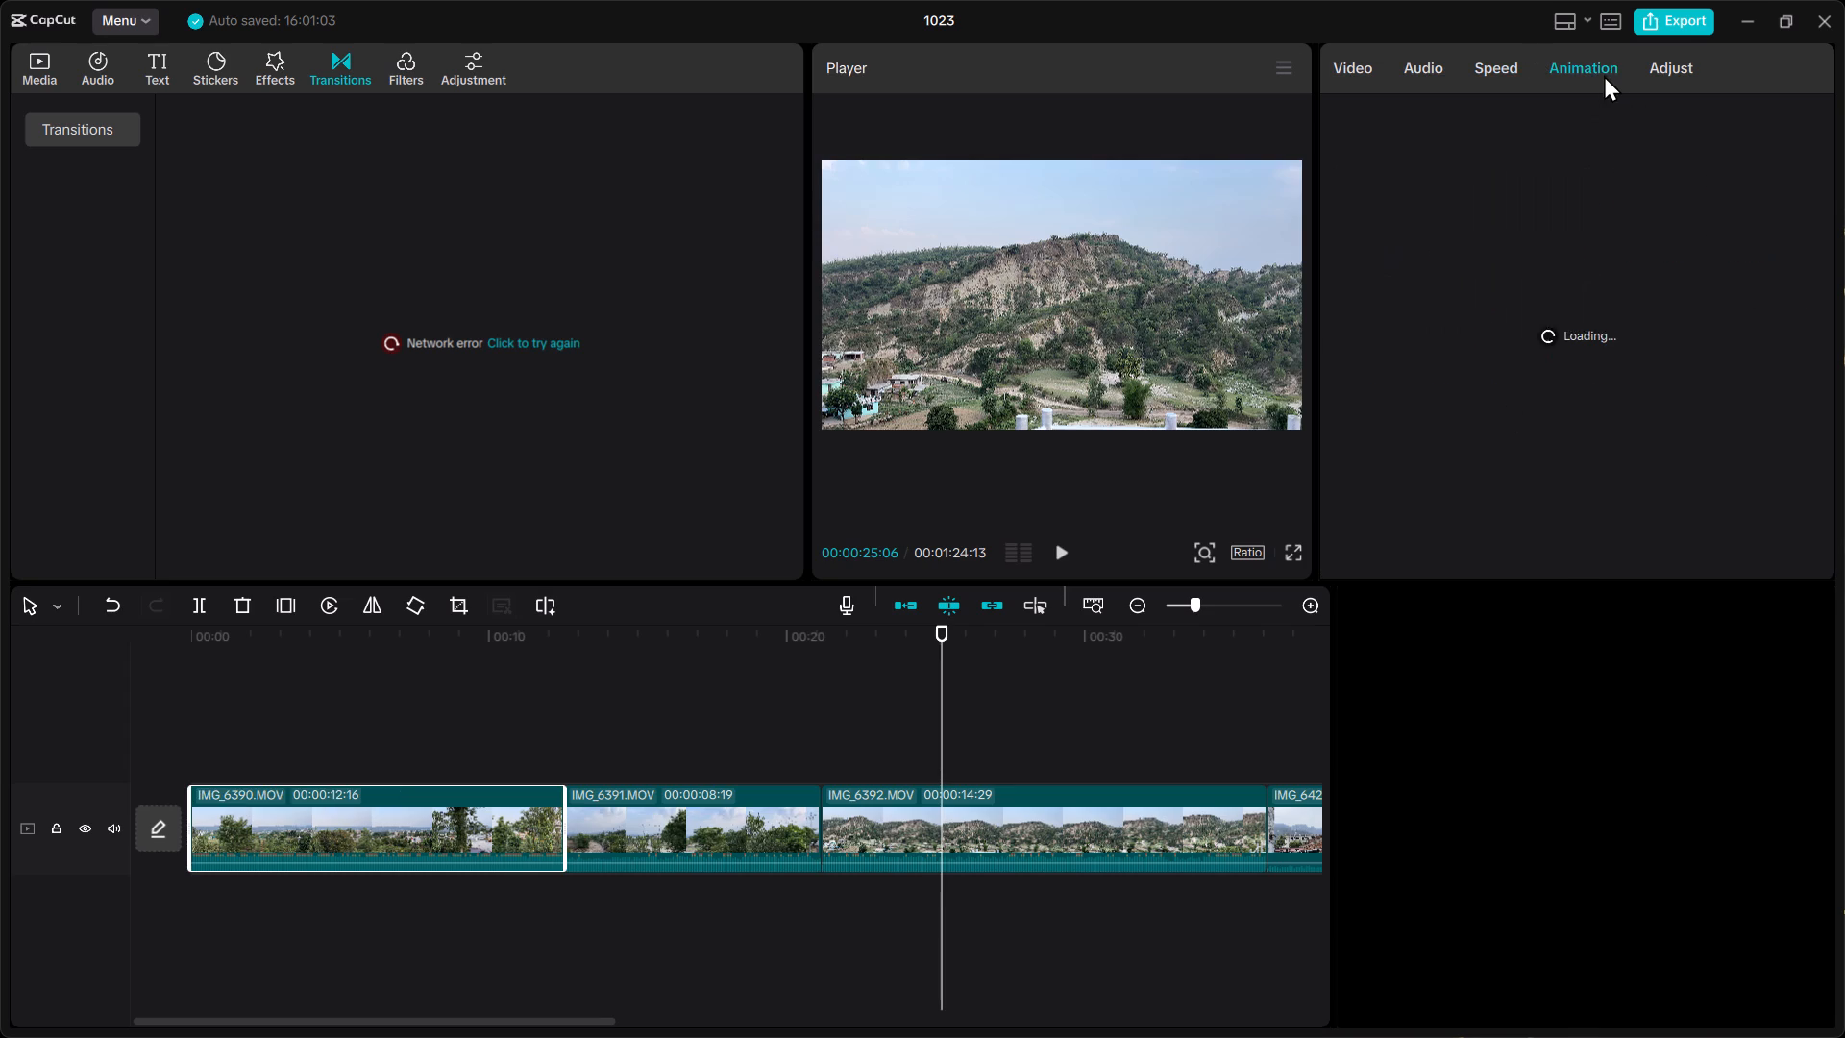
left_click(1653, 62)
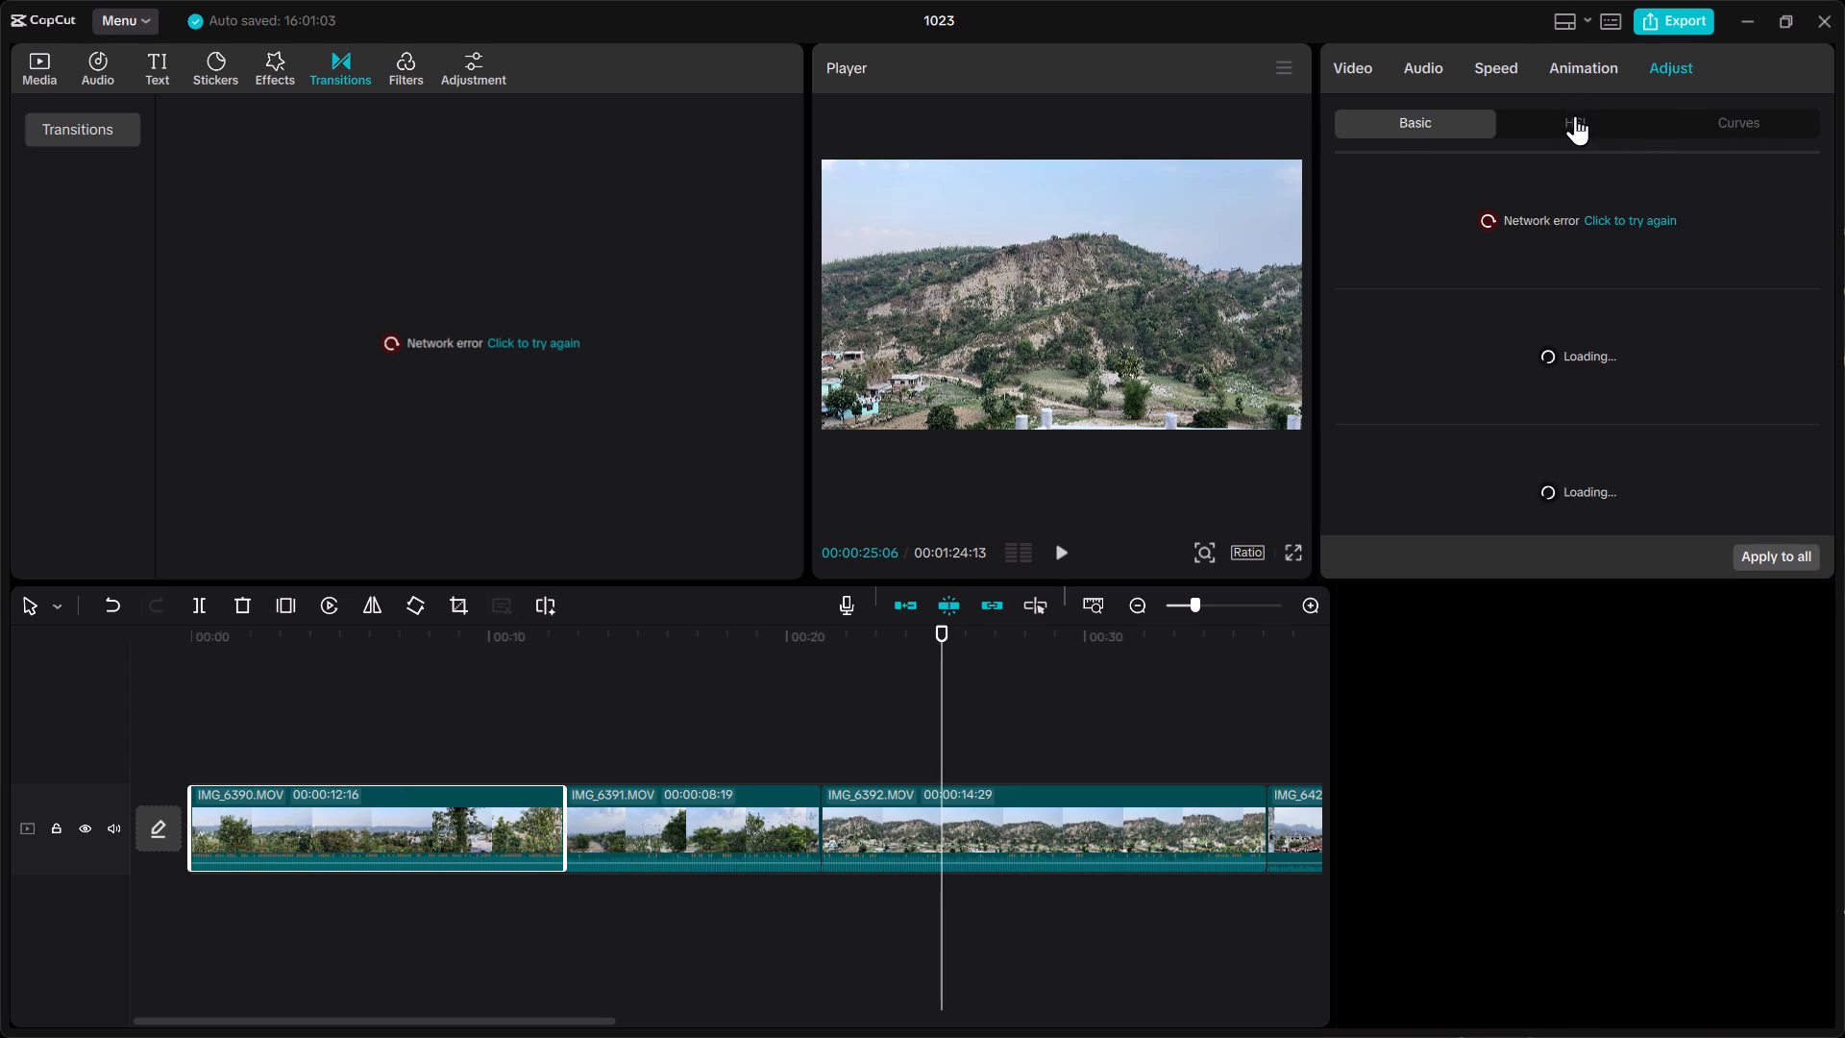
left_click(1575, 115)
left_click(1772, 130)
left_click(1604, 56)
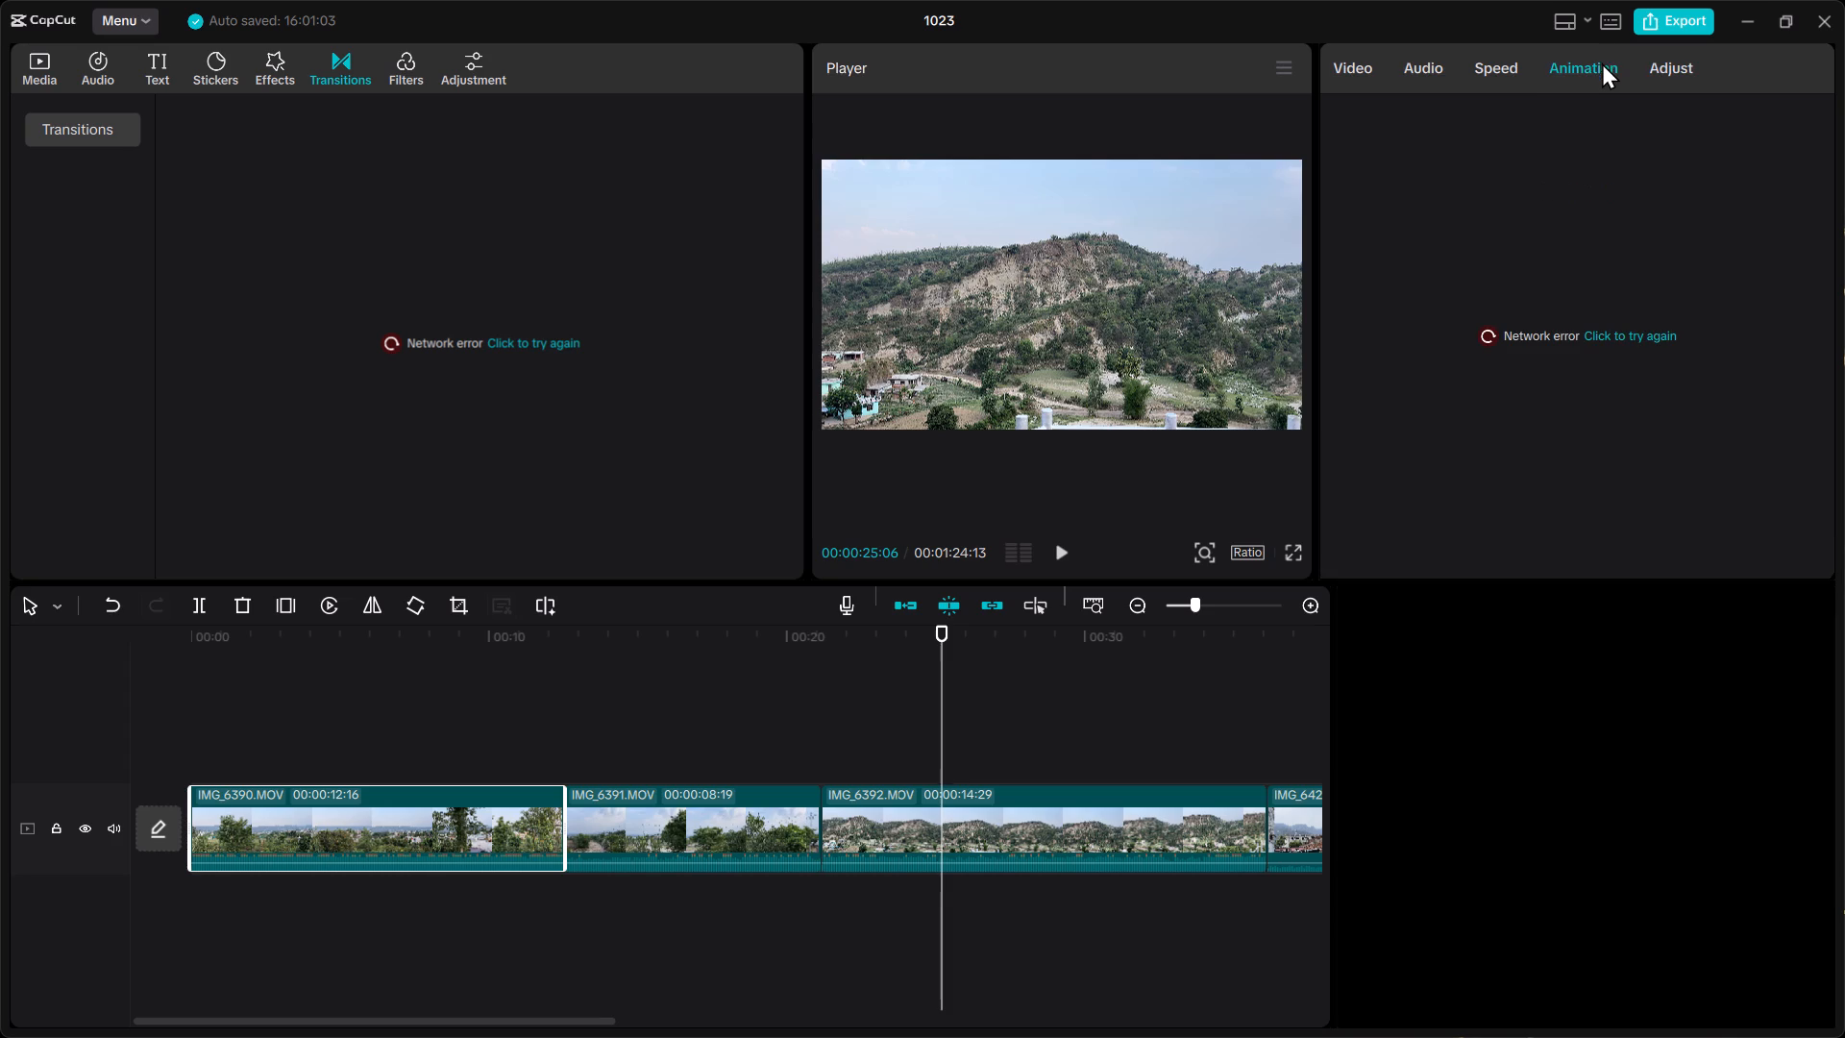
left_click(1479, 324)
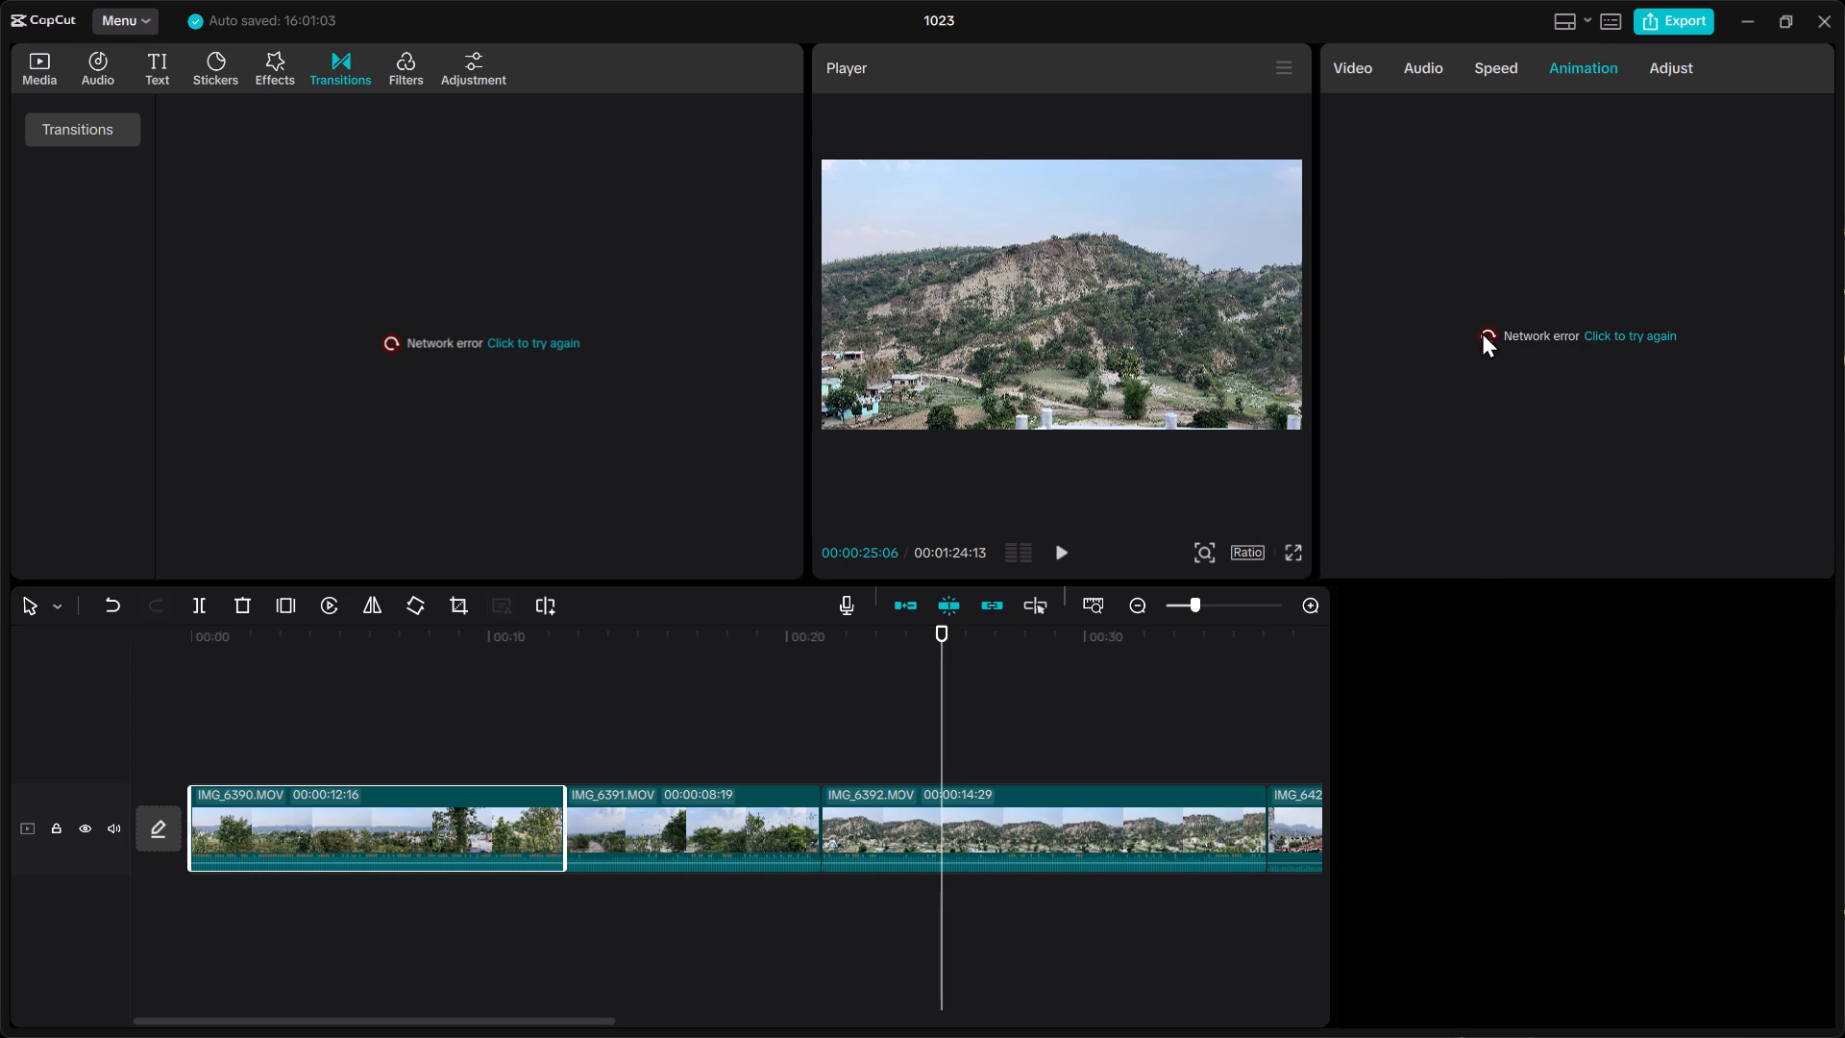
double_click(1482, 332)
left_click(1642, 332)
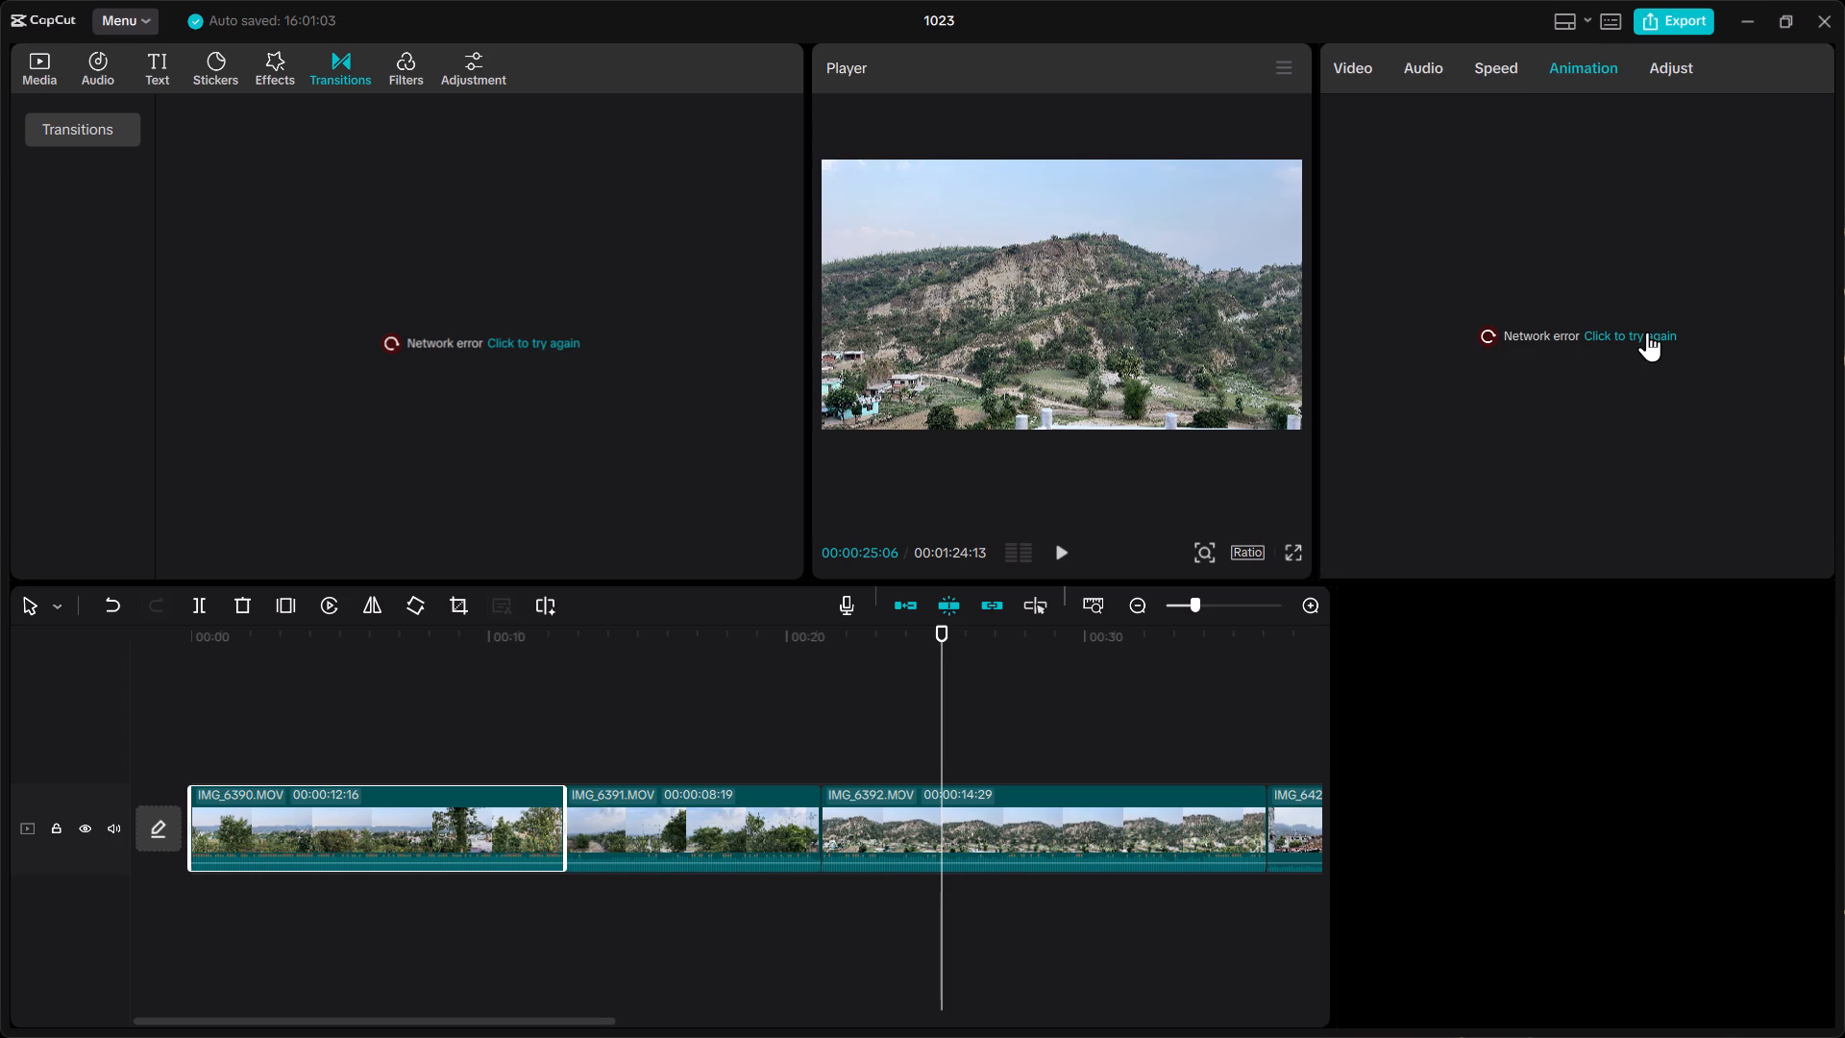
triple_click(1647, 332)
left_click(948, 27)
Play back IMG_6392.MOV from about 00:00:25, trying the preview zoom and the full-screen view.
left_click(1063, 556)
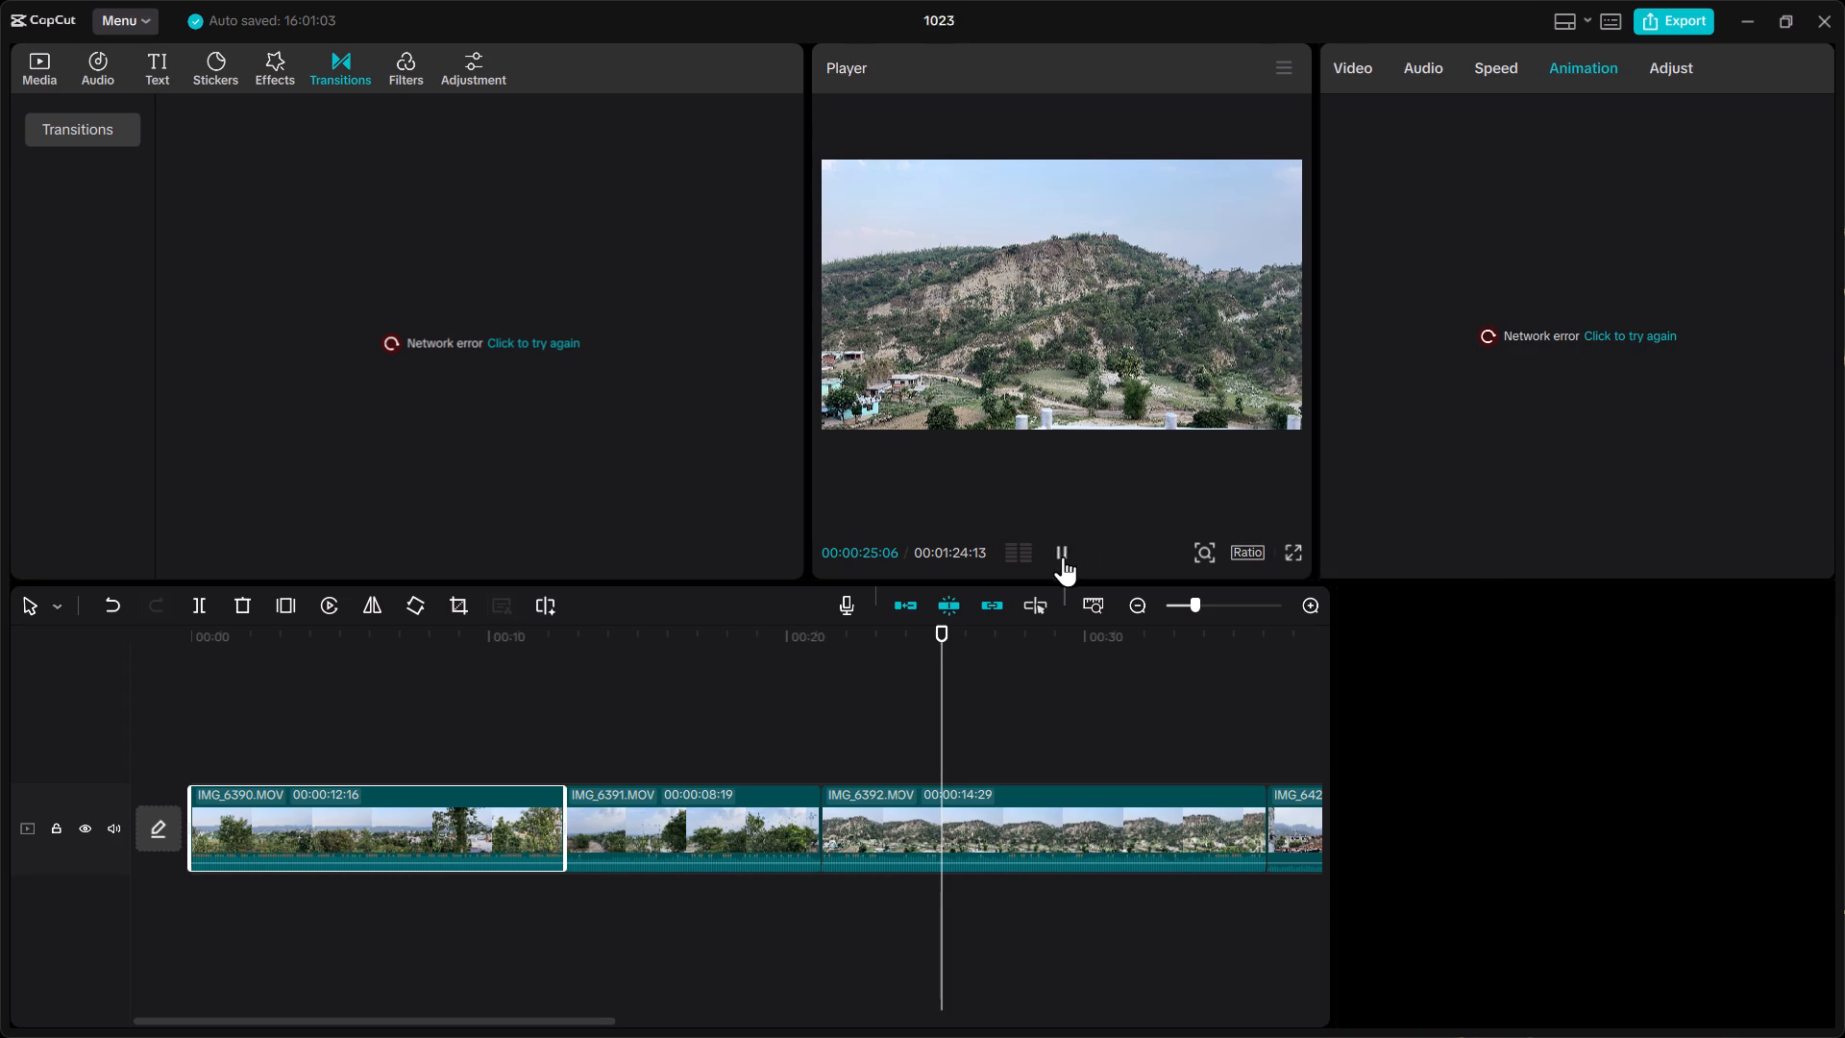
left_click(1207, 555)
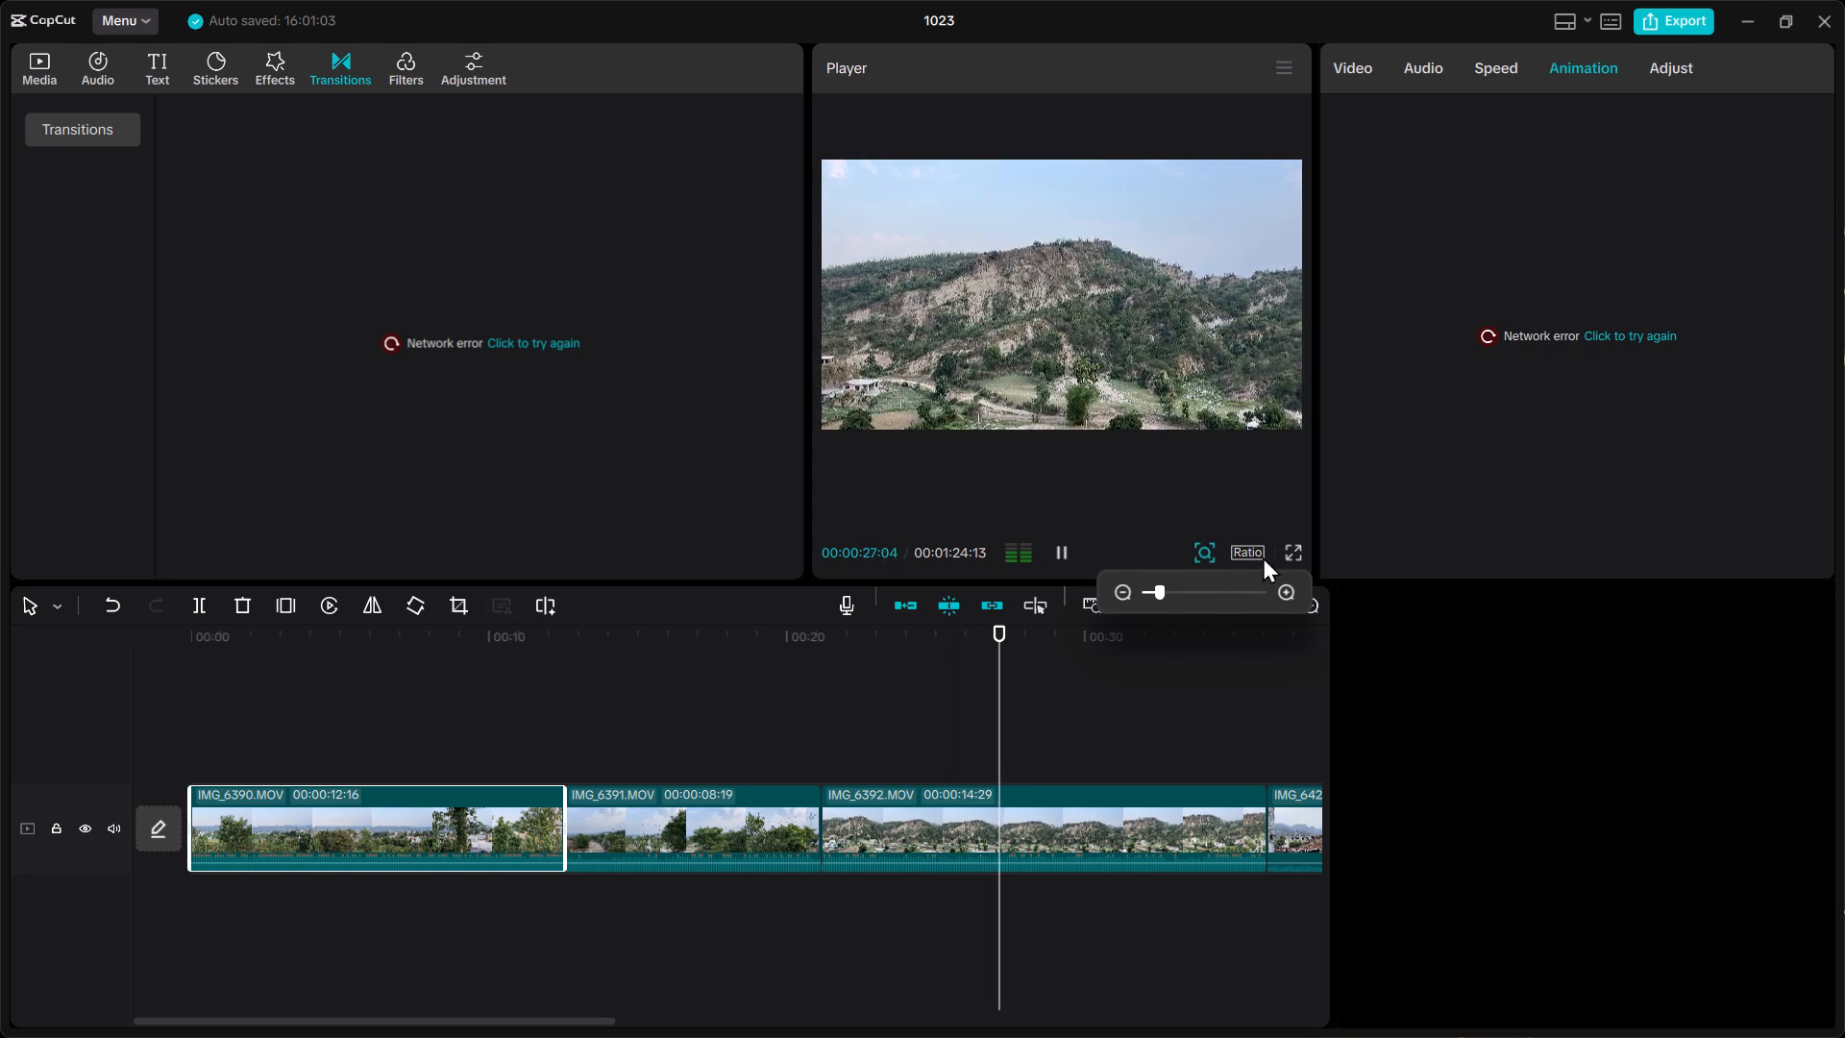
left_click_drag(1154, 586, 1180, 597)
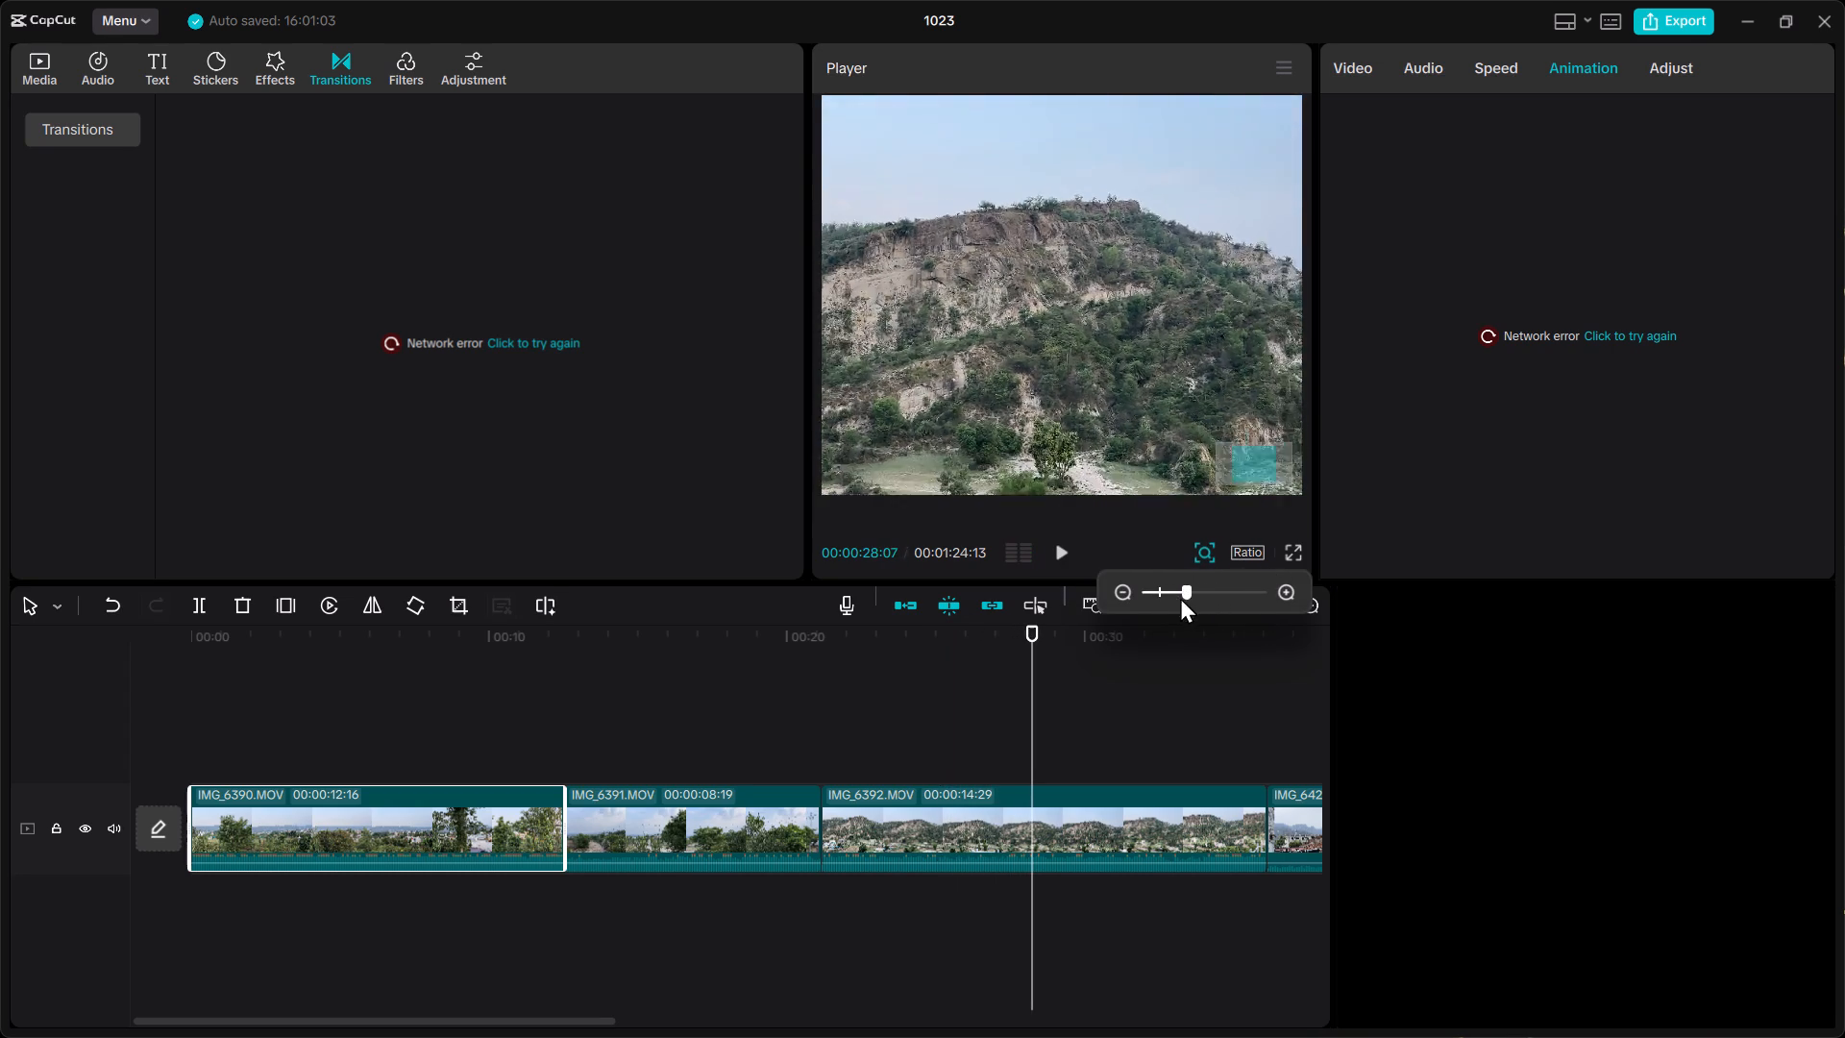
left_click_drag(1180, 597, 1155, 605)
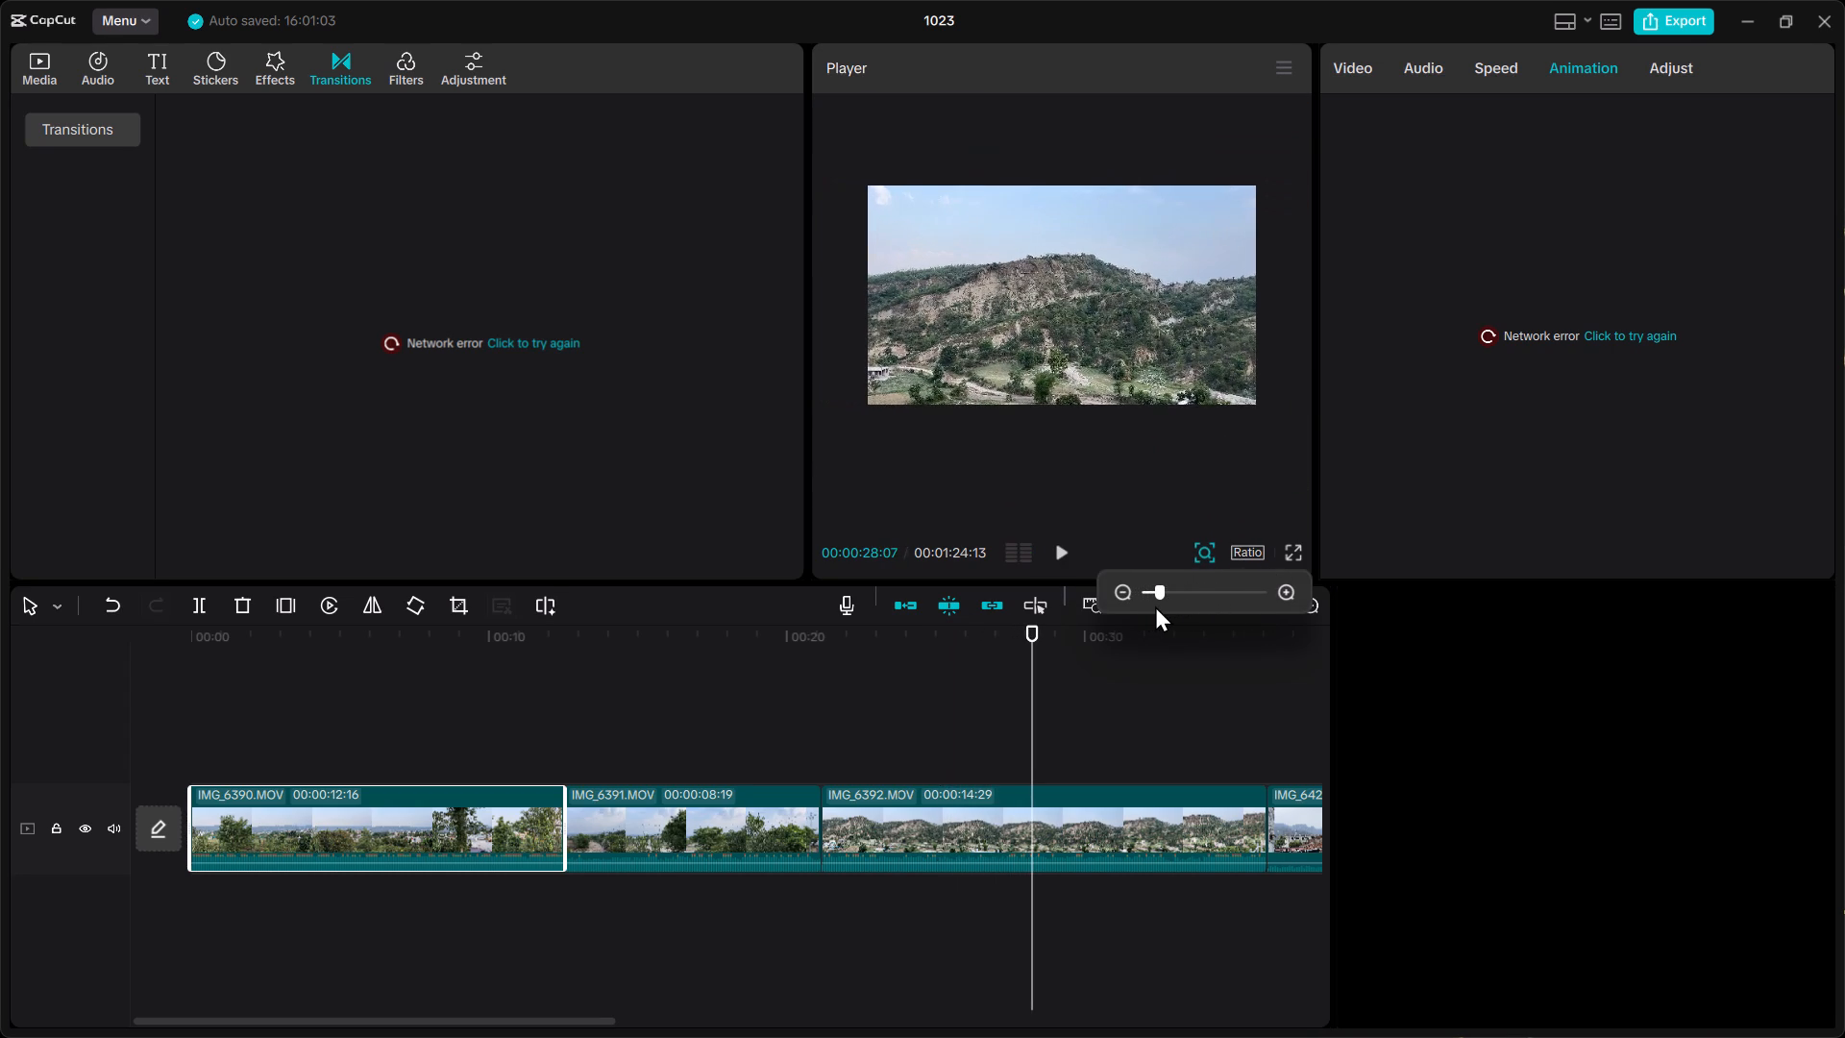
left_click_drag(1155, 605, 1157, 605)
left_click(1297, 541)
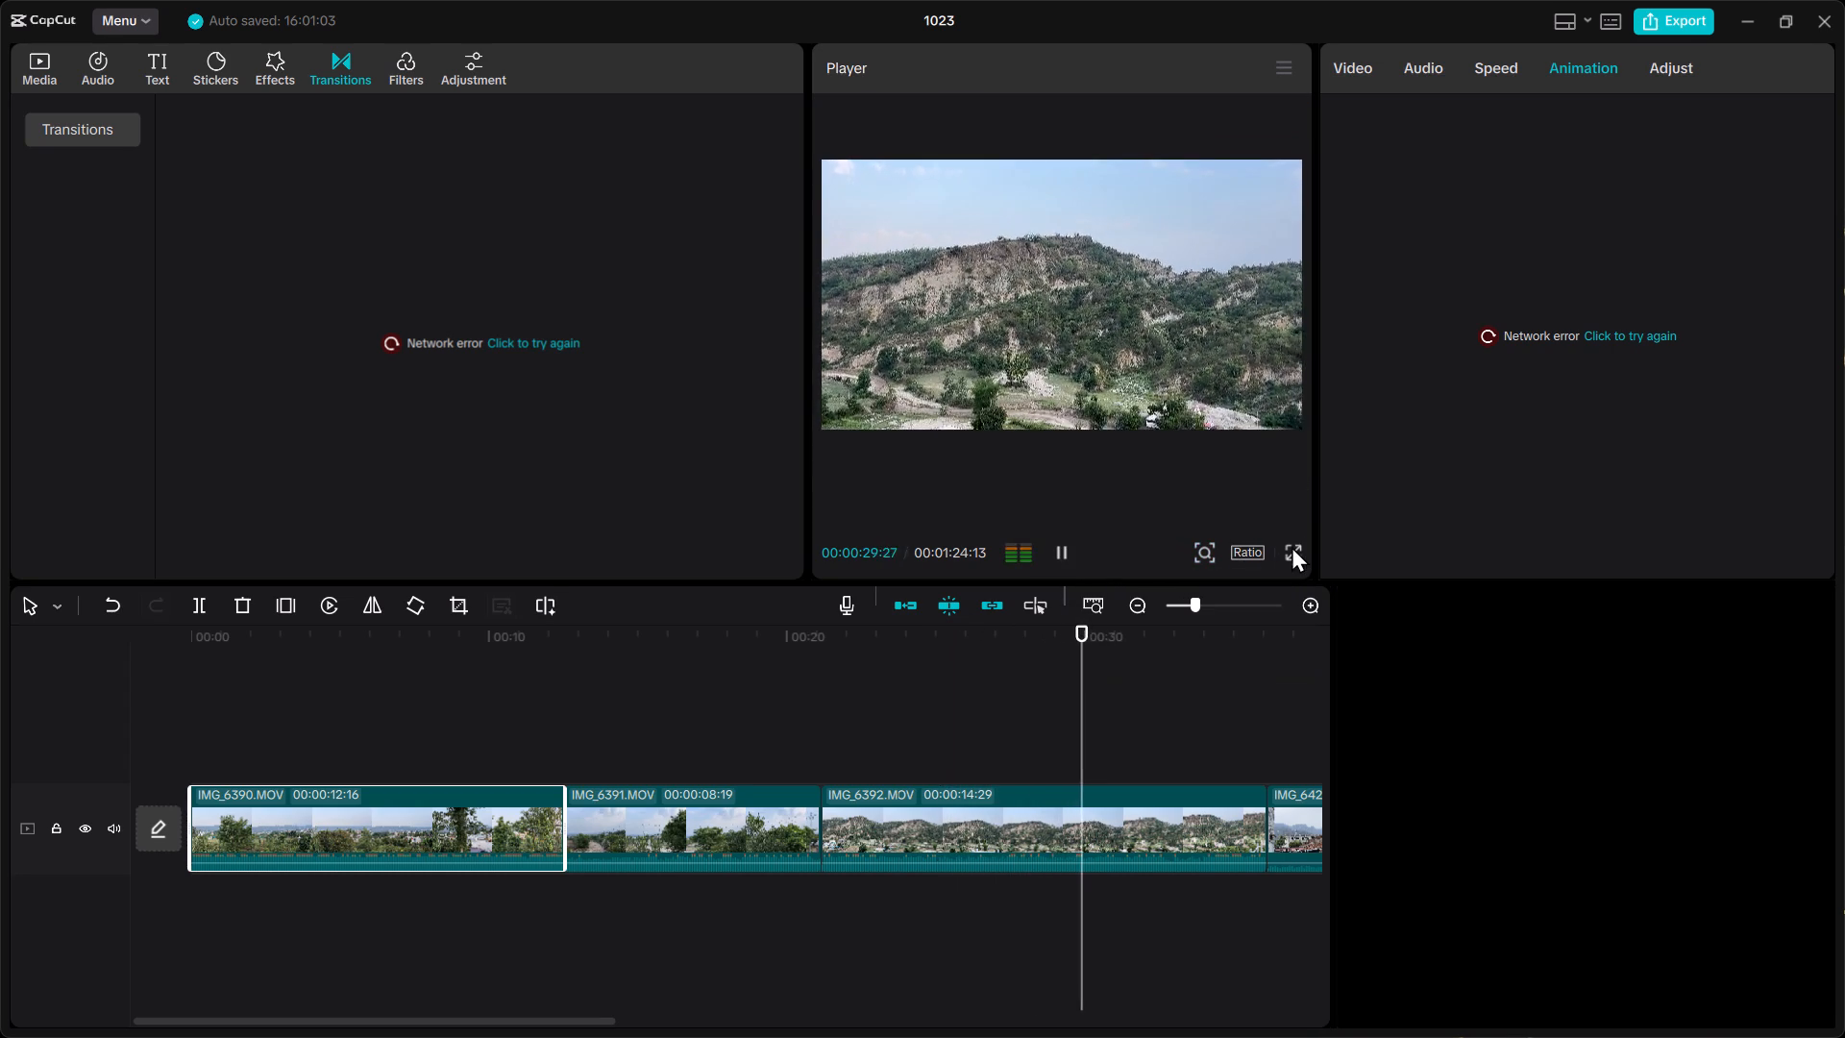
left_click(1290, 549)
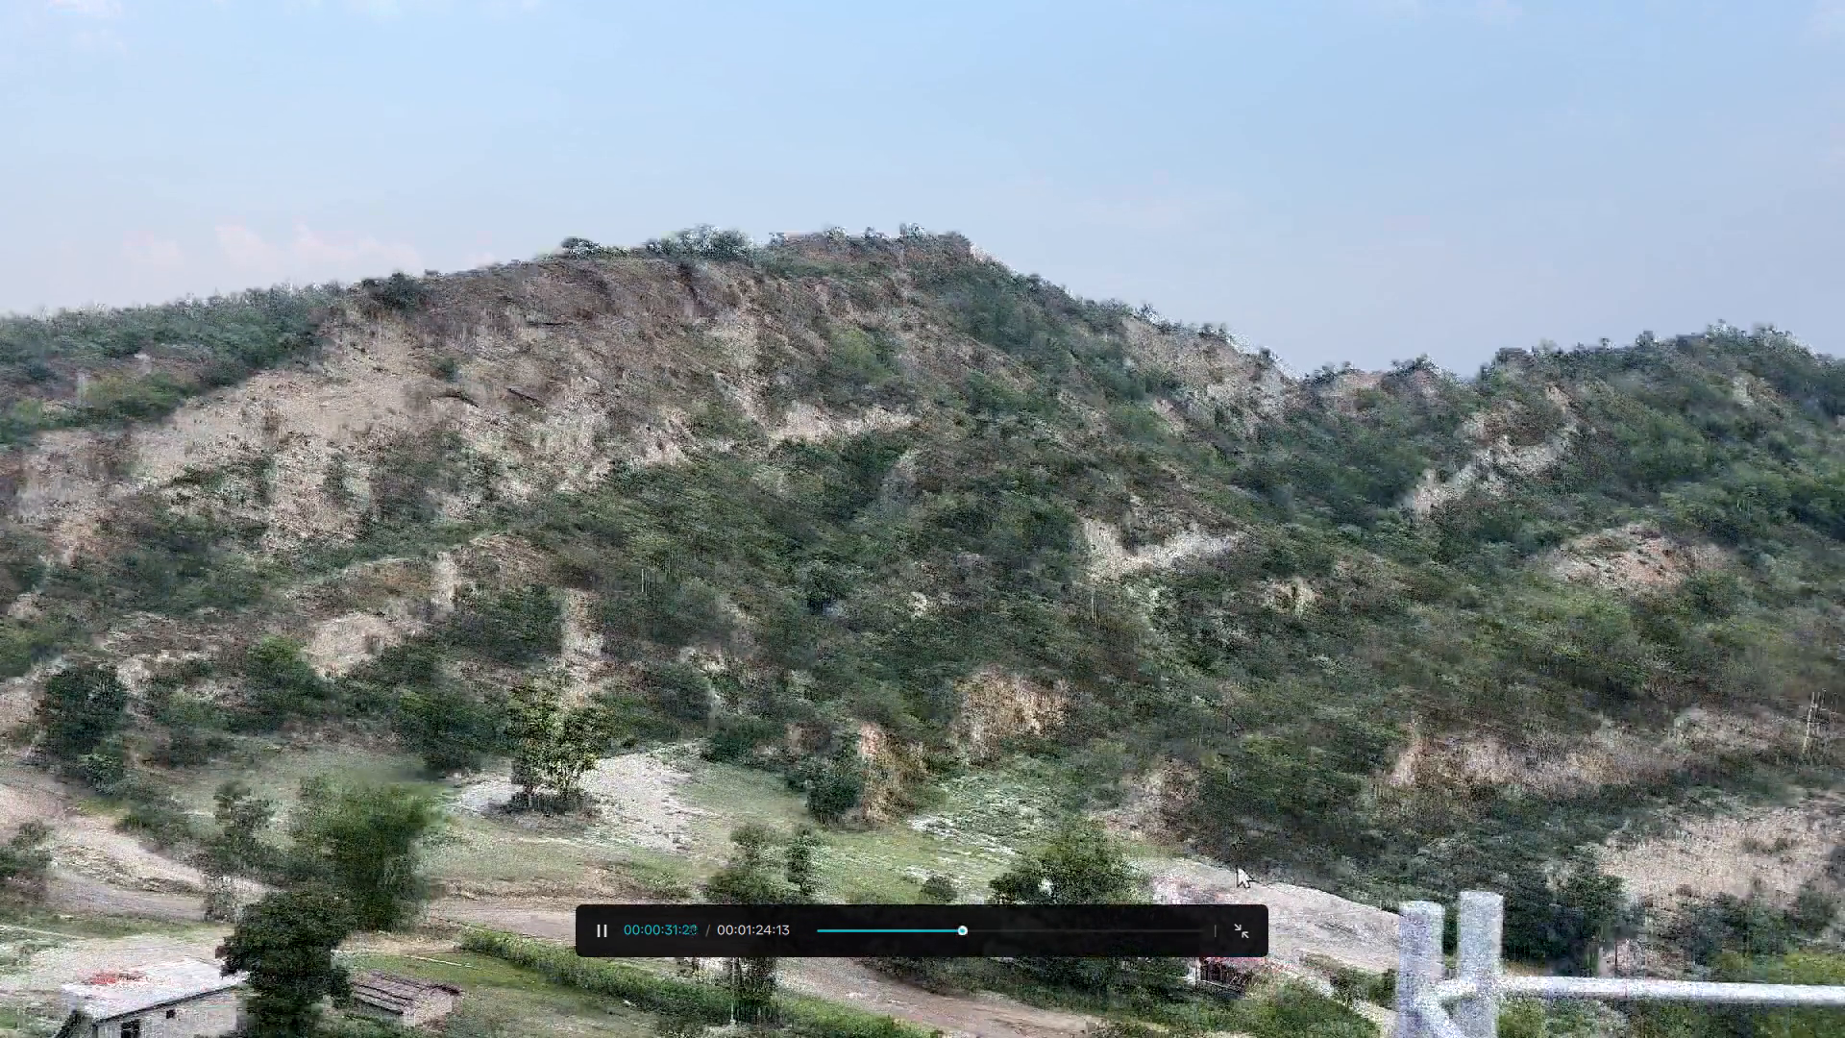
left_click(1434, 829)
left_click(1247, 939)
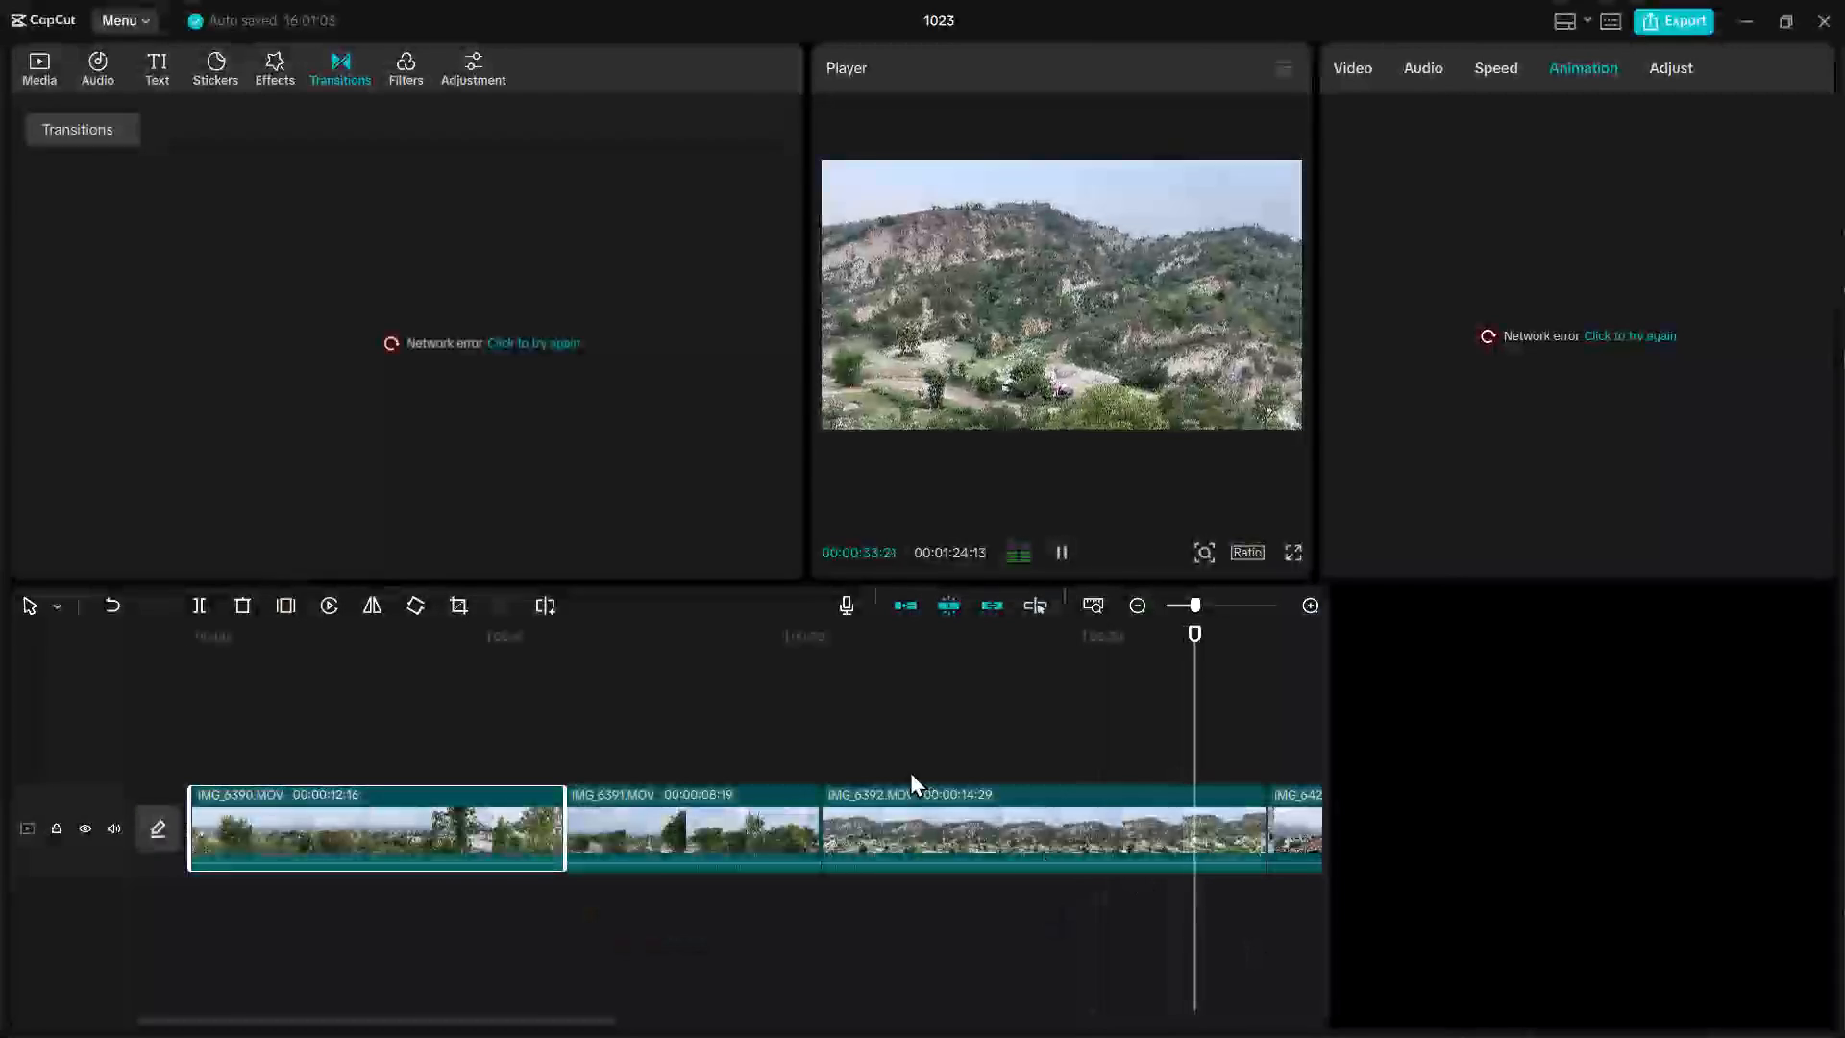
Split IMG_6392.MOV at 00:00:23:22.
left_click(898, 714)
left_click(236, 828)
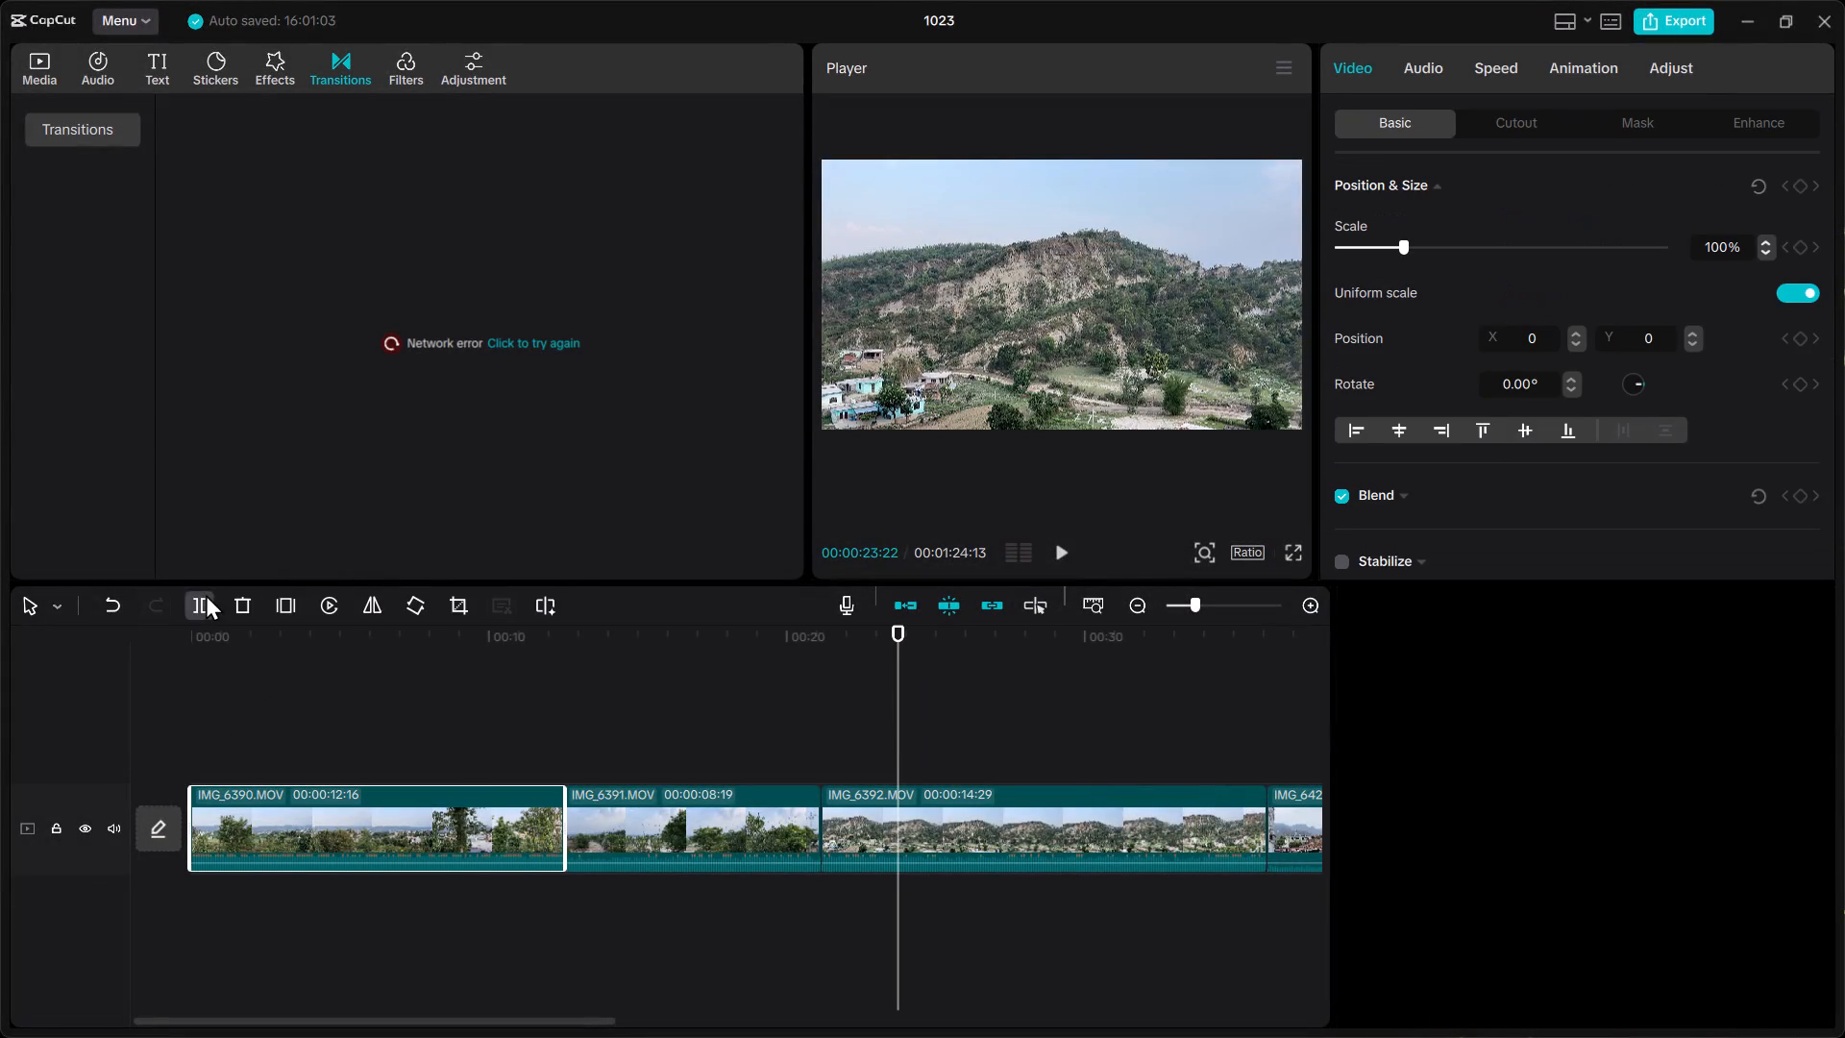
left_click(206, 594)
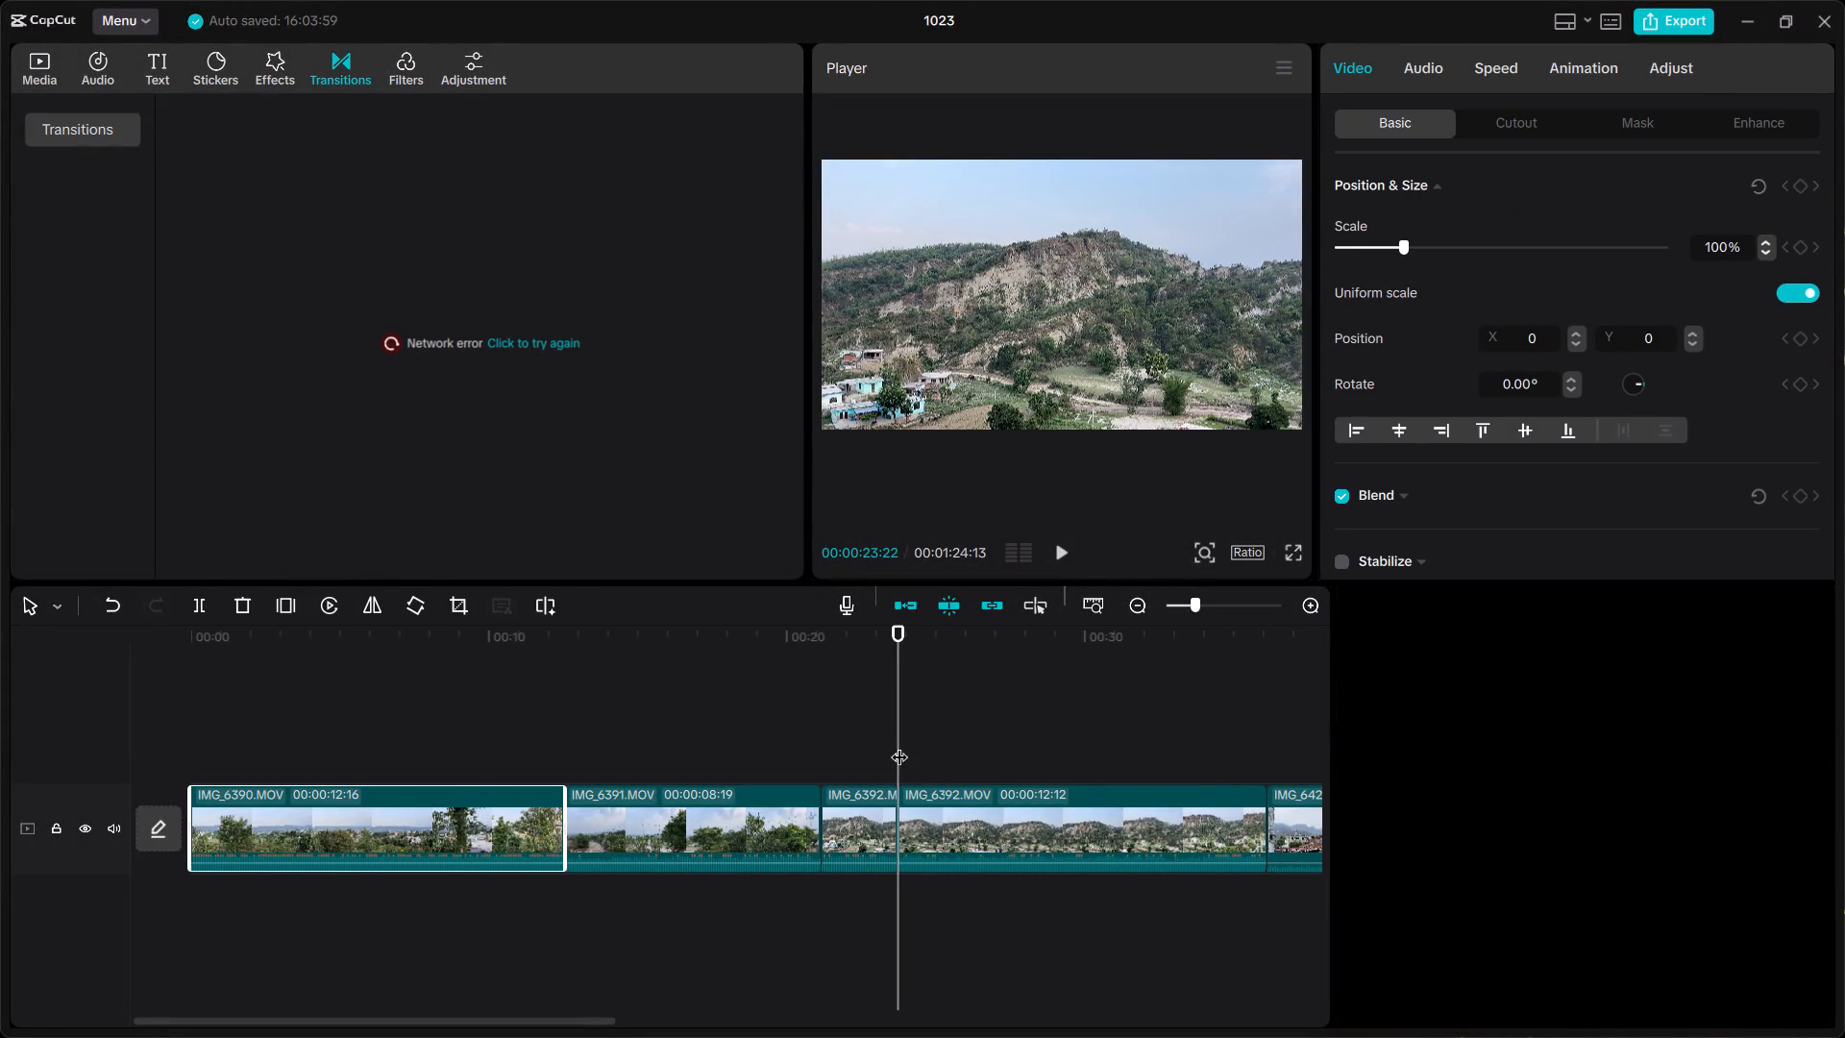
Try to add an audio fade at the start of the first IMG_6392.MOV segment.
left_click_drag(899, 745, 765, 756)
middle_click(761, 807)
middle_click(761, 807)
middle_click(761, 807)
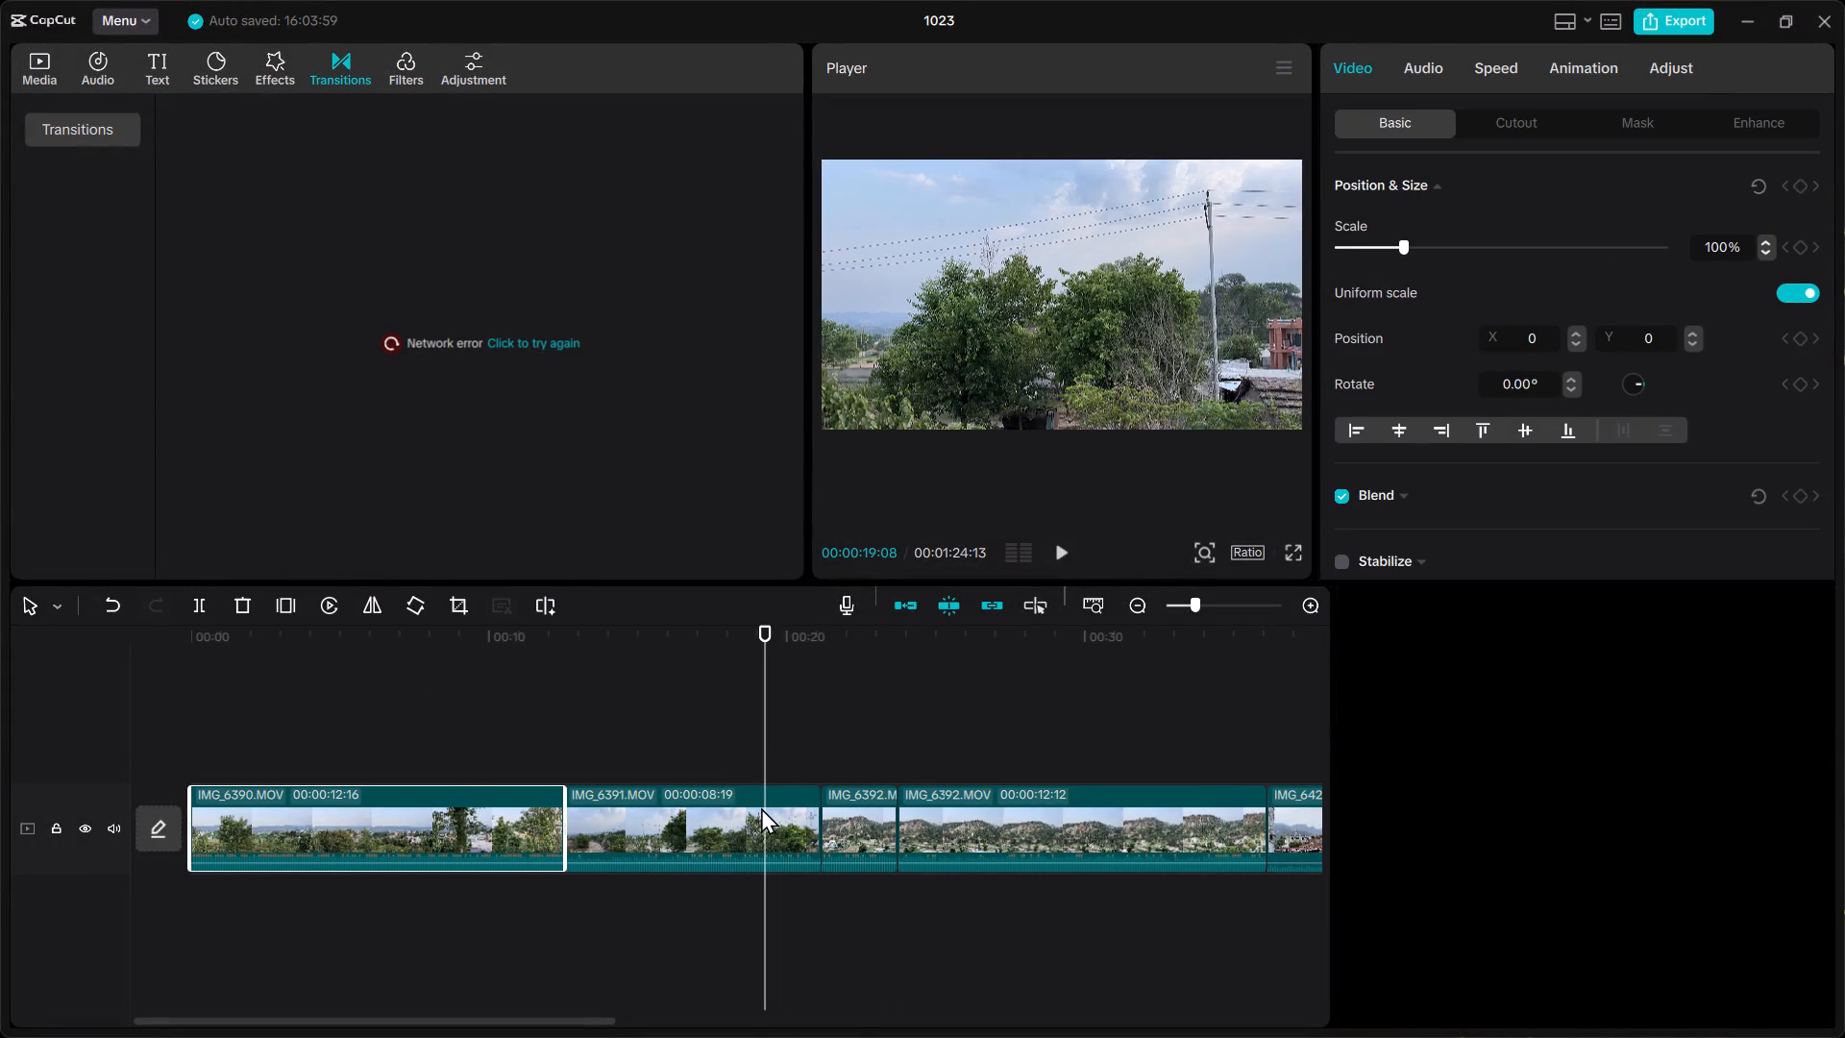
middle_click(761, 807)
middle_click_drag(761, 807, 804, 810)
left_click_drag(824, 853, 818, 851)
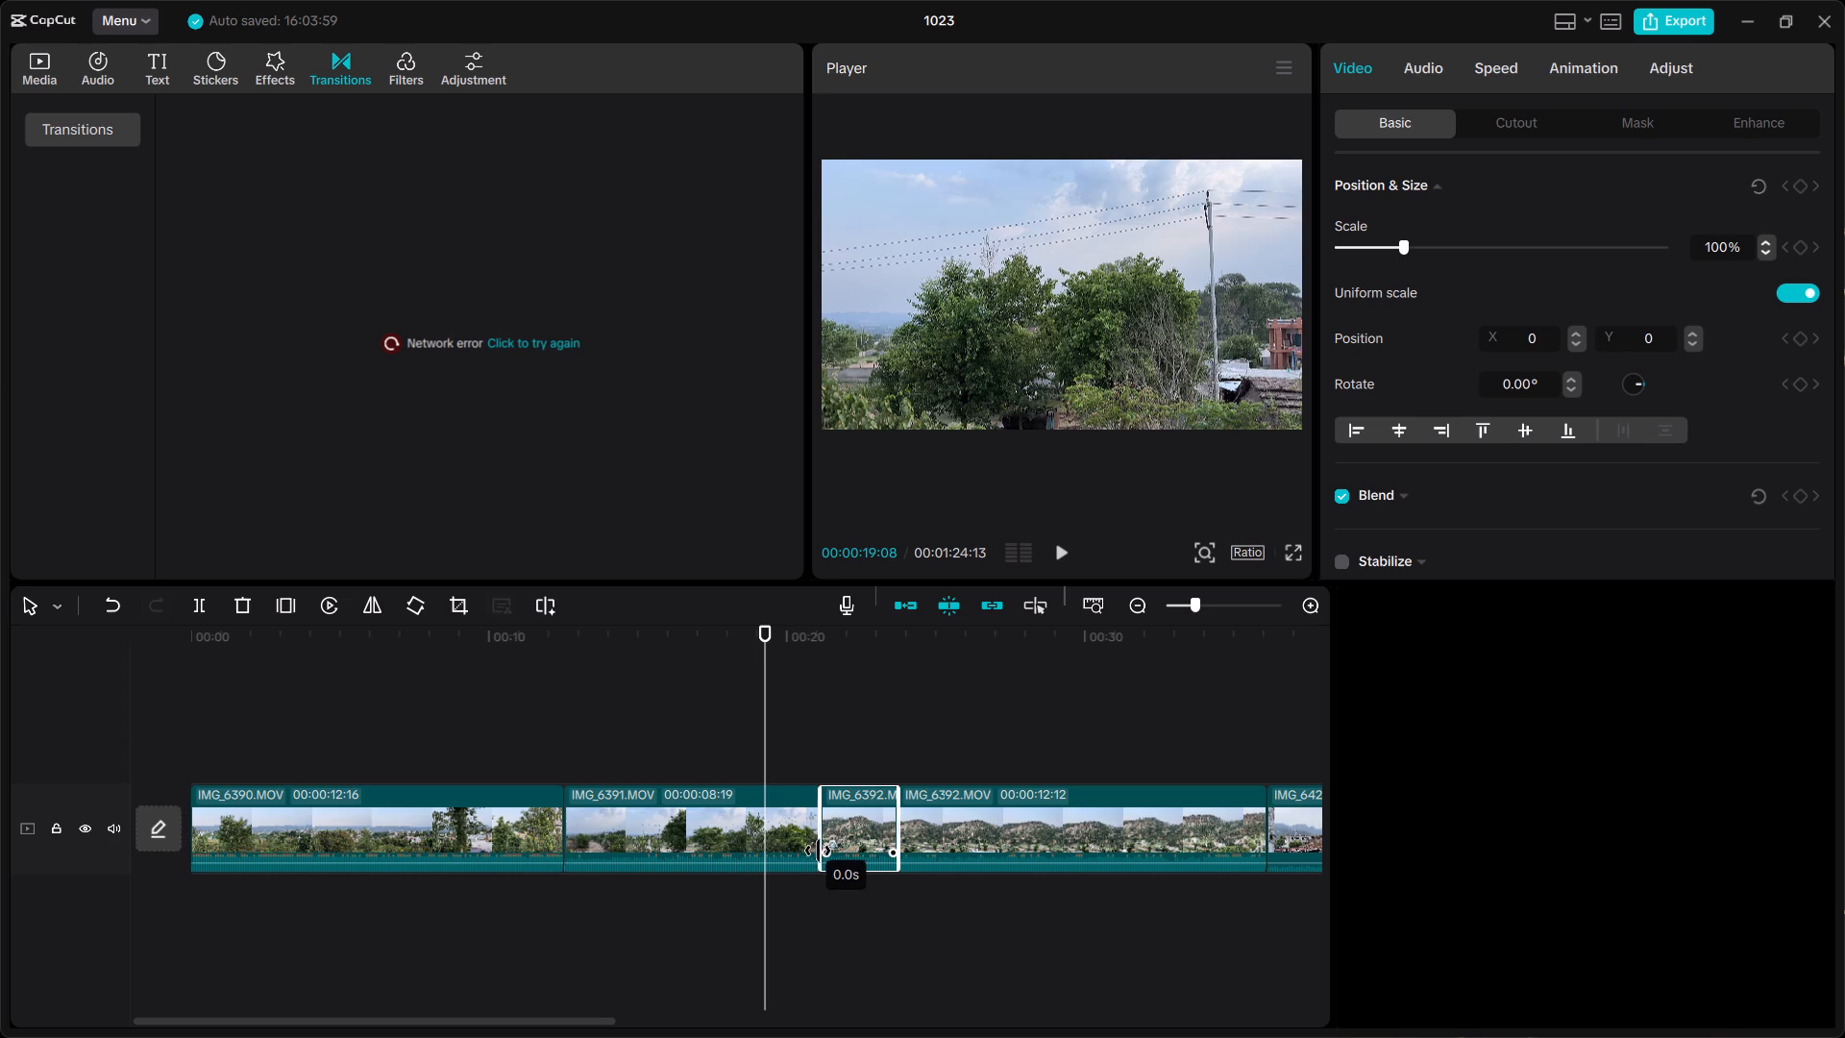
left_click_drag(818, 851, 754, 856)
Add an audio fade-in of about 1.8 s at the start of IMG_6391.MOV.
left_click_drag(567, 851, 620, 856)
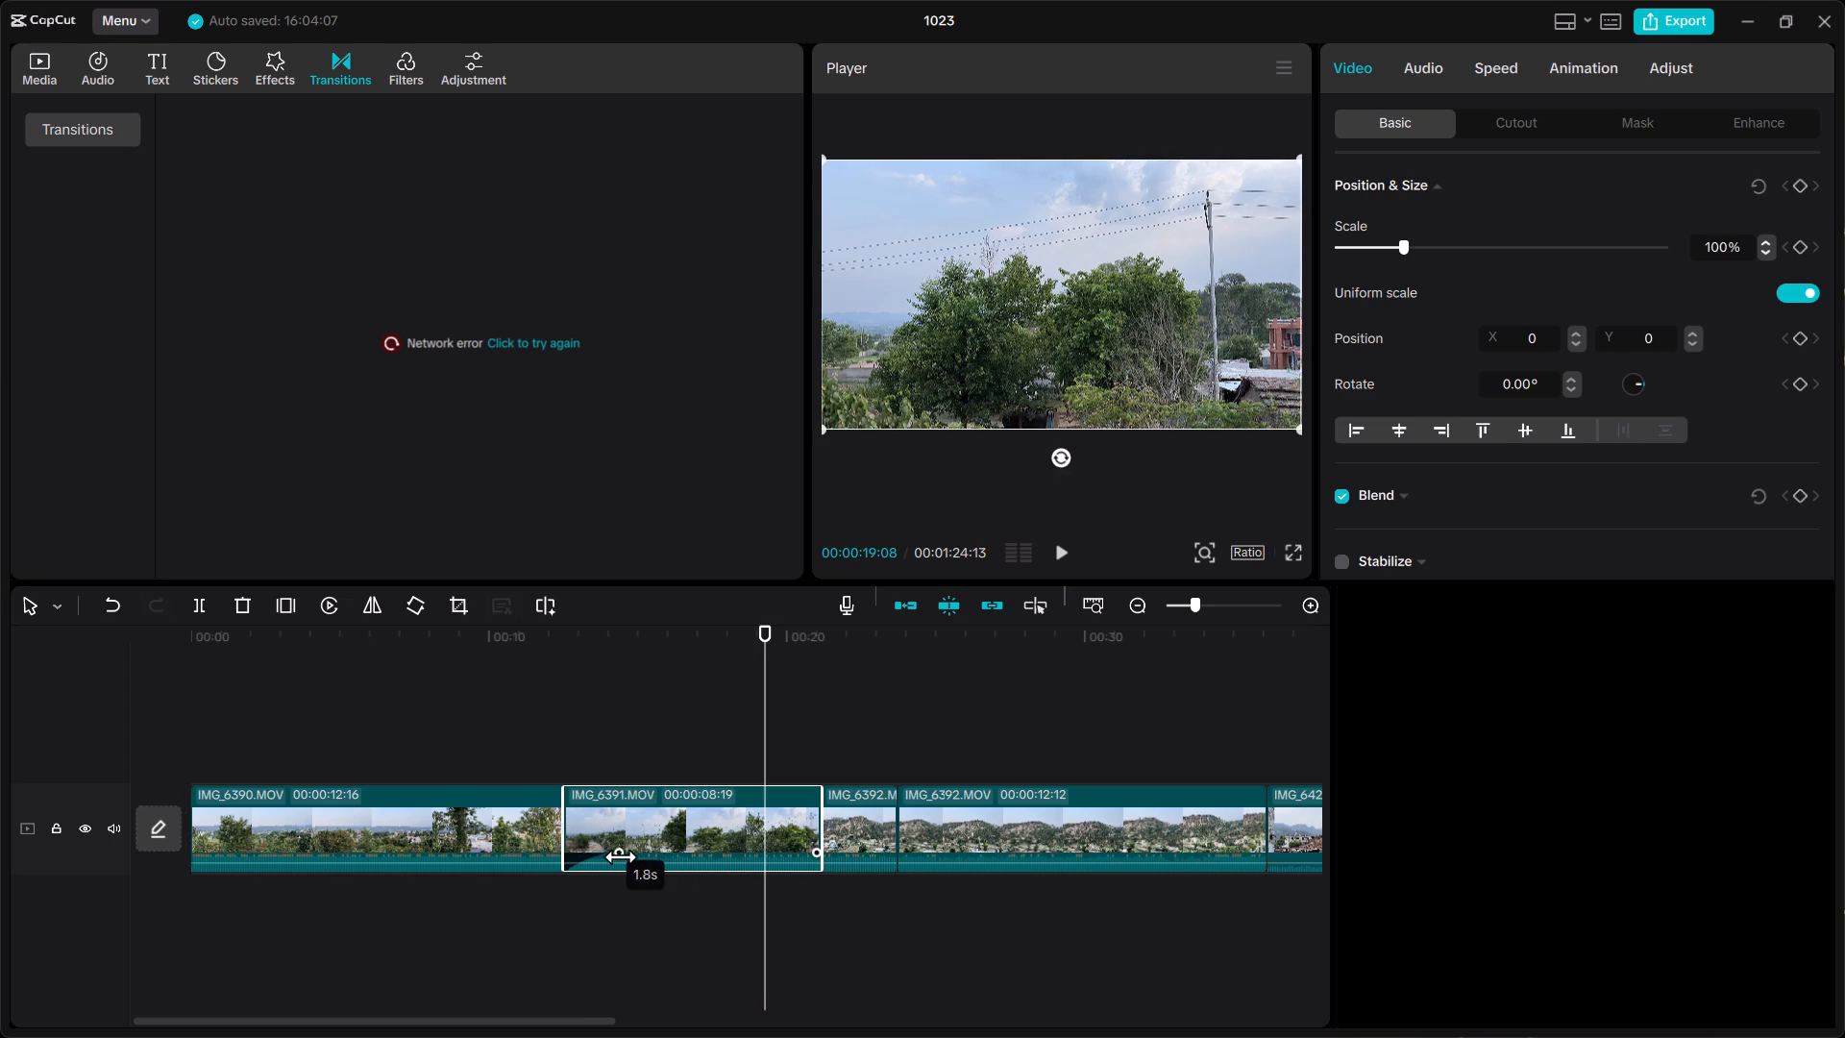
left_click_drag(620, 856, 616, 858)
Play across the first cut from 00:00:11:00 and add an audio fade-out at the end of IMG_6390.MOV.
left_click_drag(756, 705, 593, 729)
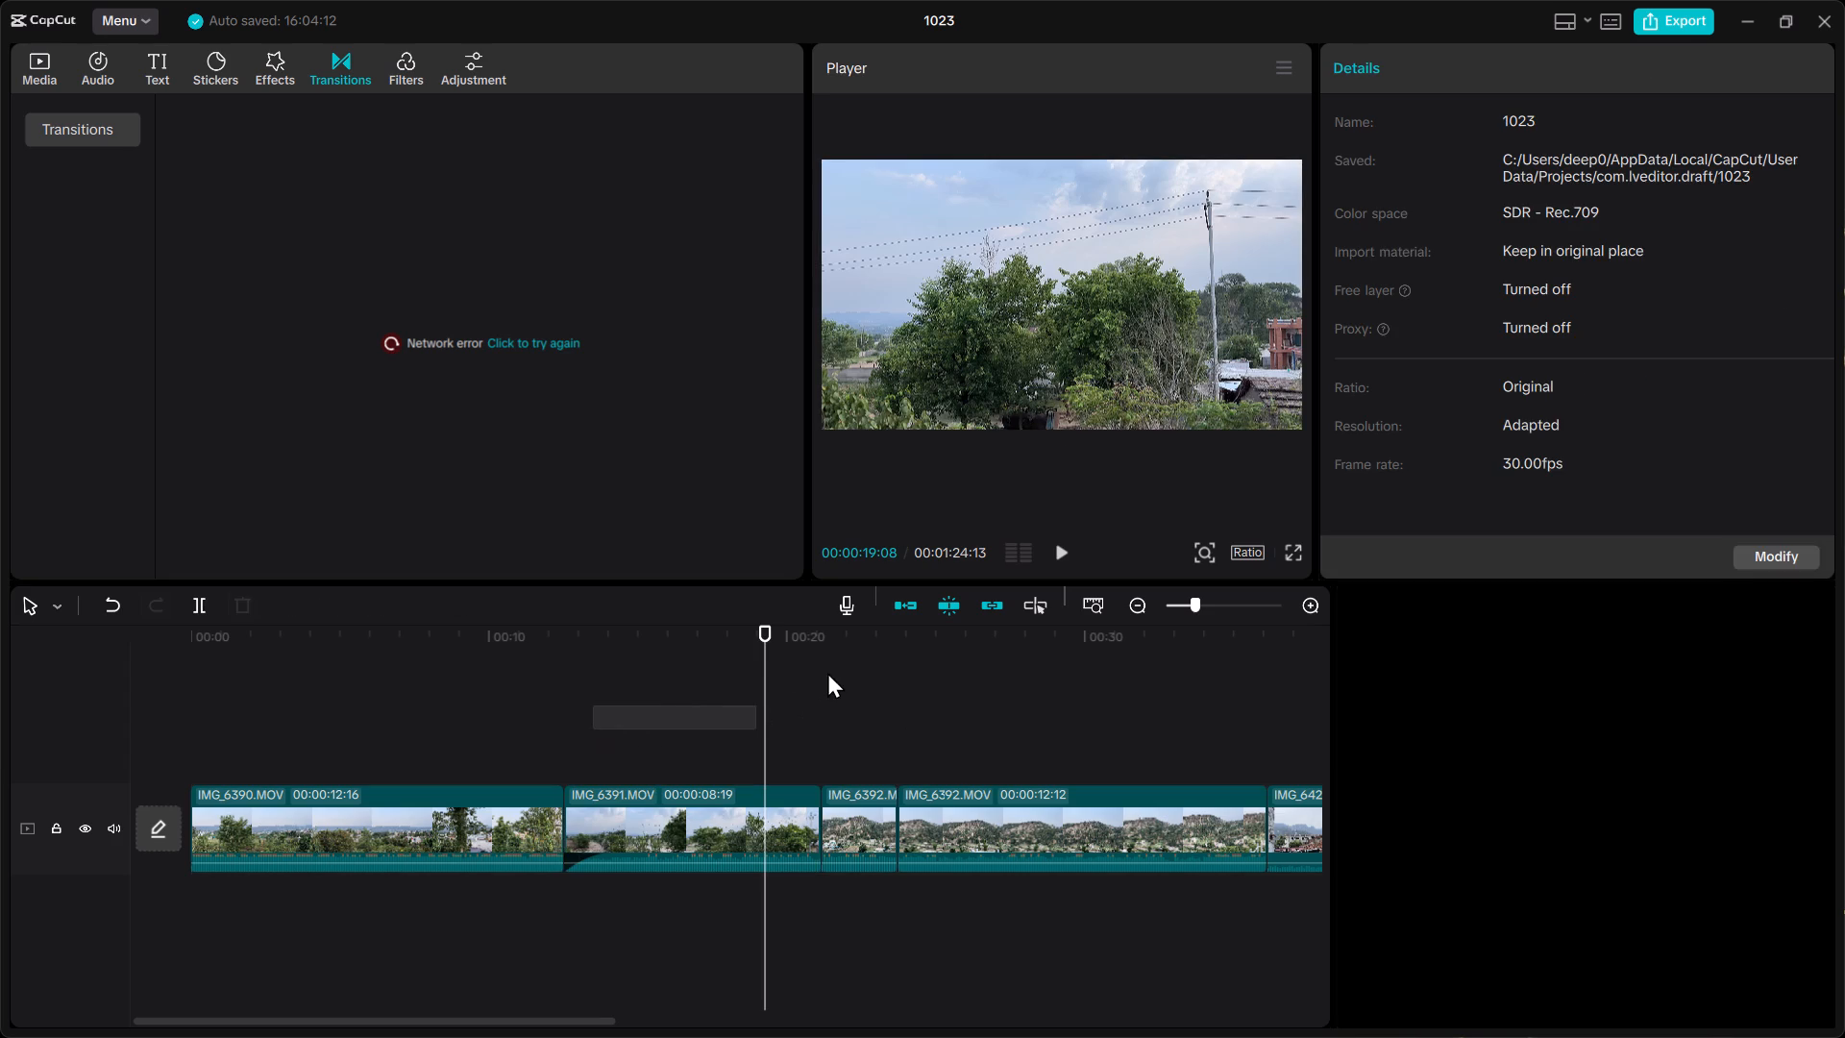
left_click_drag(771, 630, 519, 674)
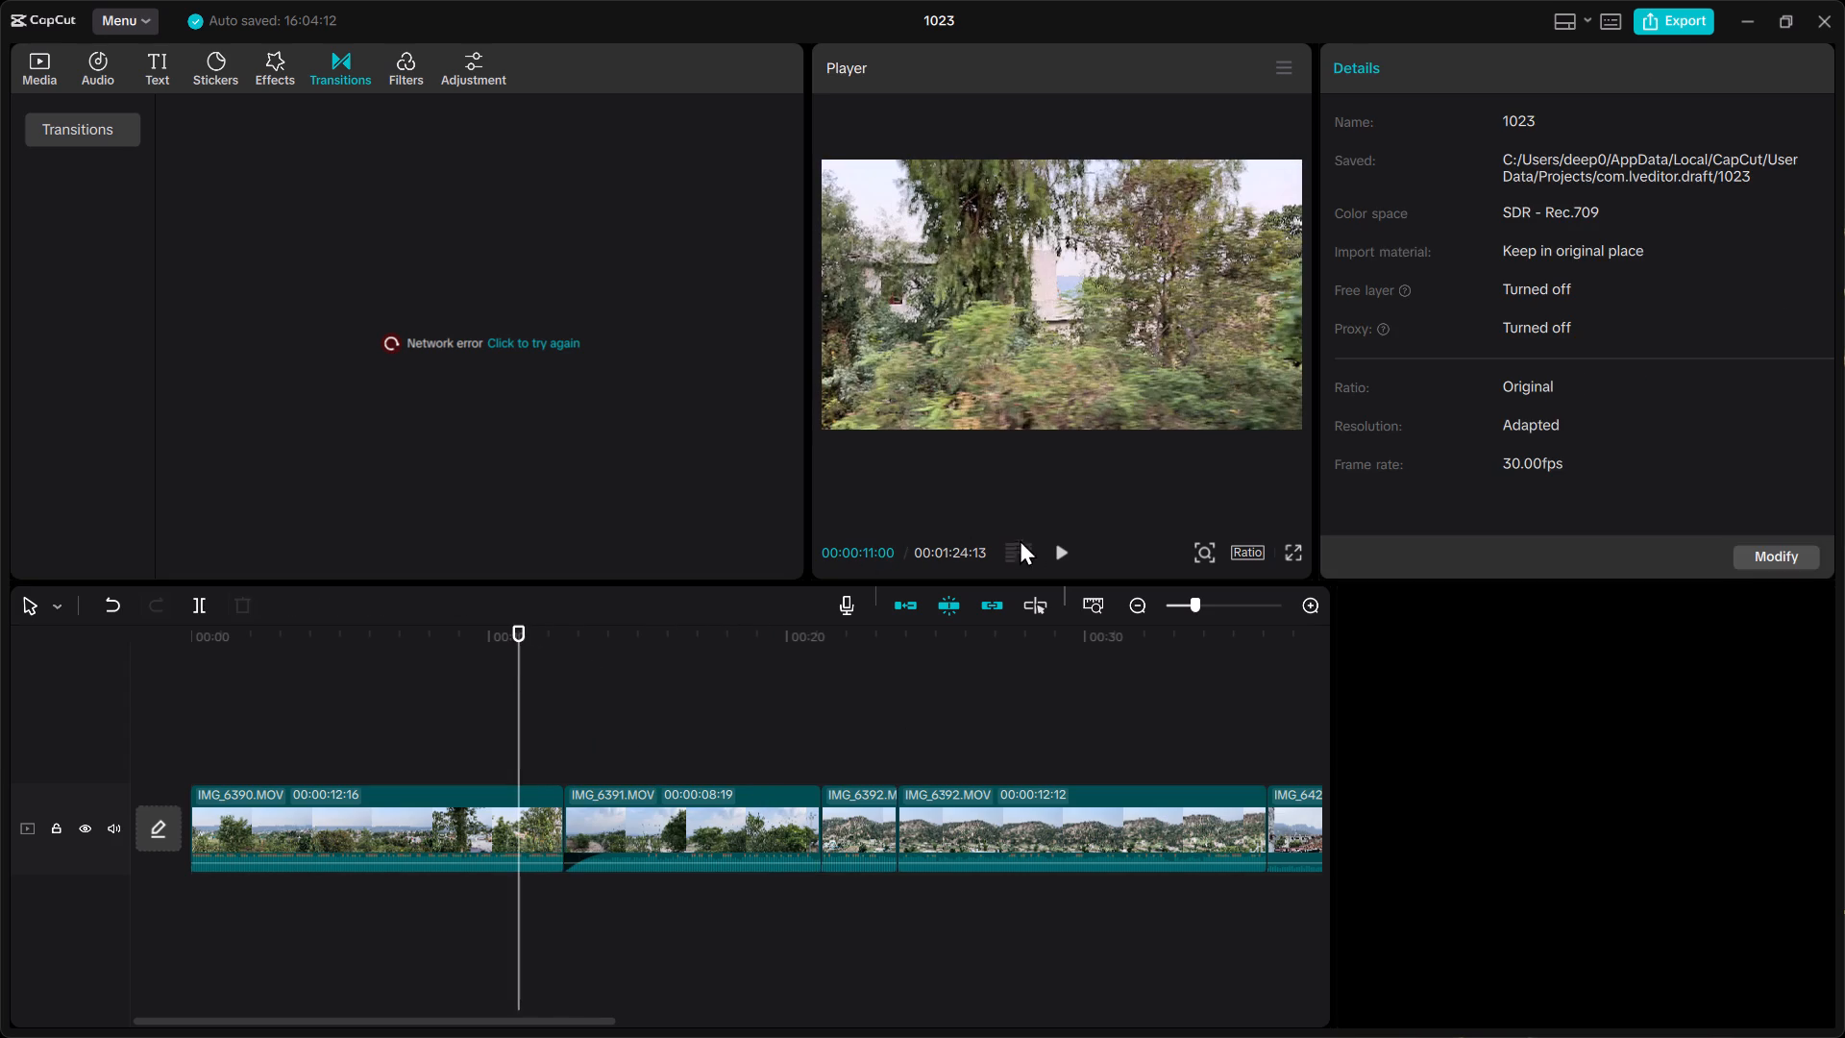
left_click(1065, 549)
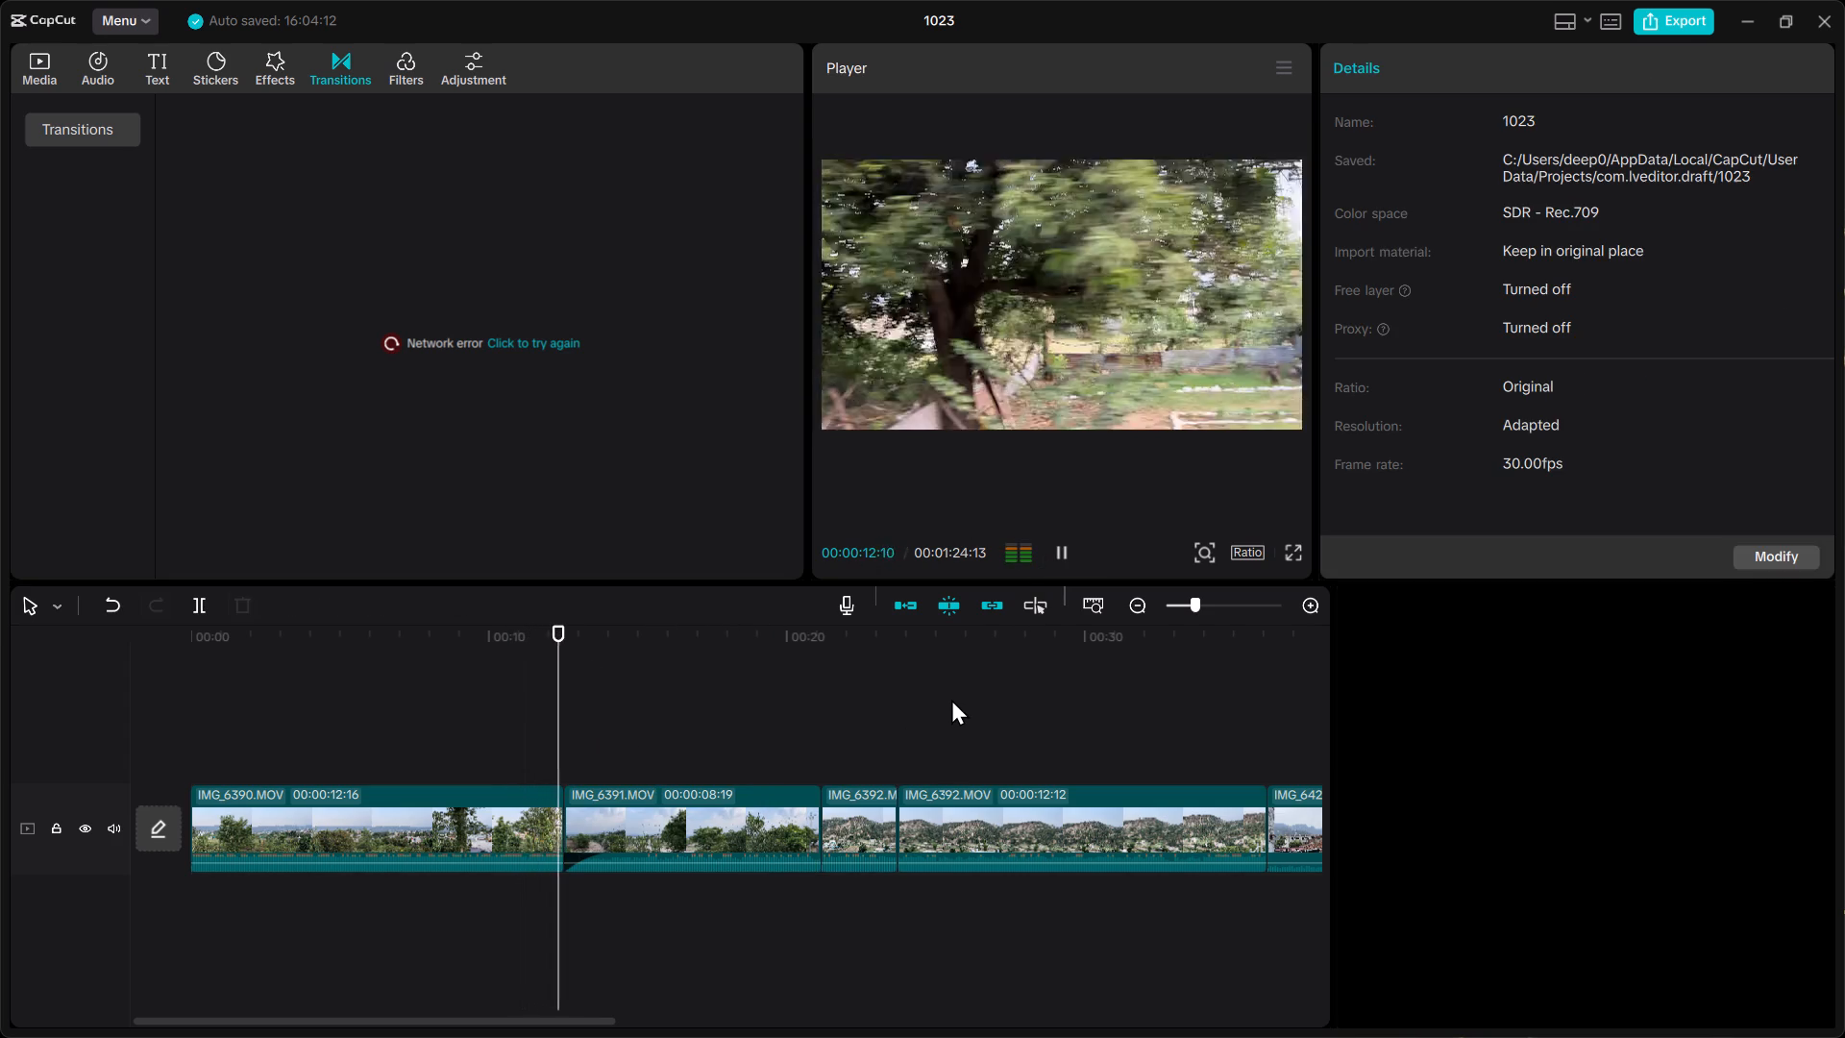
left_click(506, 839)
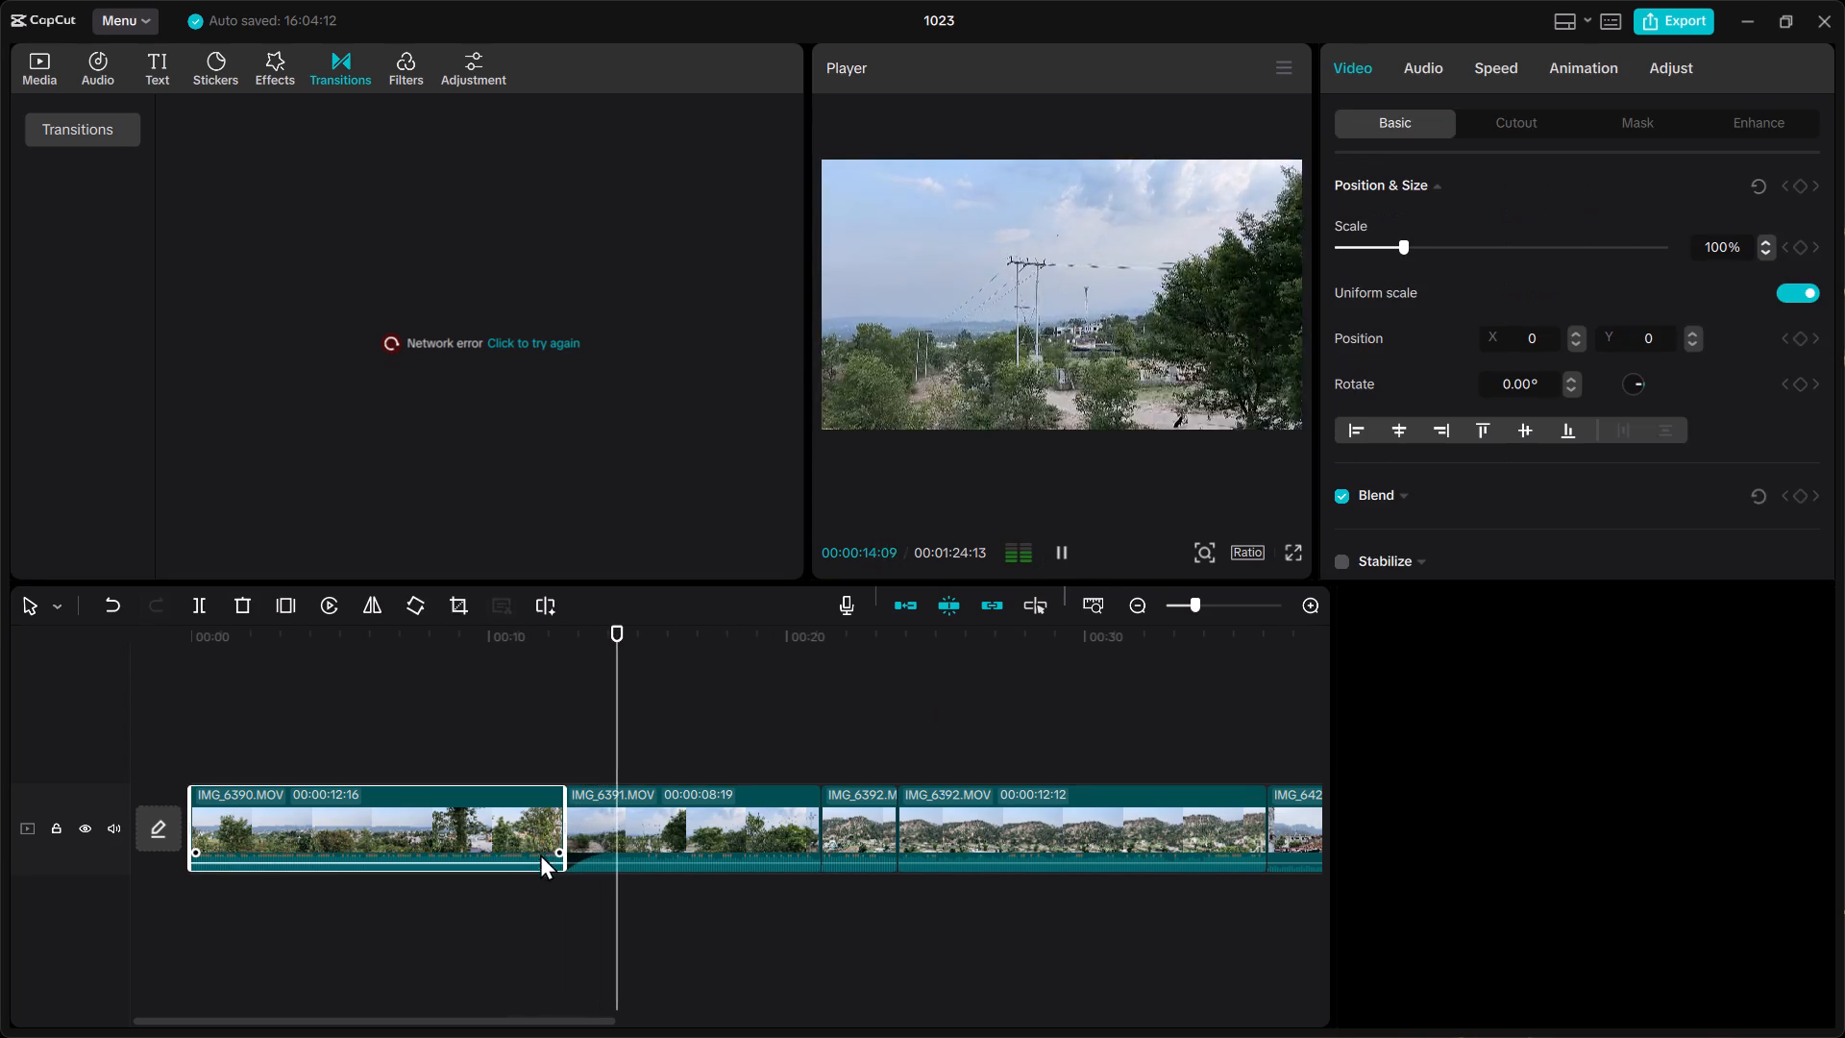
left_click_drag(559, 854, 543, 875)
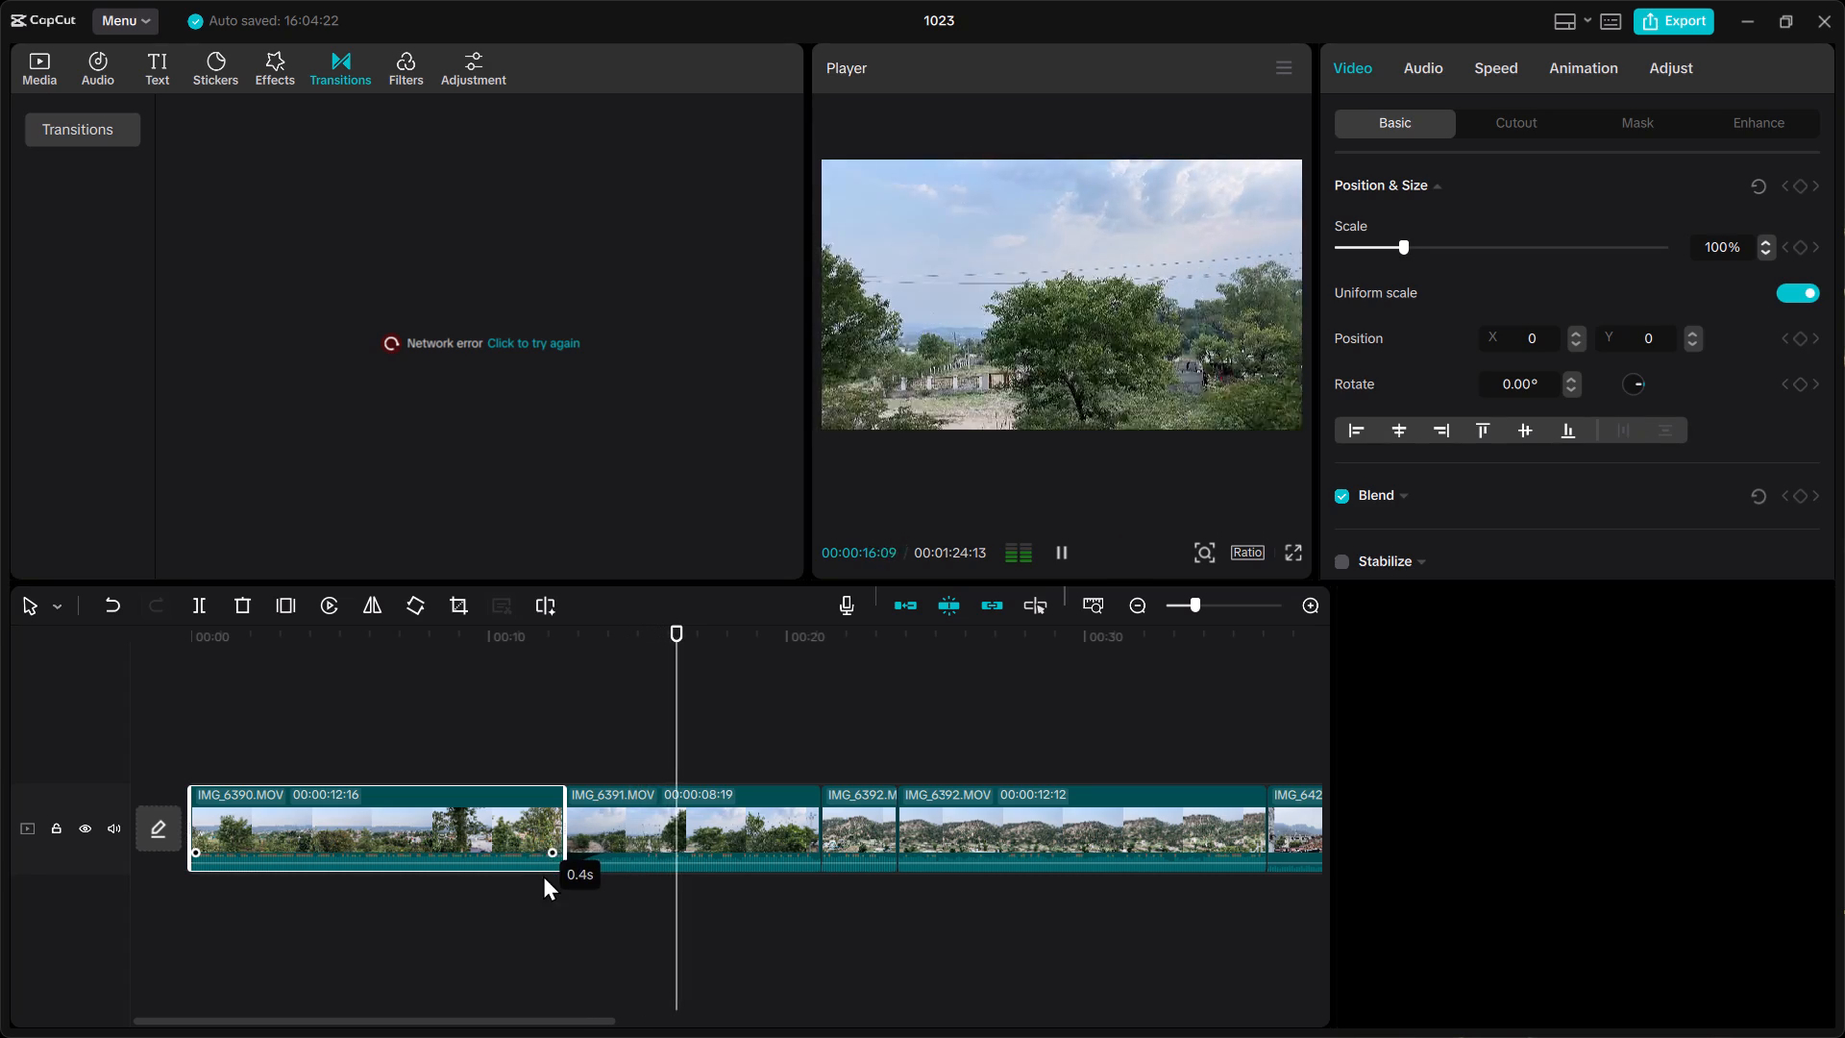
left_click_drag(543, 875, 495, 878)
left_click(816, 682)
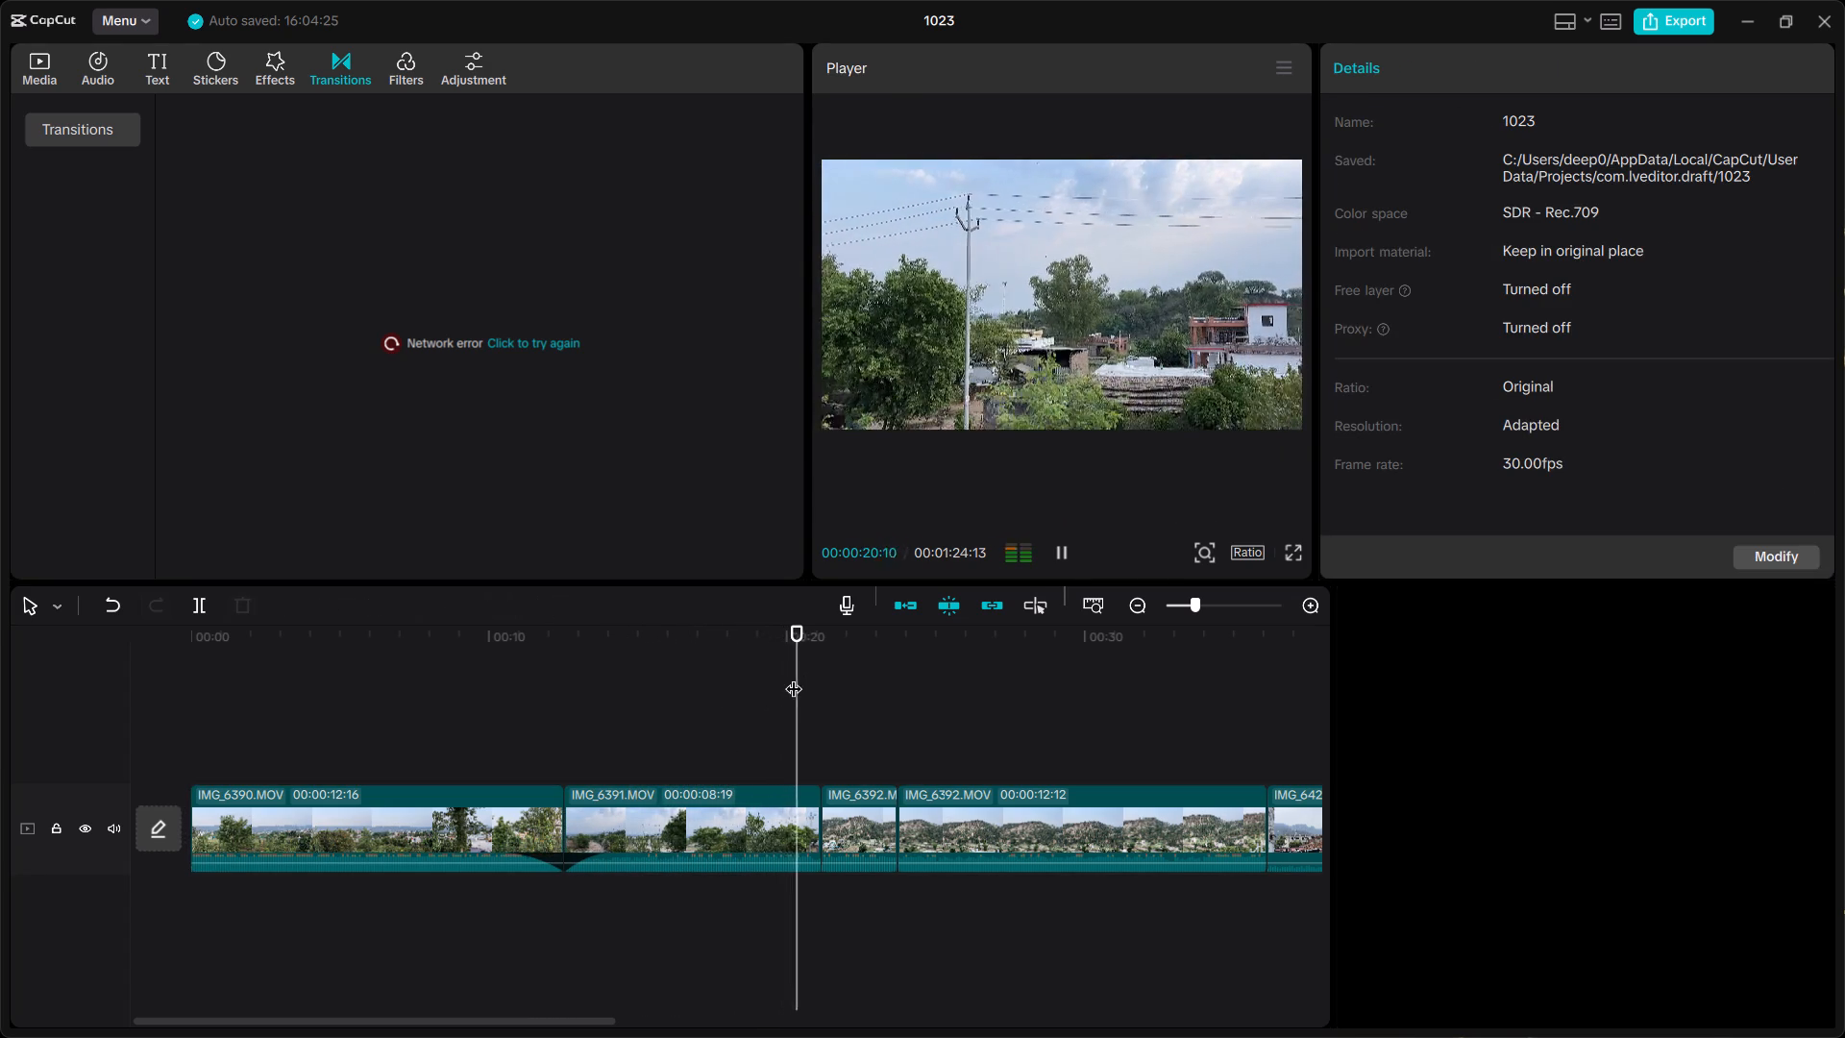
Add an audio fade-in of about 1.8 s at the start of IMG_6390.MOV and play the timeline from the beginning.
left_click_drag(794, 677, 263, 756)
left_click(207, 836)
left_click(195, 853)
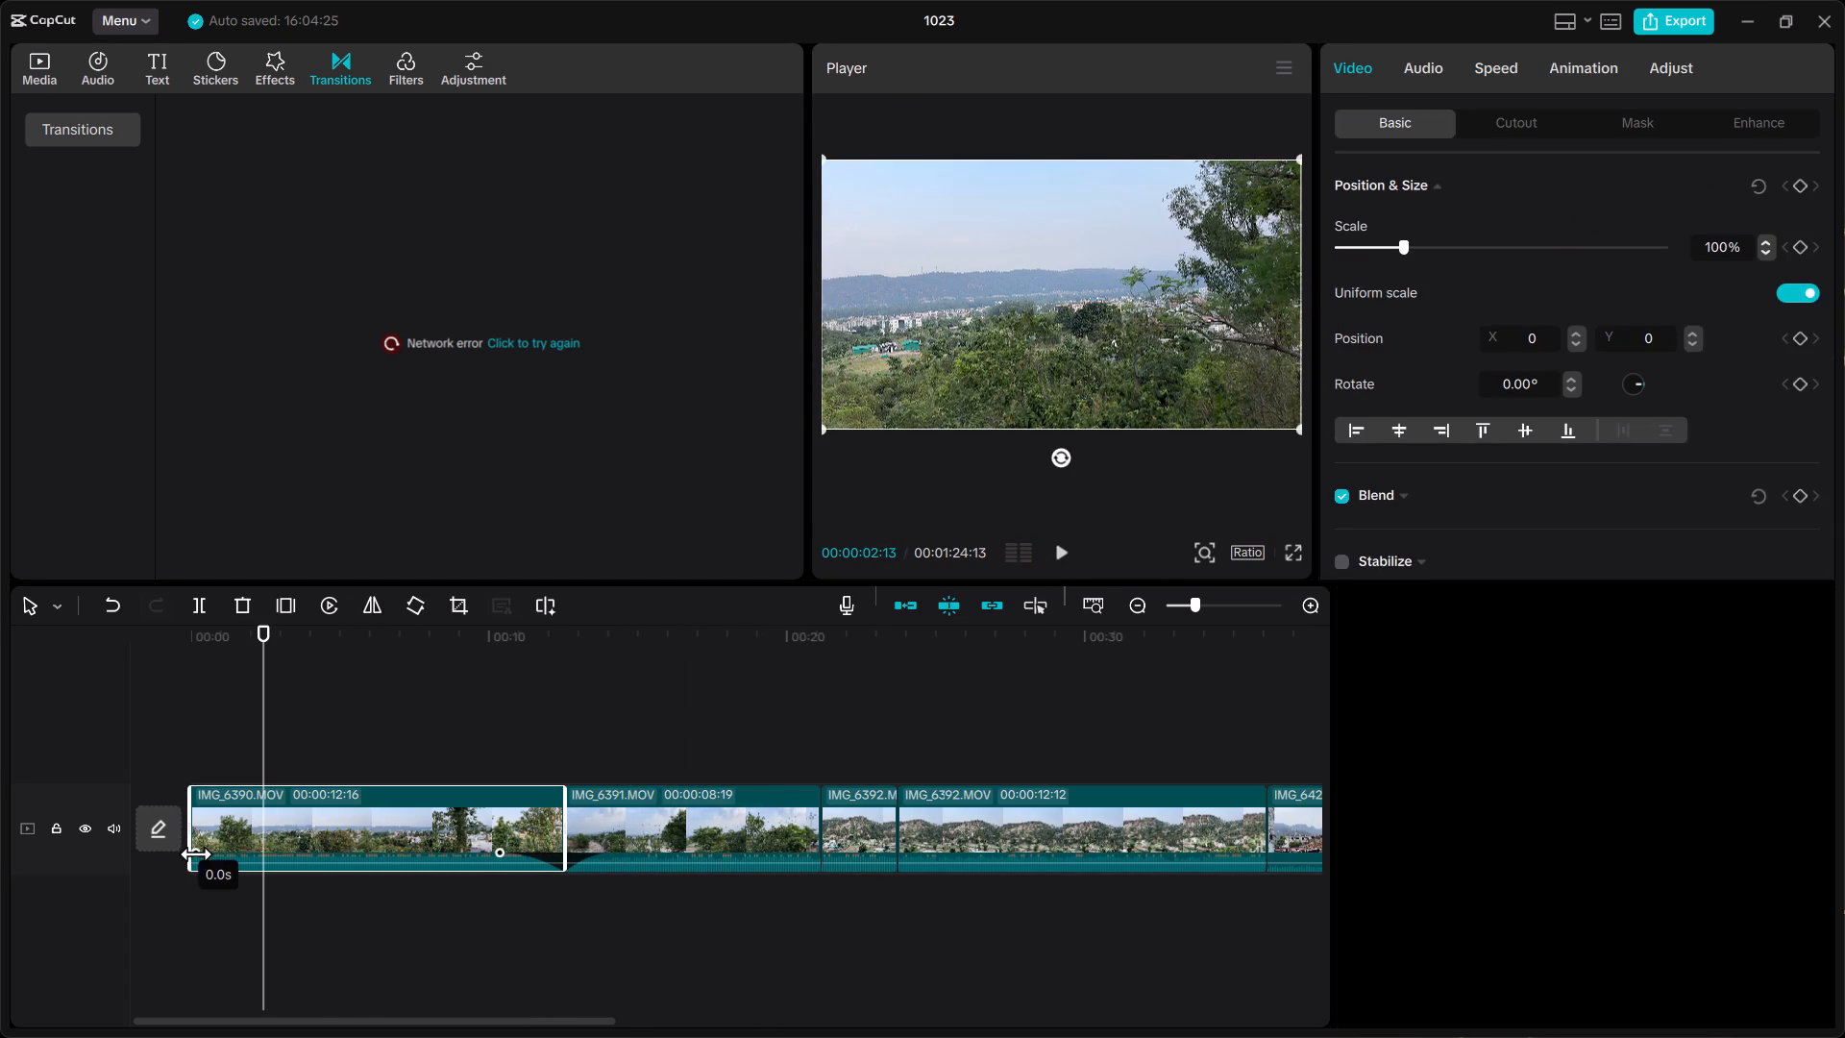
left_click_drag(202, 850, 225, 847)
left_click_drag(195, 851, 198, 851)
left_click_drag(198, 851, 249, 853)
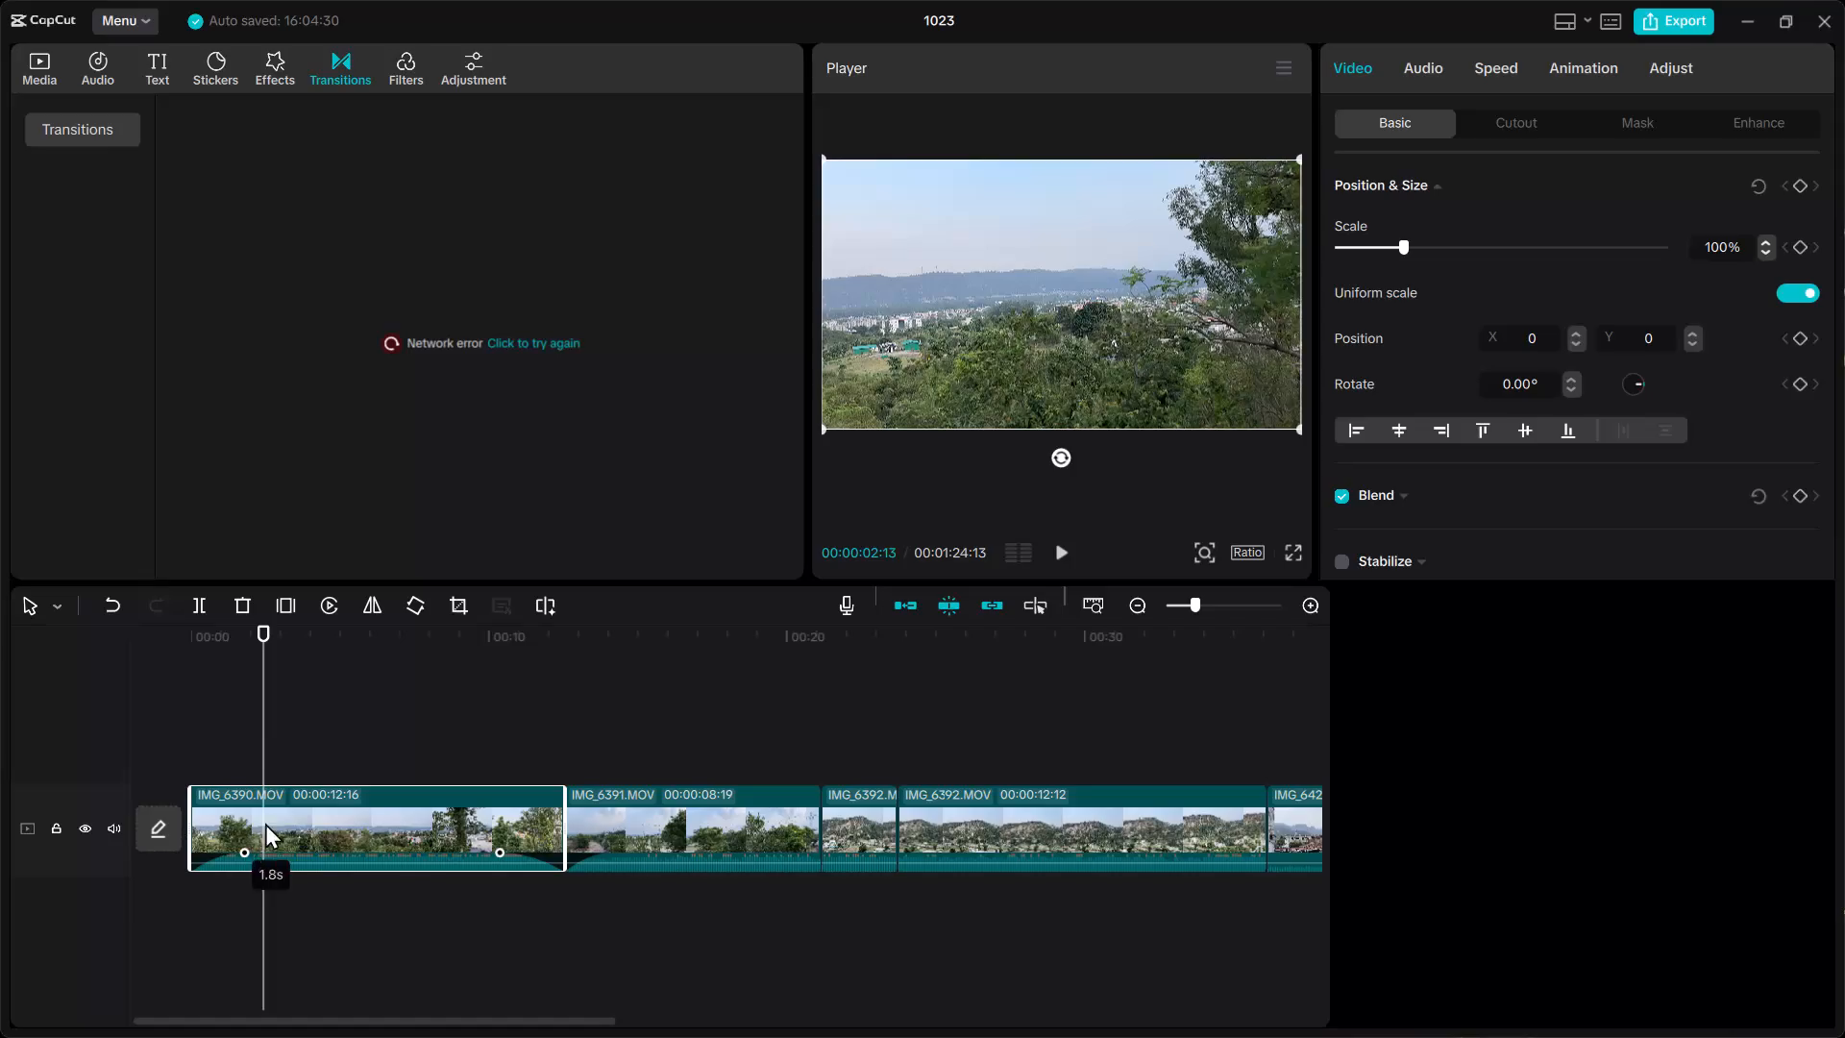
left_click_drag(270, 749, 147, 810)
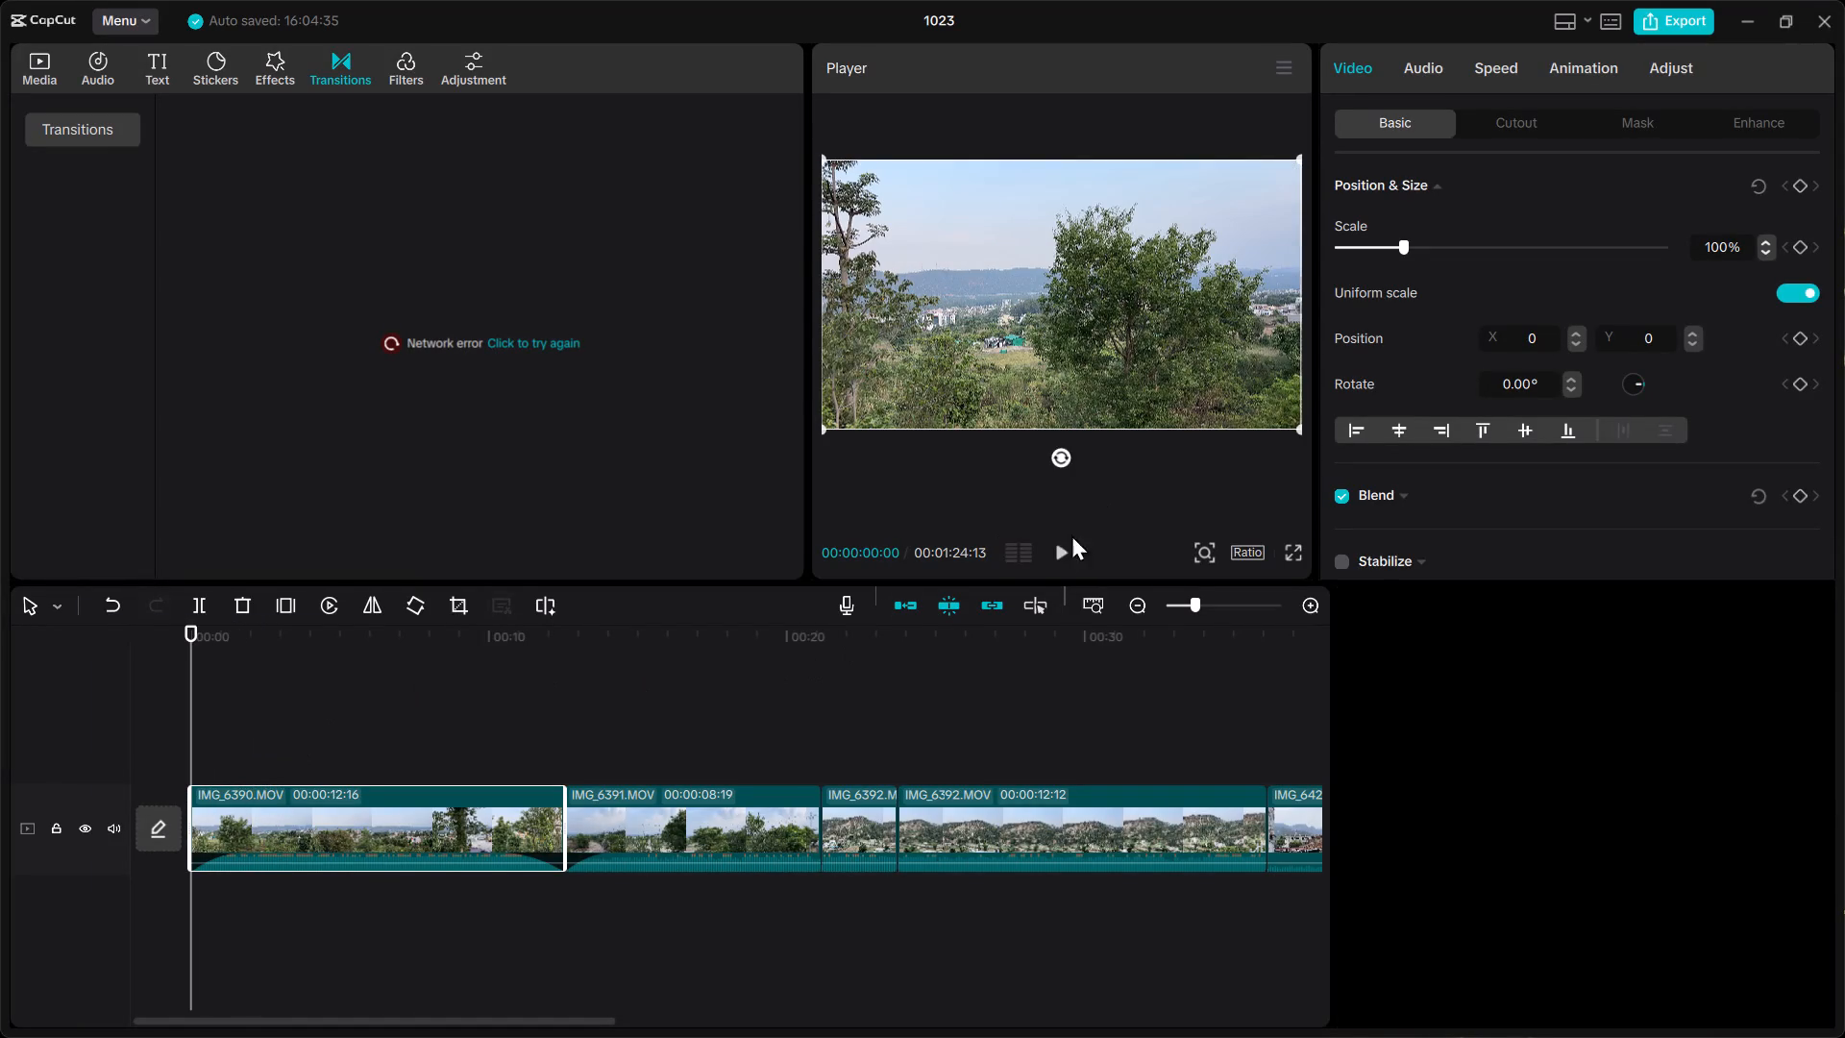
left_click(1055, 552)
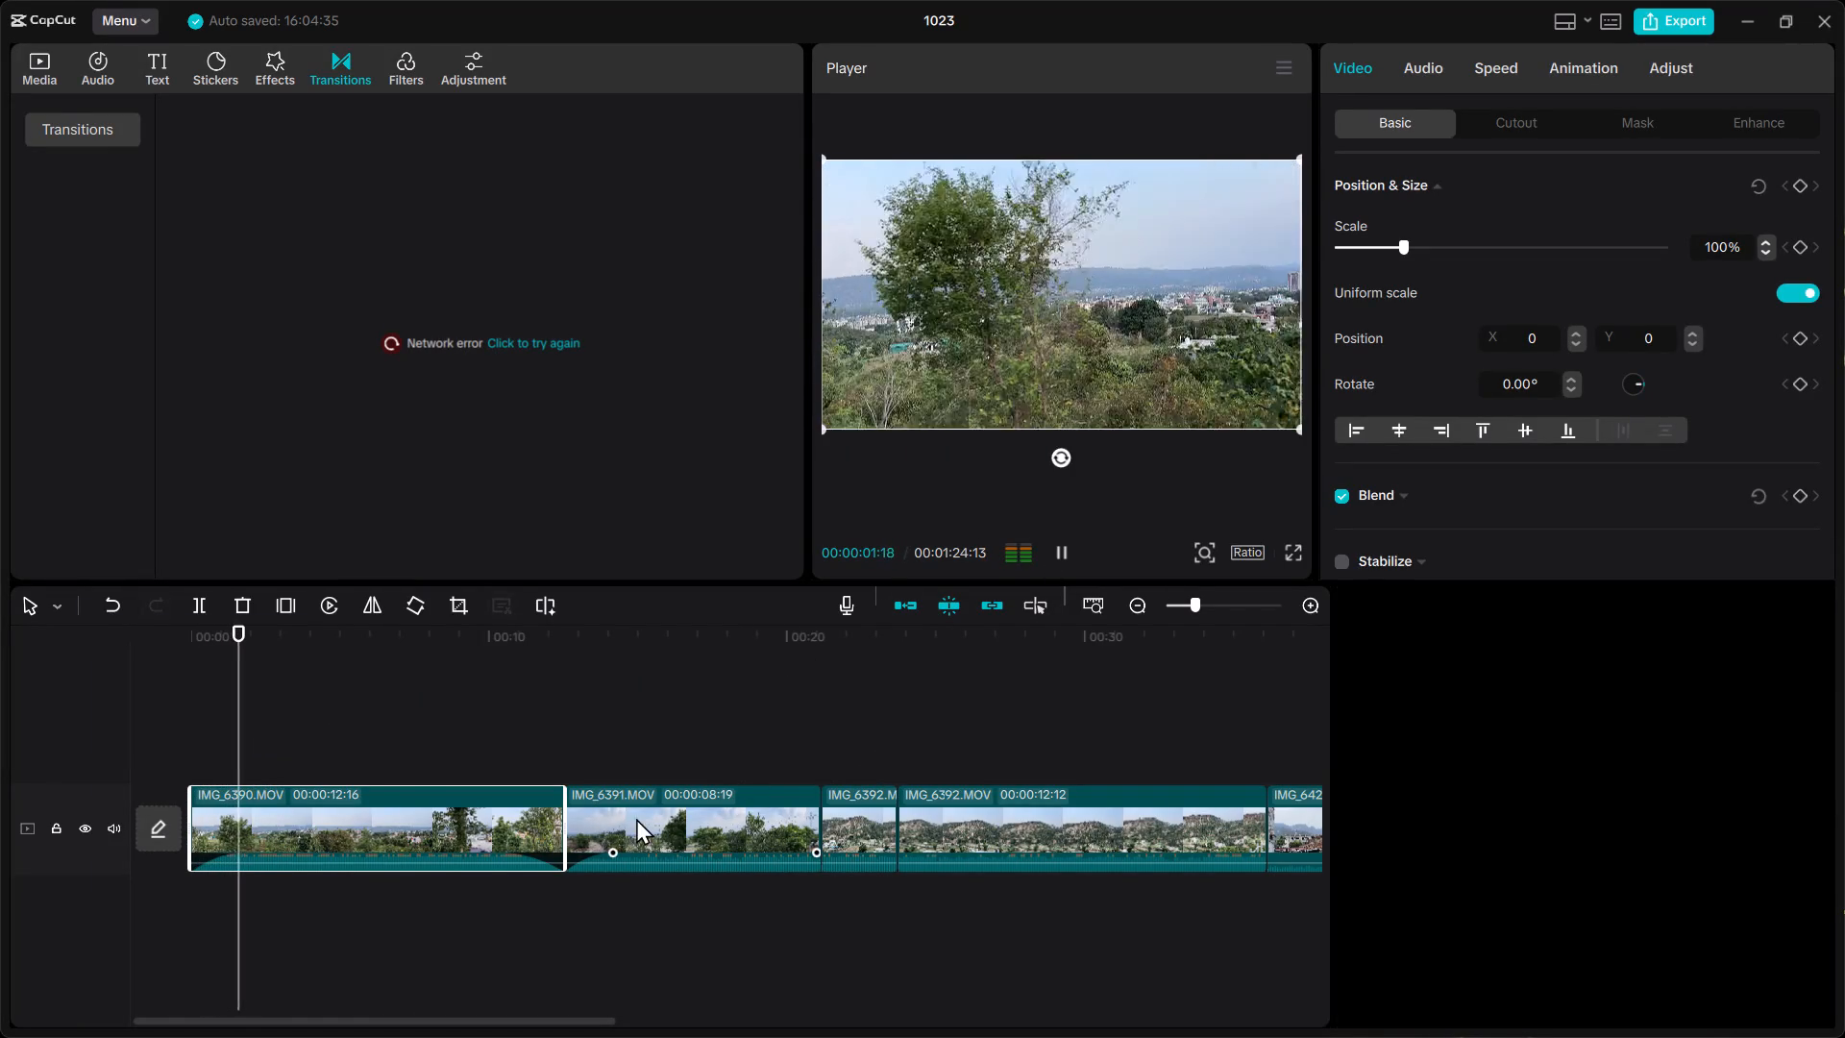
Add short audio fades at the start and end of the first IMG_6392.MOV segment.
left_click(853, 843)
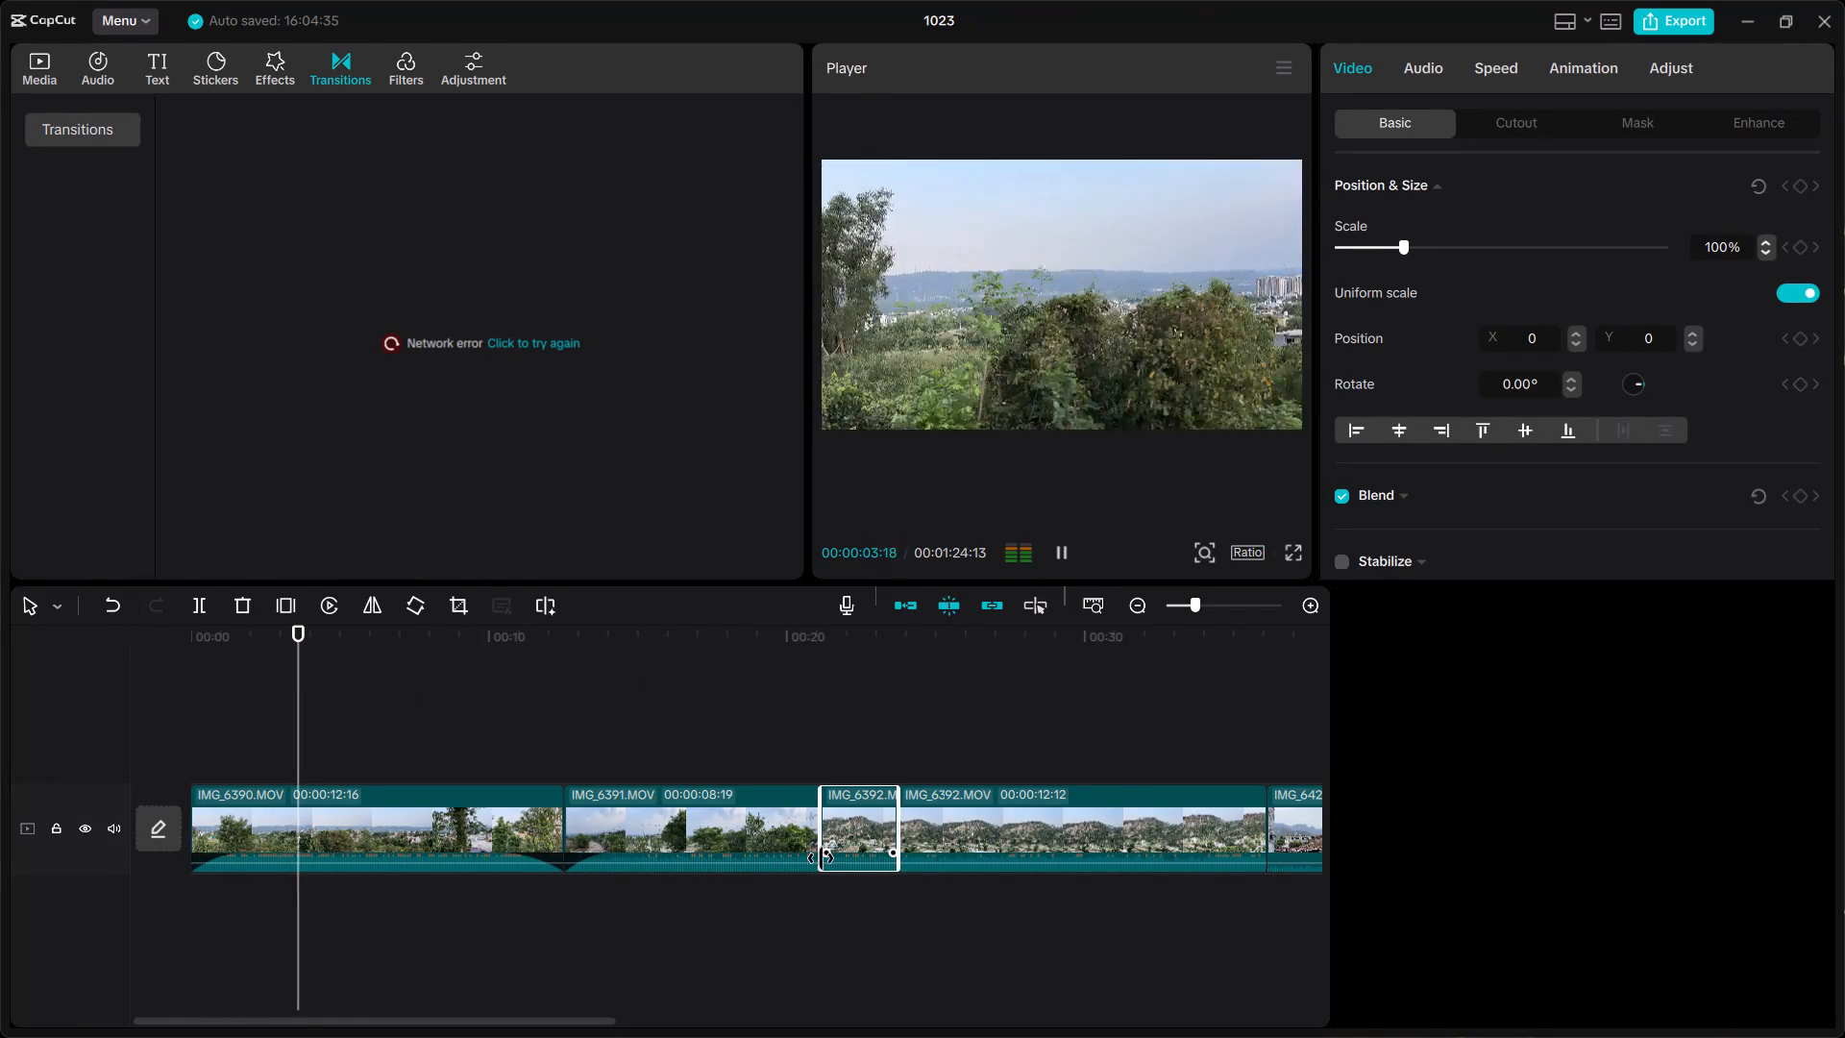
left_click_drag(826, 853, 846, 860)
left_click_drag(894, 854, 873, 858)
Add audio fades at the start and end of the second IMG_6392.MOV segment.
left_click(968, 839)
left_click_drag(900, 852, 936, 852)
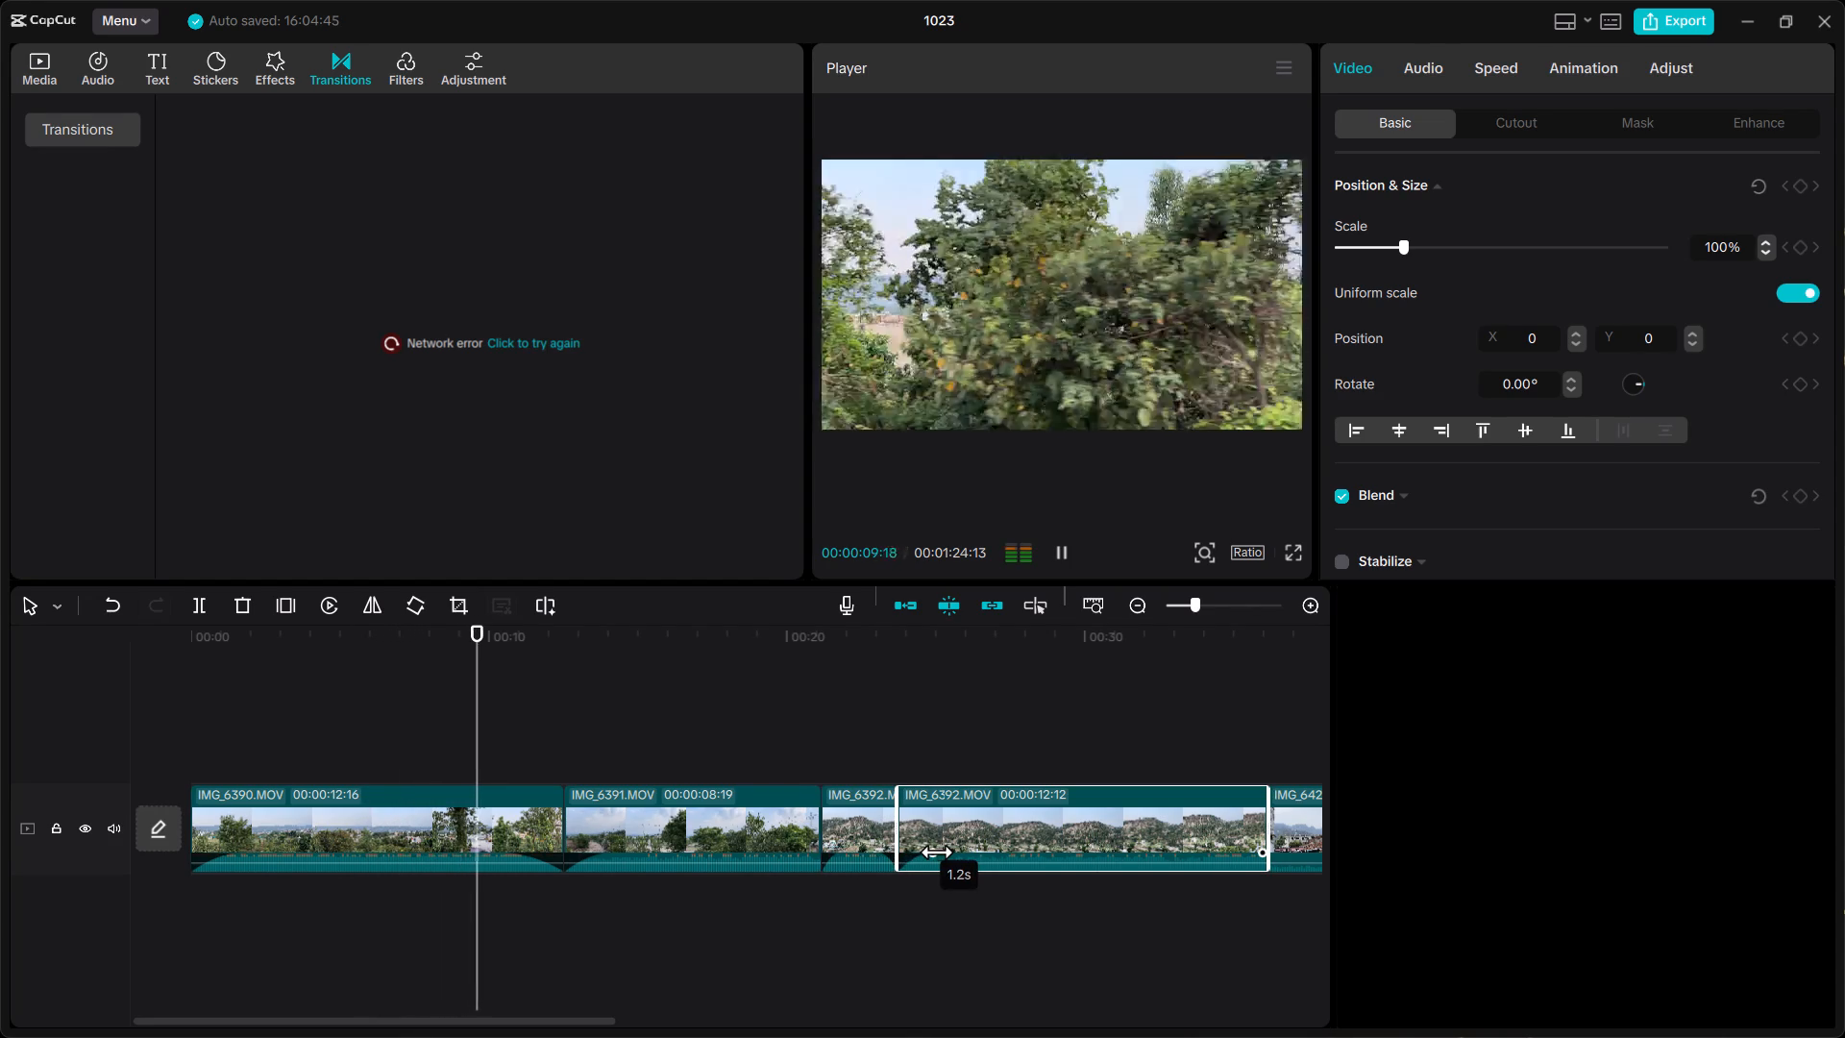
left_click_drag(936, 852, 942, 852)
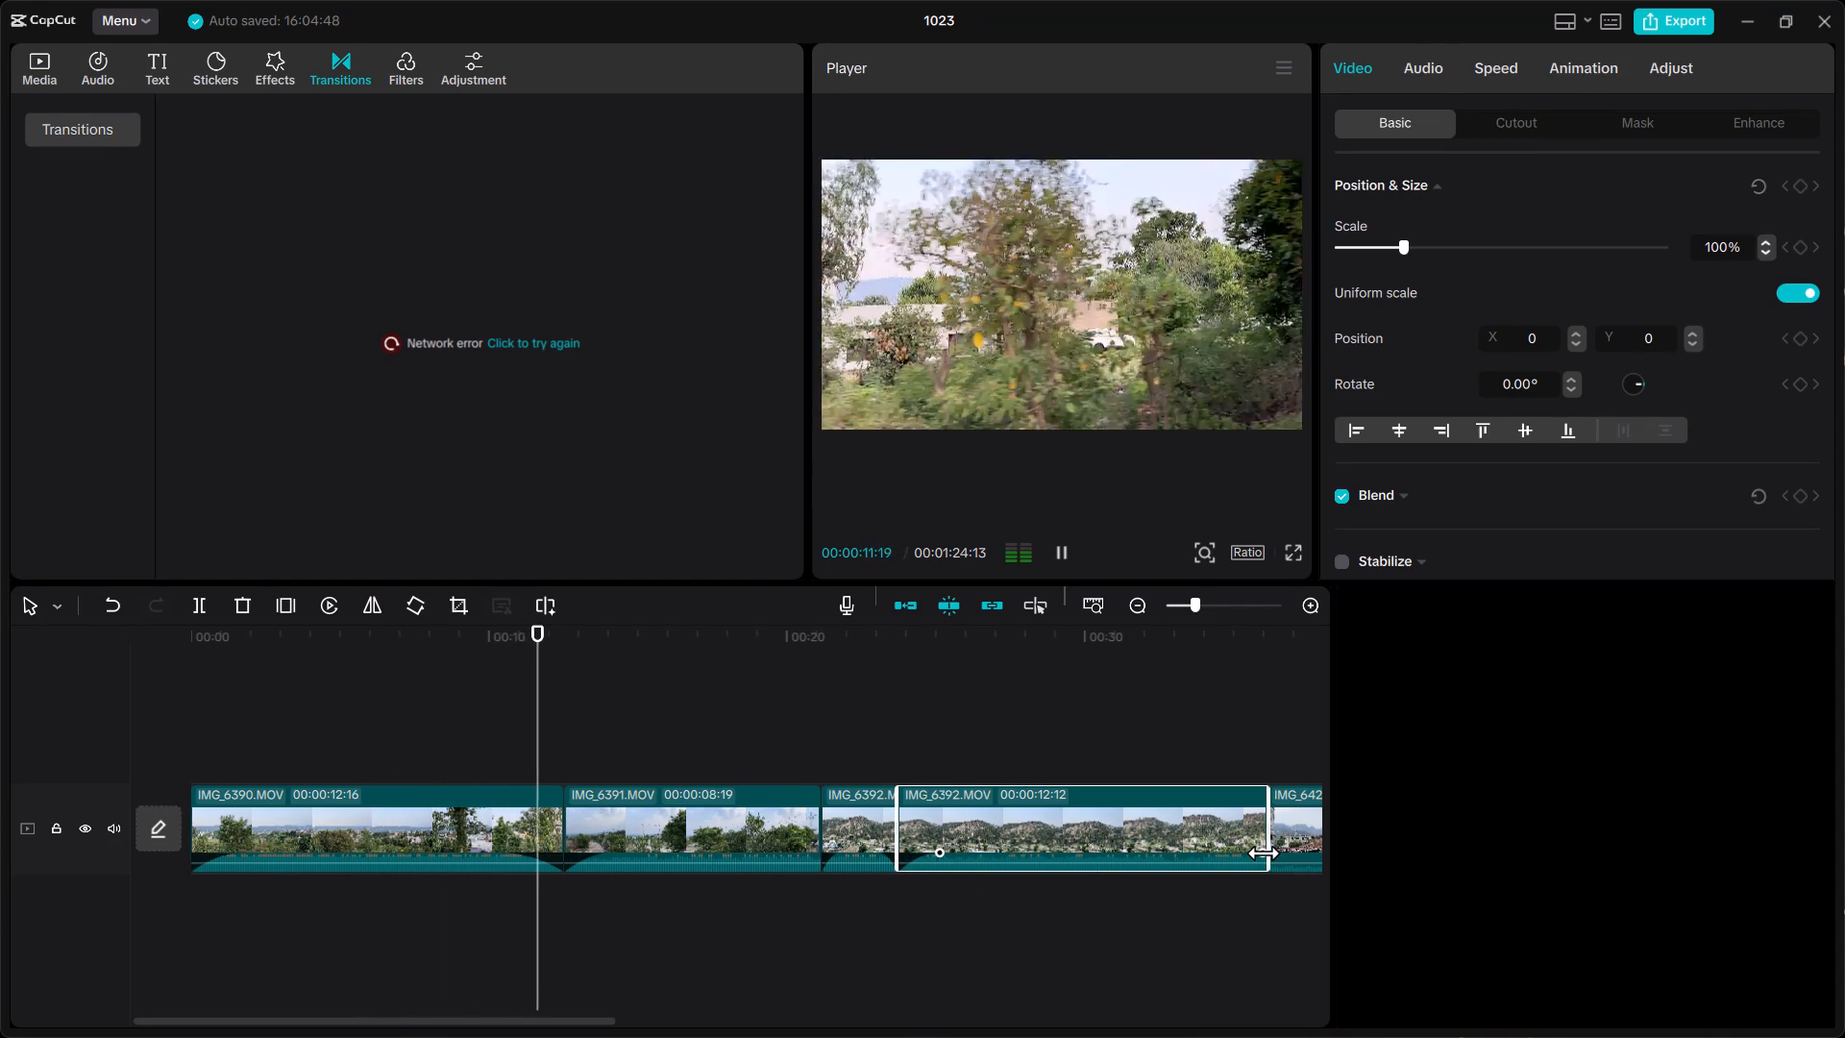
left_click_drag(1263, 853, 1218, 866)
left_click(1189, 925)
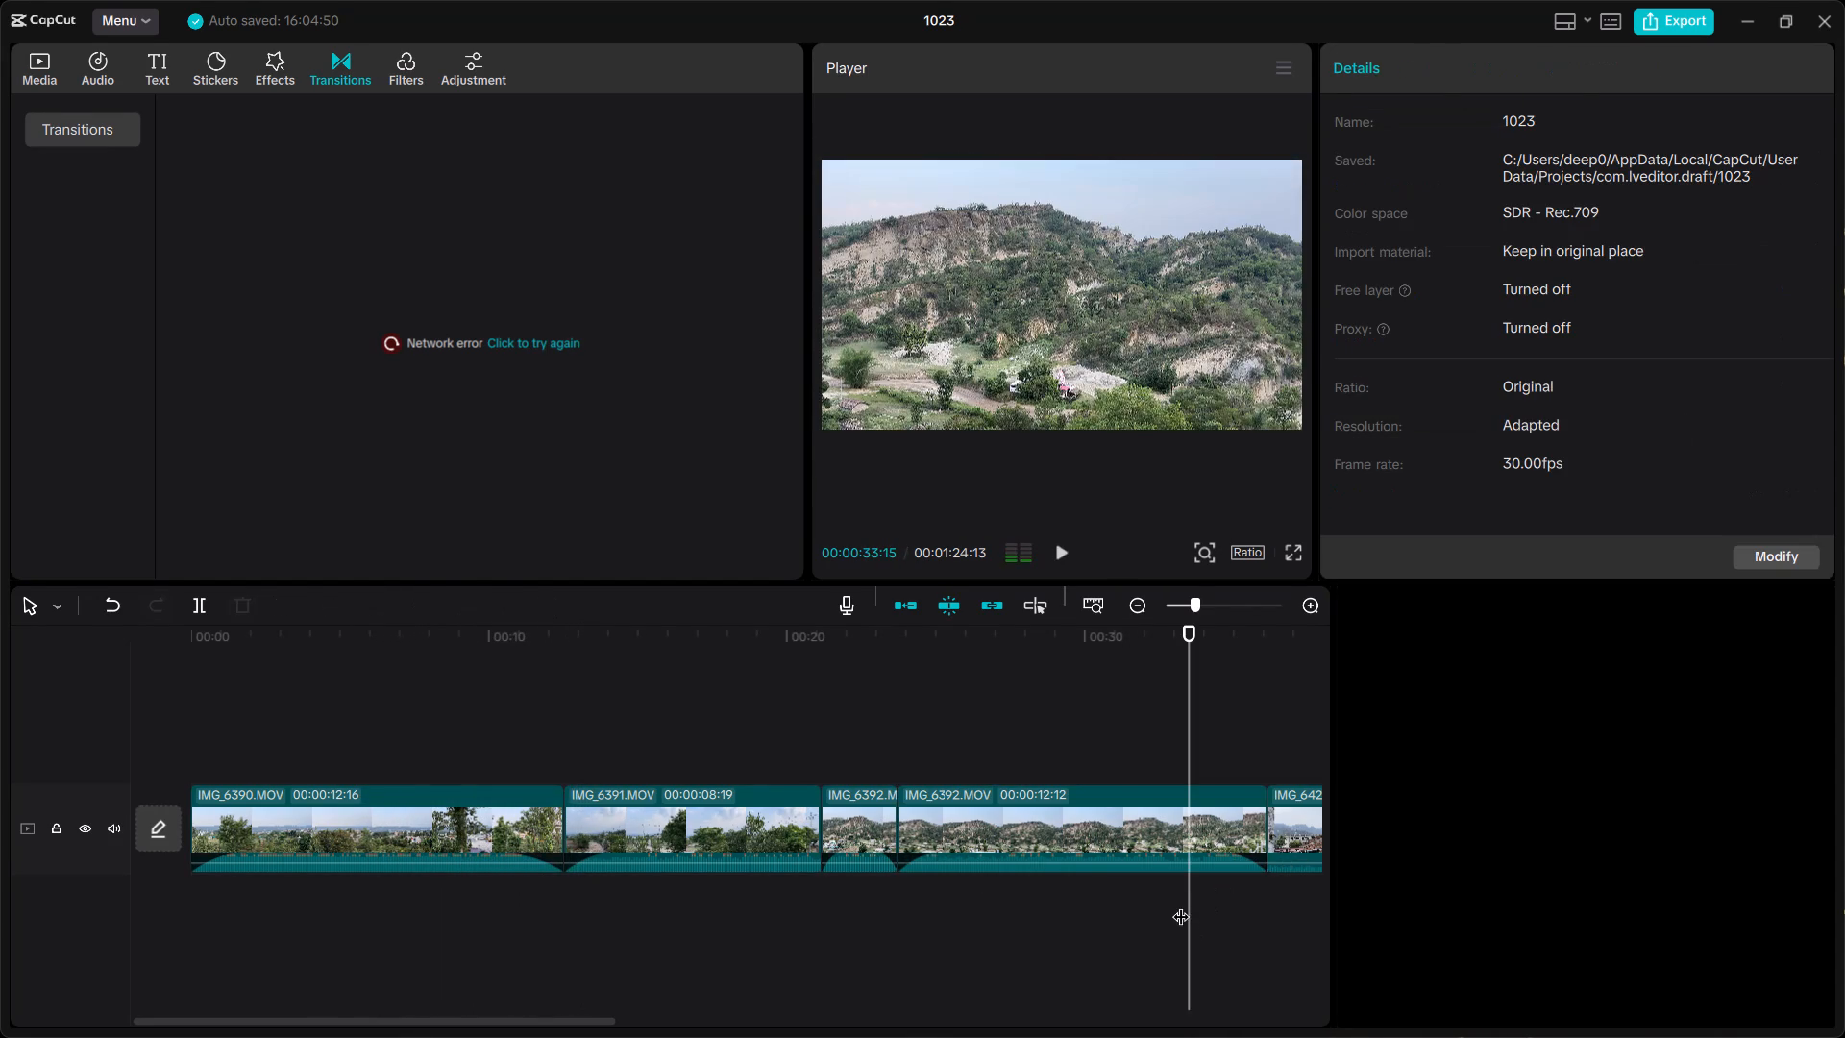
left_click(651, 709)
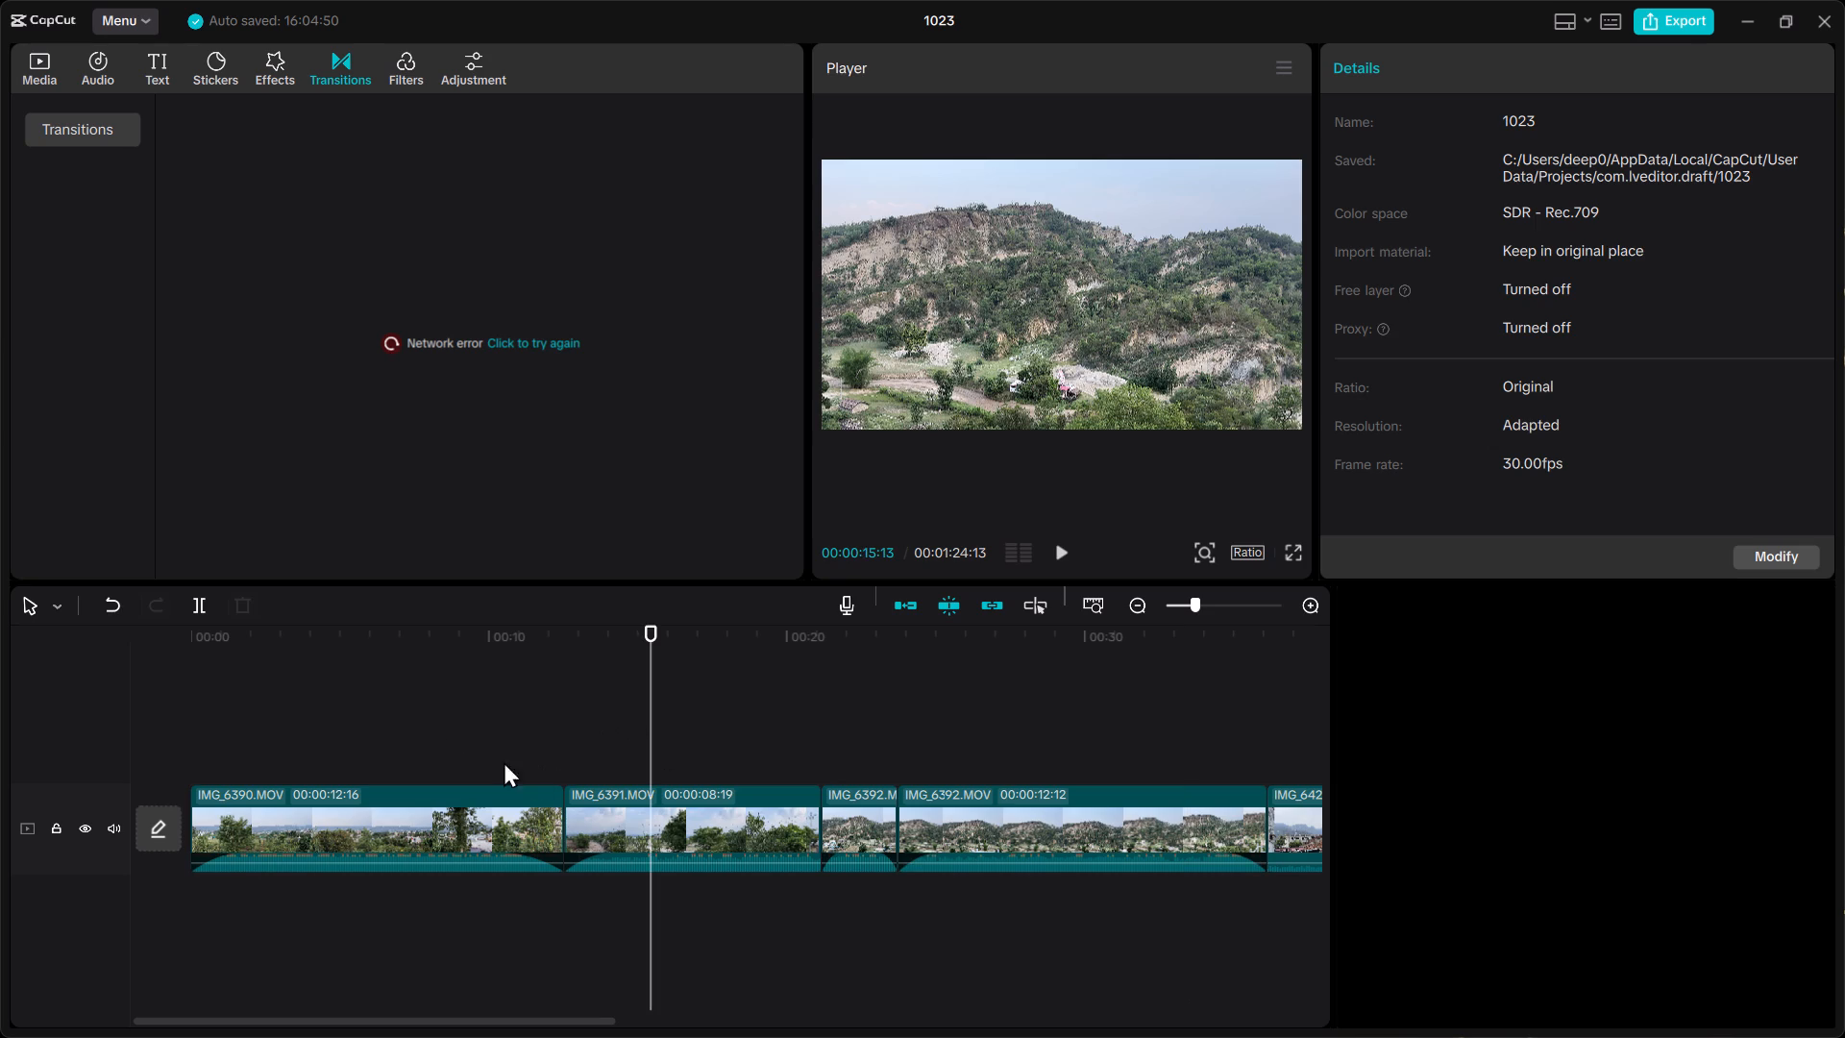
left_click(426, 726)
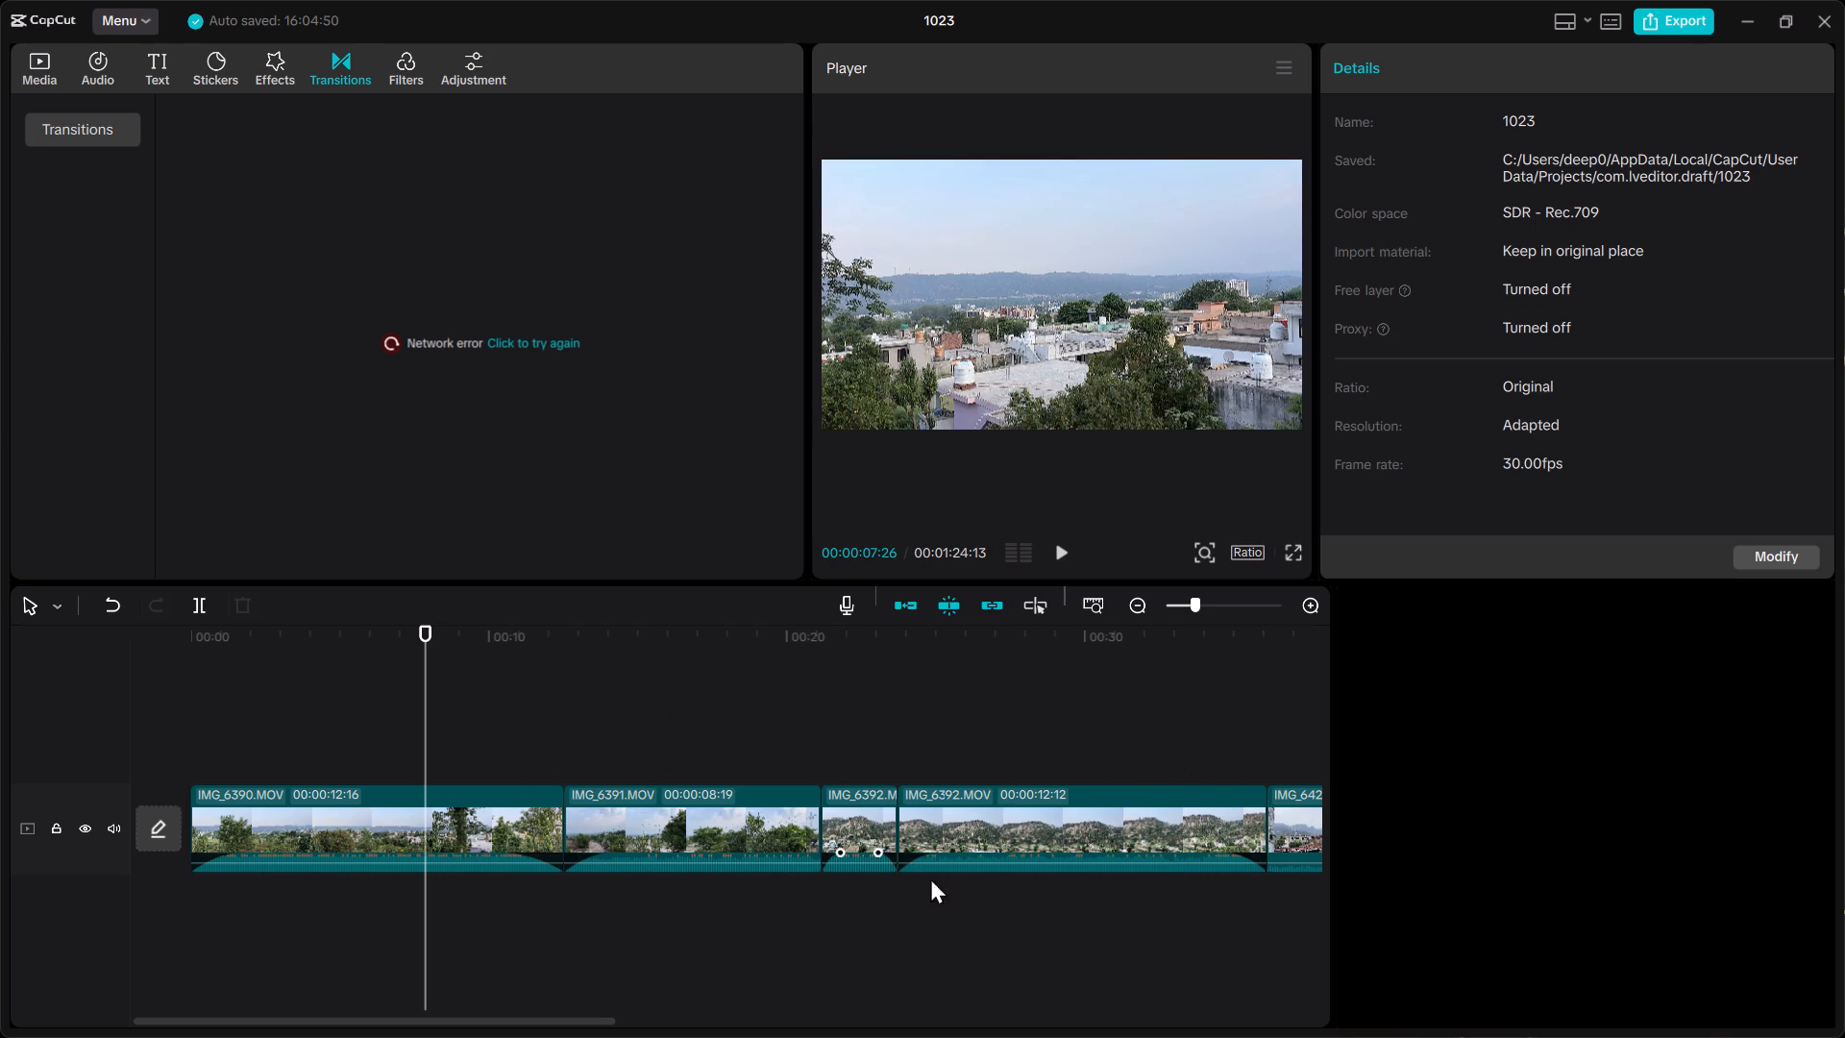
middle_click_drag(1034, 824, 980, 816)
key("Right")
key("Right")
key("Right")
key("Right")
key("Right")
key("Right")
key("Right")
Add short audio fades at the start and end of IMG_6429.MOV.
left_click(1183, 737)
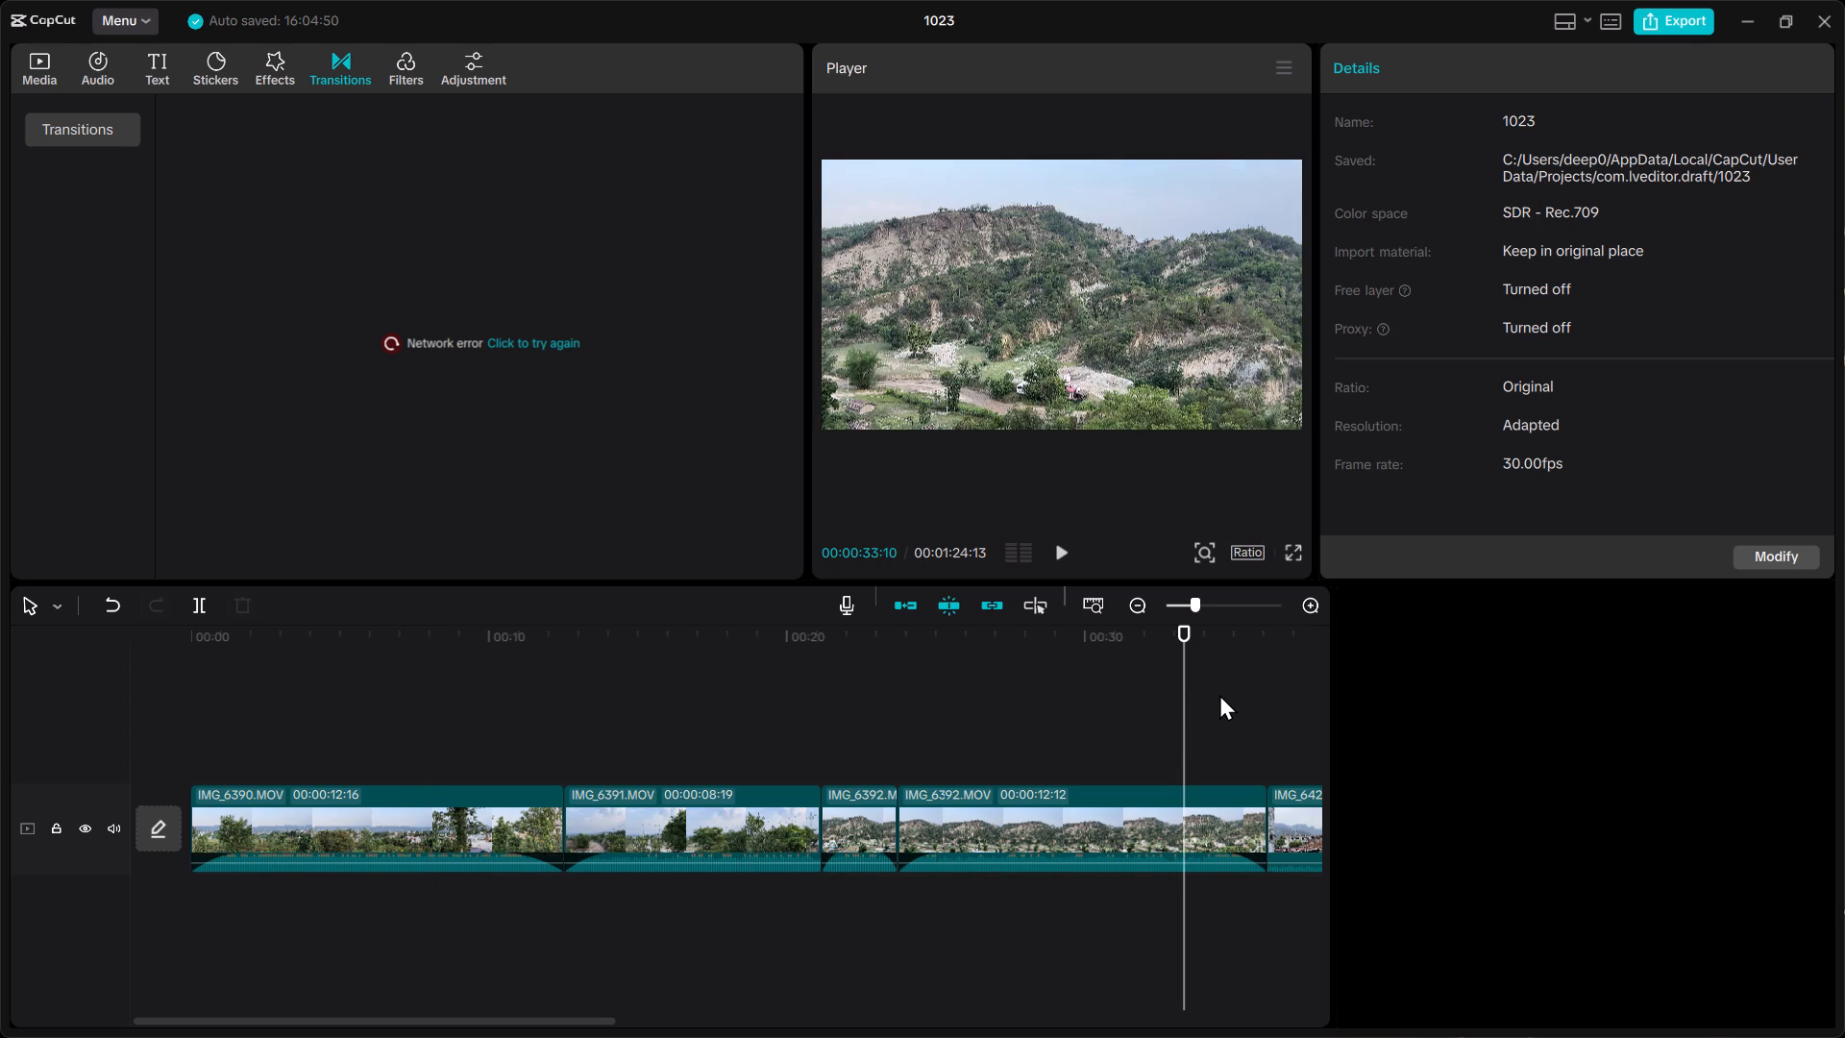
left_click_drag(1183, 689, 1253, 687)
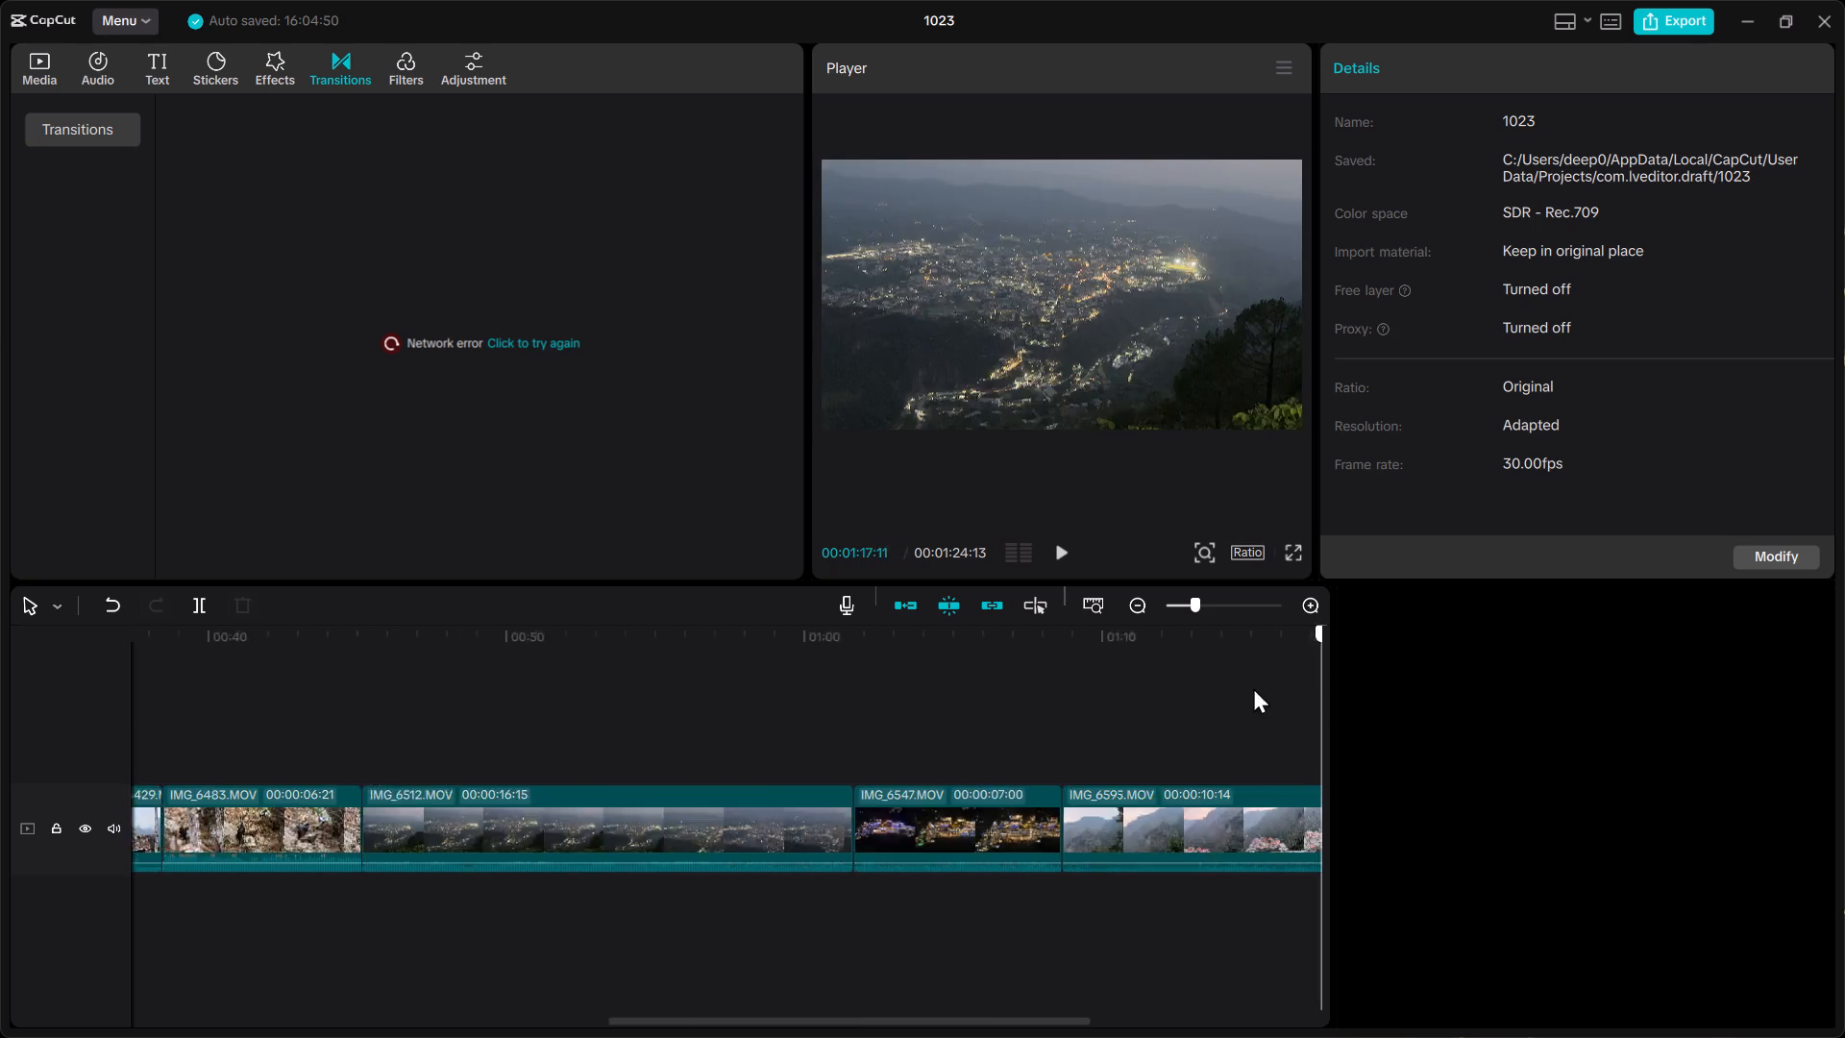
left_click_drag(1253, 687, 292, 764)
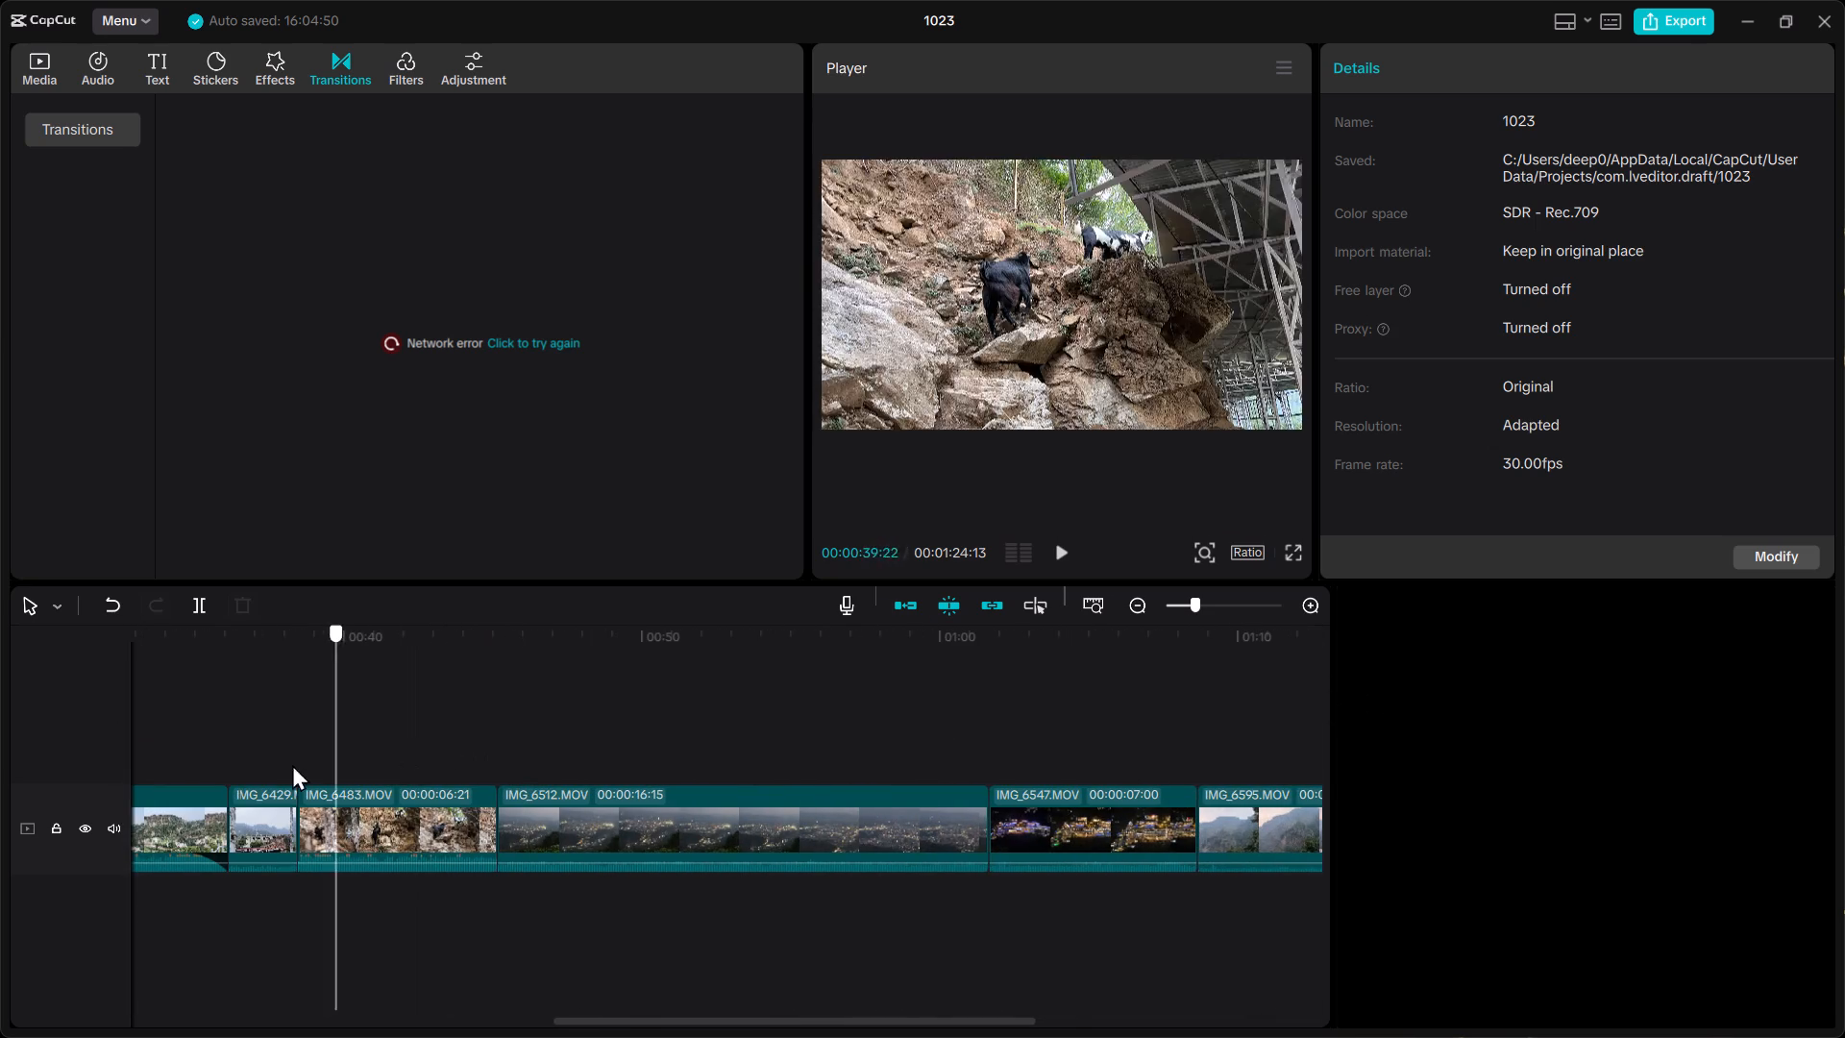
left_click_drag(292, 764, 198, 774)
left_click(515, 834)
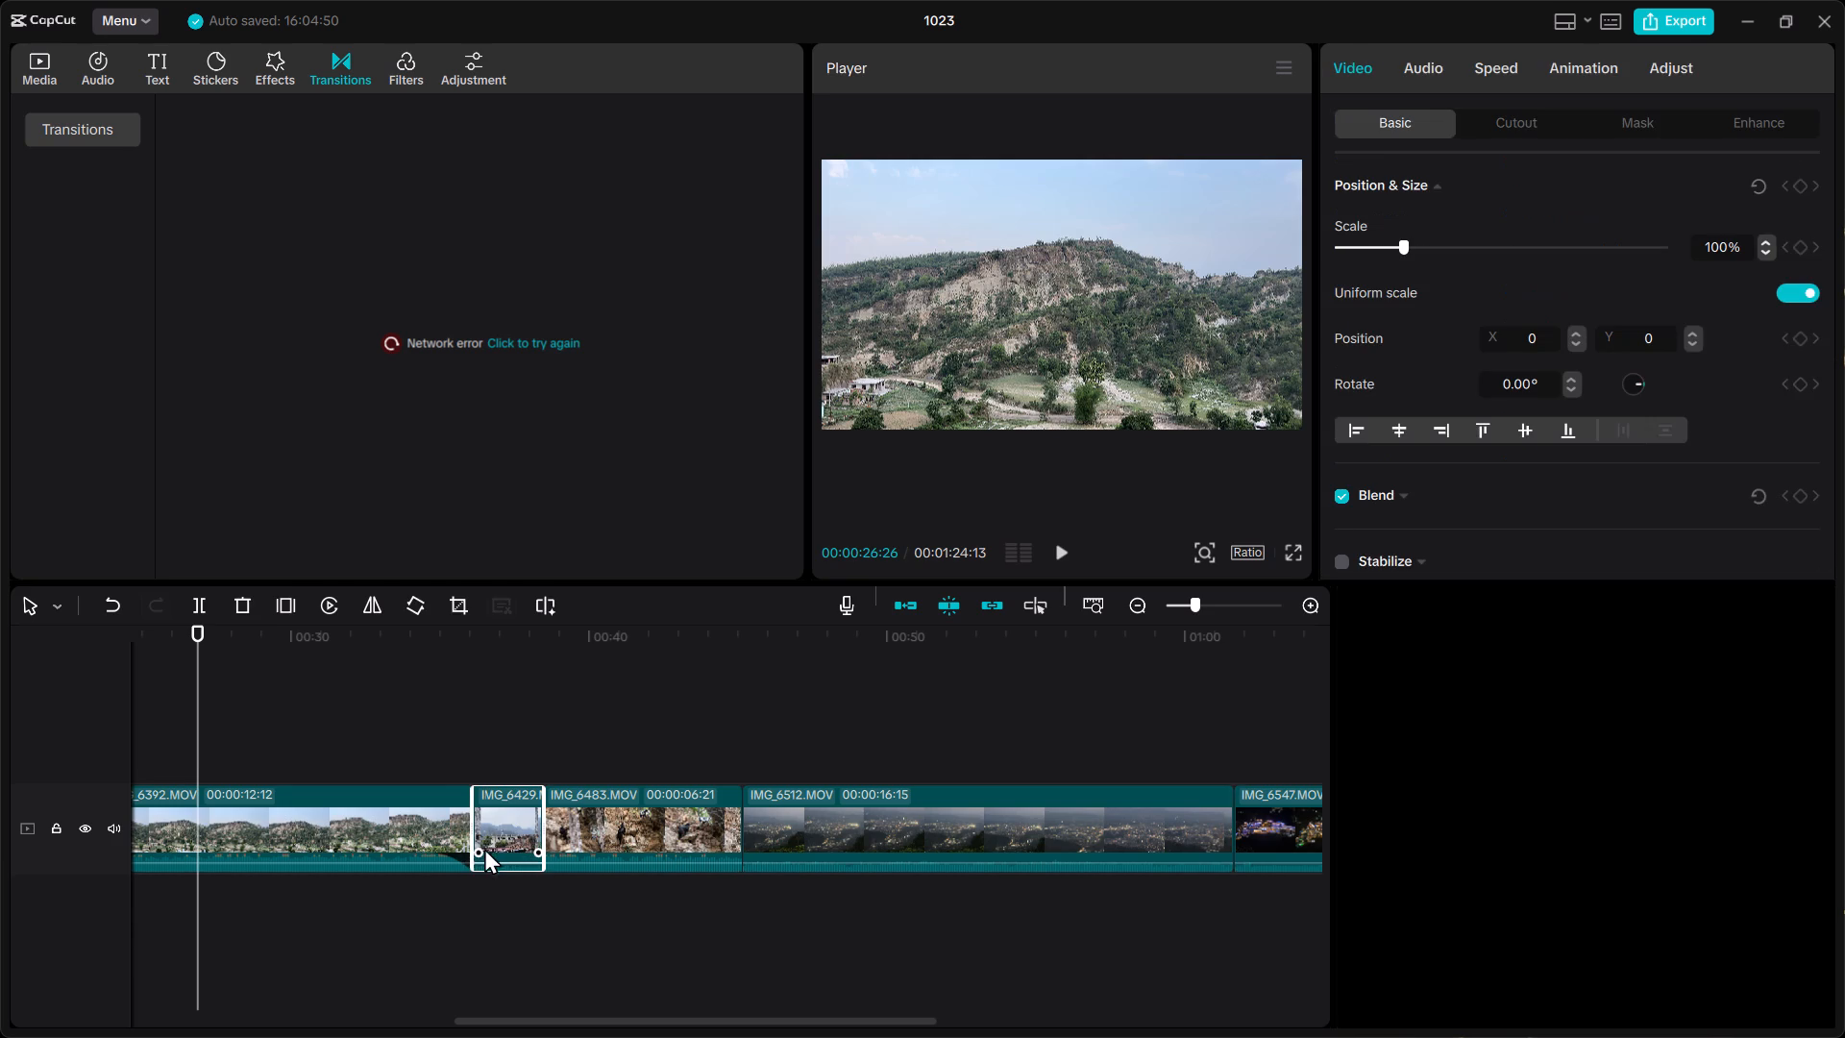
left_click_drag(482, 854, 504, 854)
left_click_drag(542, 854, 517, 856)
Add audio fades at the start and end of IMG_6483.MOV.
left_click(601, 835)
left_click_drag(548, 851, 603, 851)
left_click_drag(740, 850, 708, 856)
Add audio fades at the start and end of IMG_6512.MOV.
left_click(825, 842)
left_click_drag(751, 855, 814, 855)
left_click_drag(1227, 853, 1169, 863)
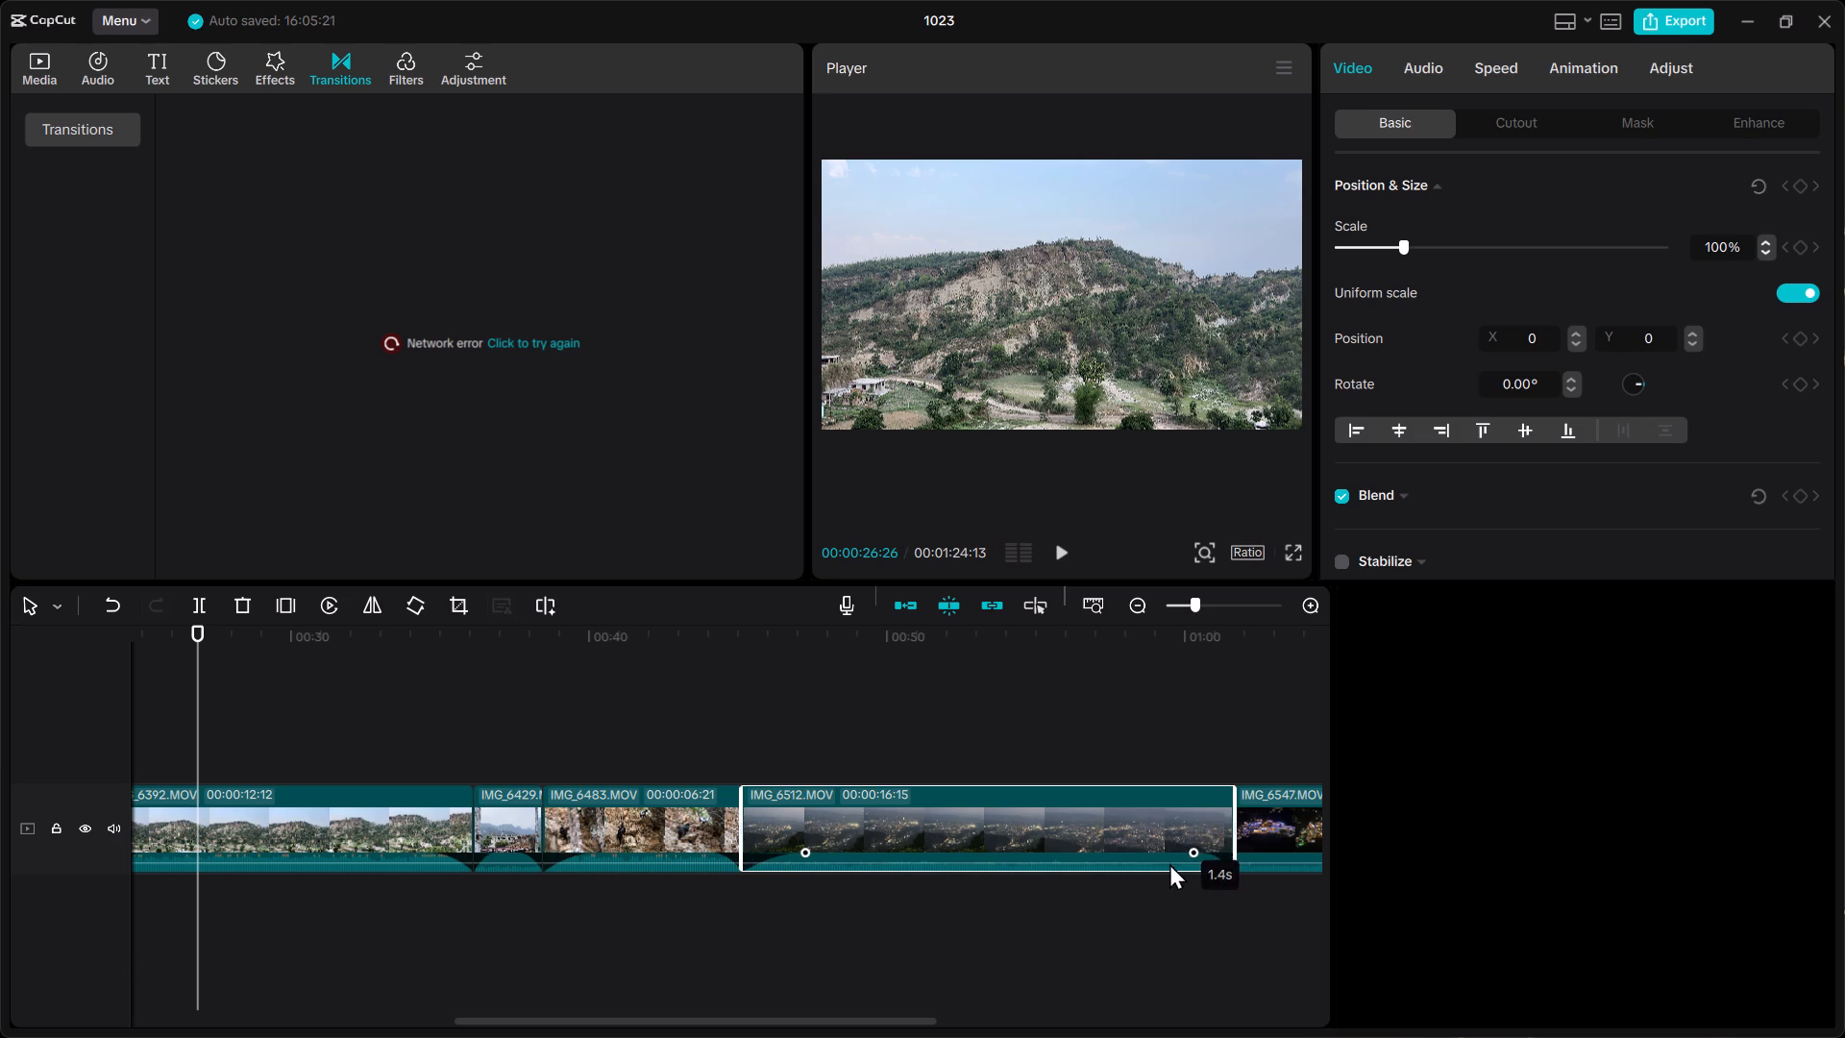
left_click_drag(1169, 863, 1163, 863)
Add audio fades at the start and end of IMG_6547.MOV, keeping the clip at its full 7-second length.
left_click(1317, 821)
left_click(1309, 823)
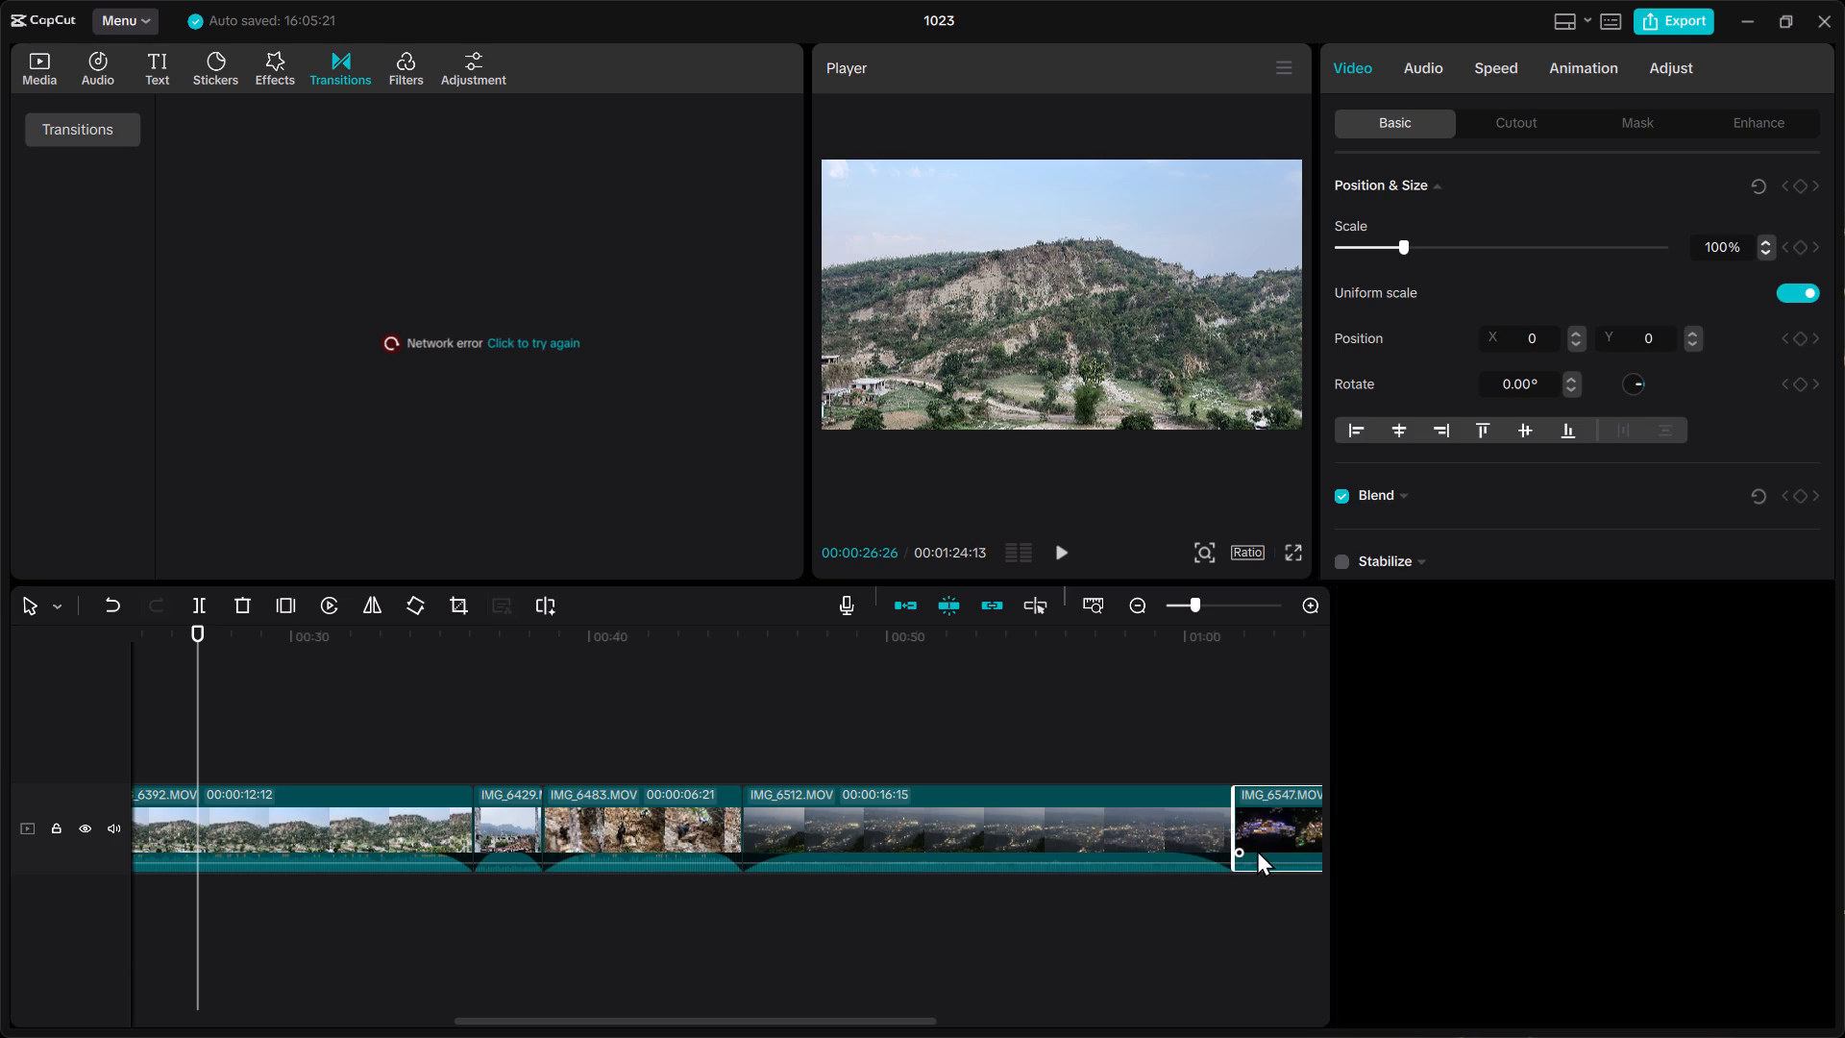
left_click_drag(199, 690, 200, 692)
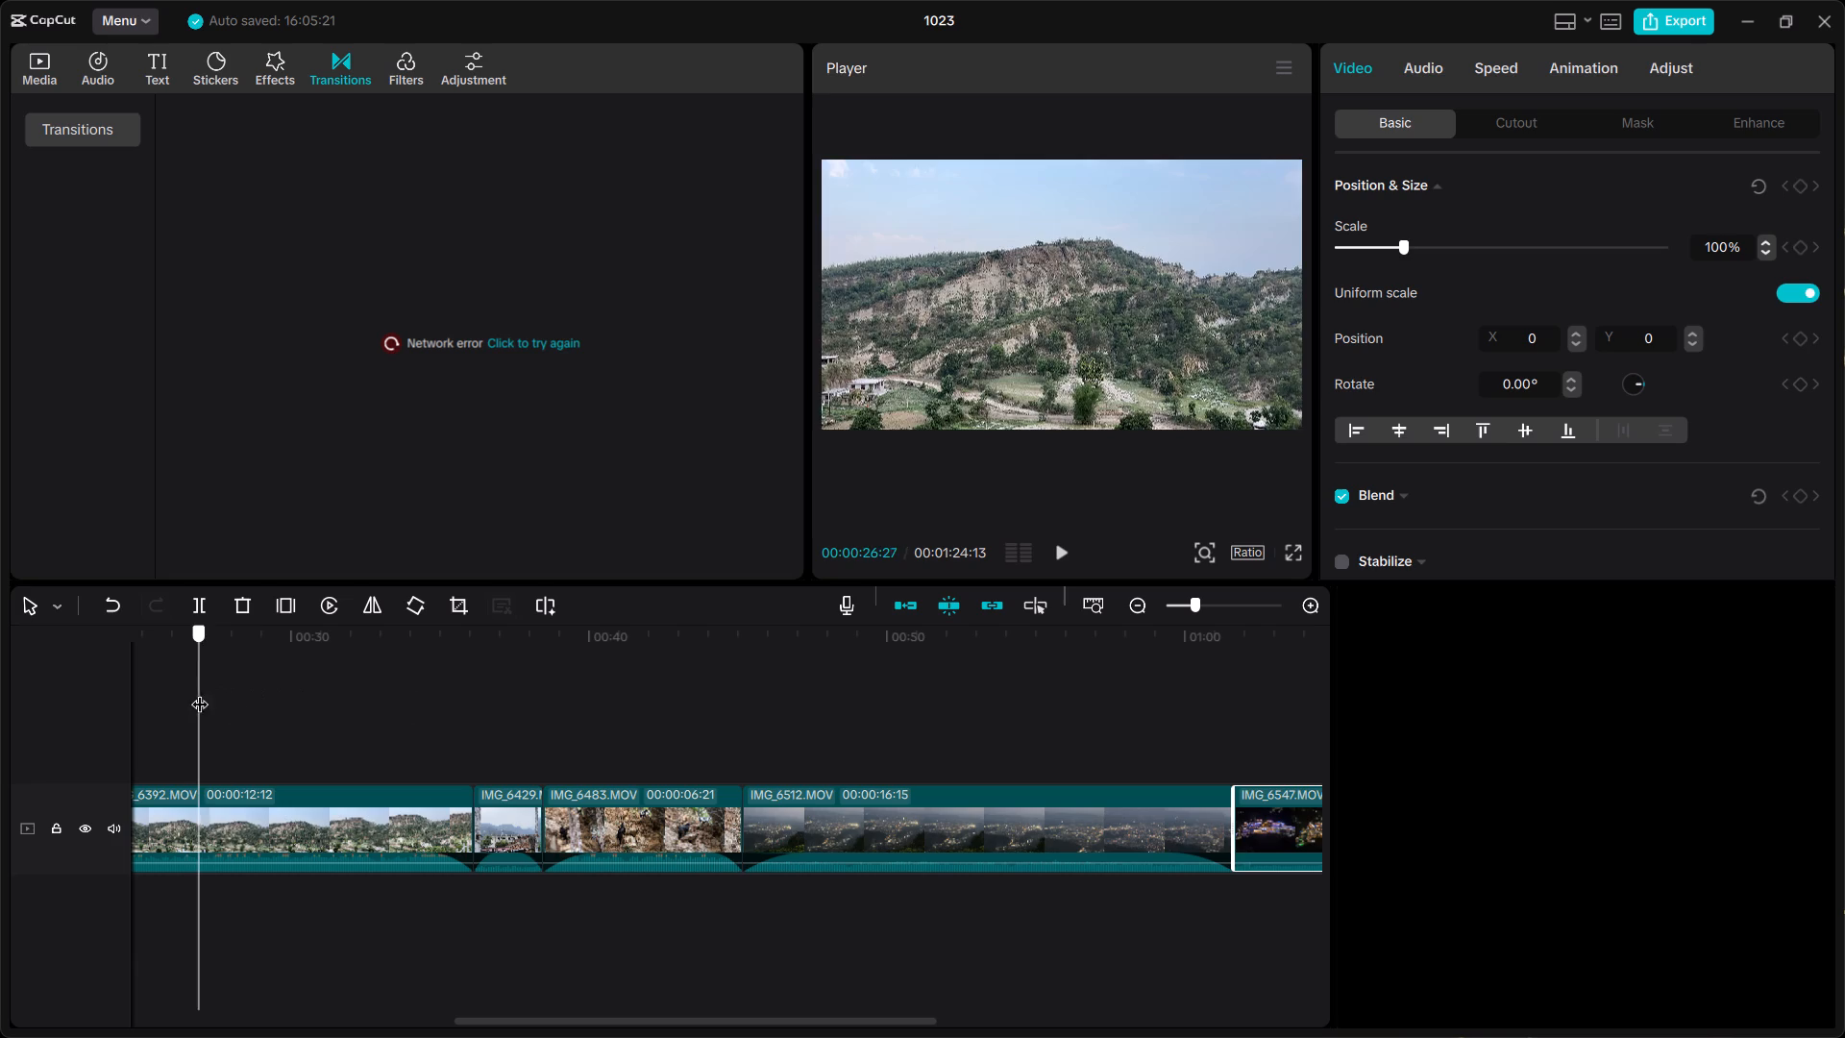
left_click_drag(200, 692, 642, 743)
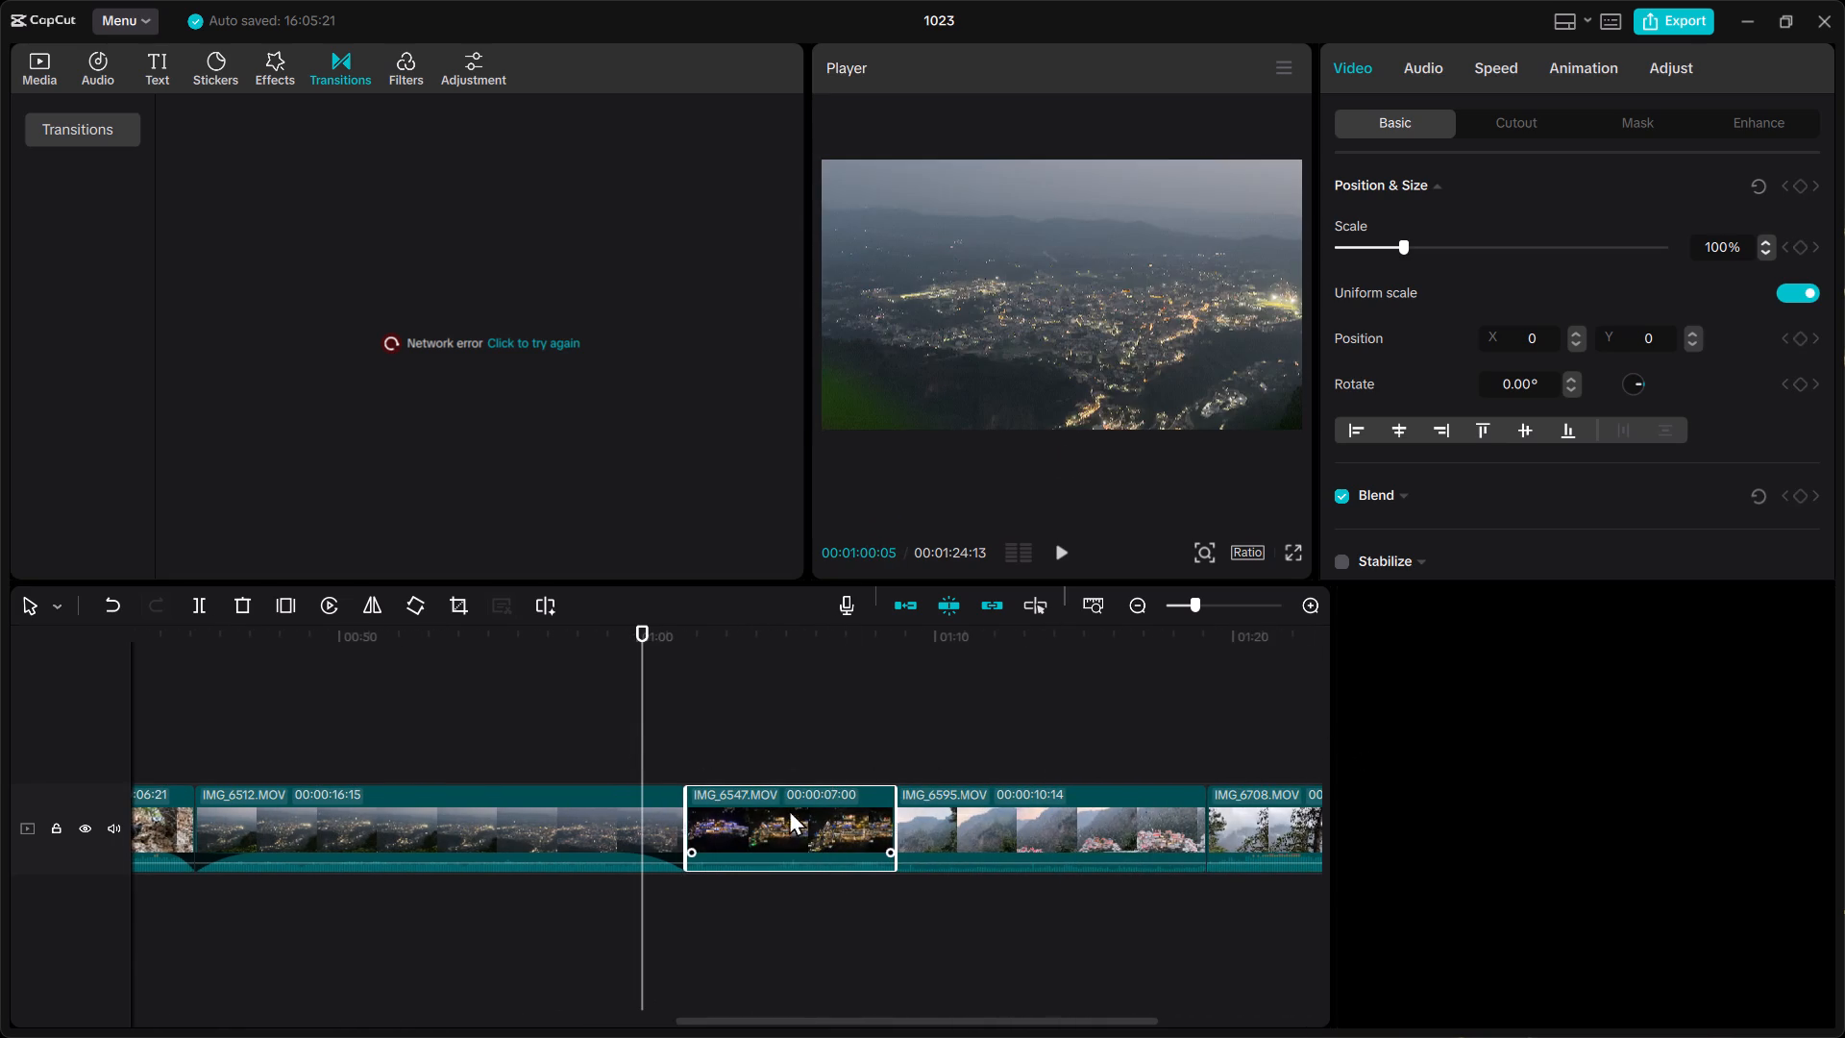
left_click_drag(692, 848, 704, 848)
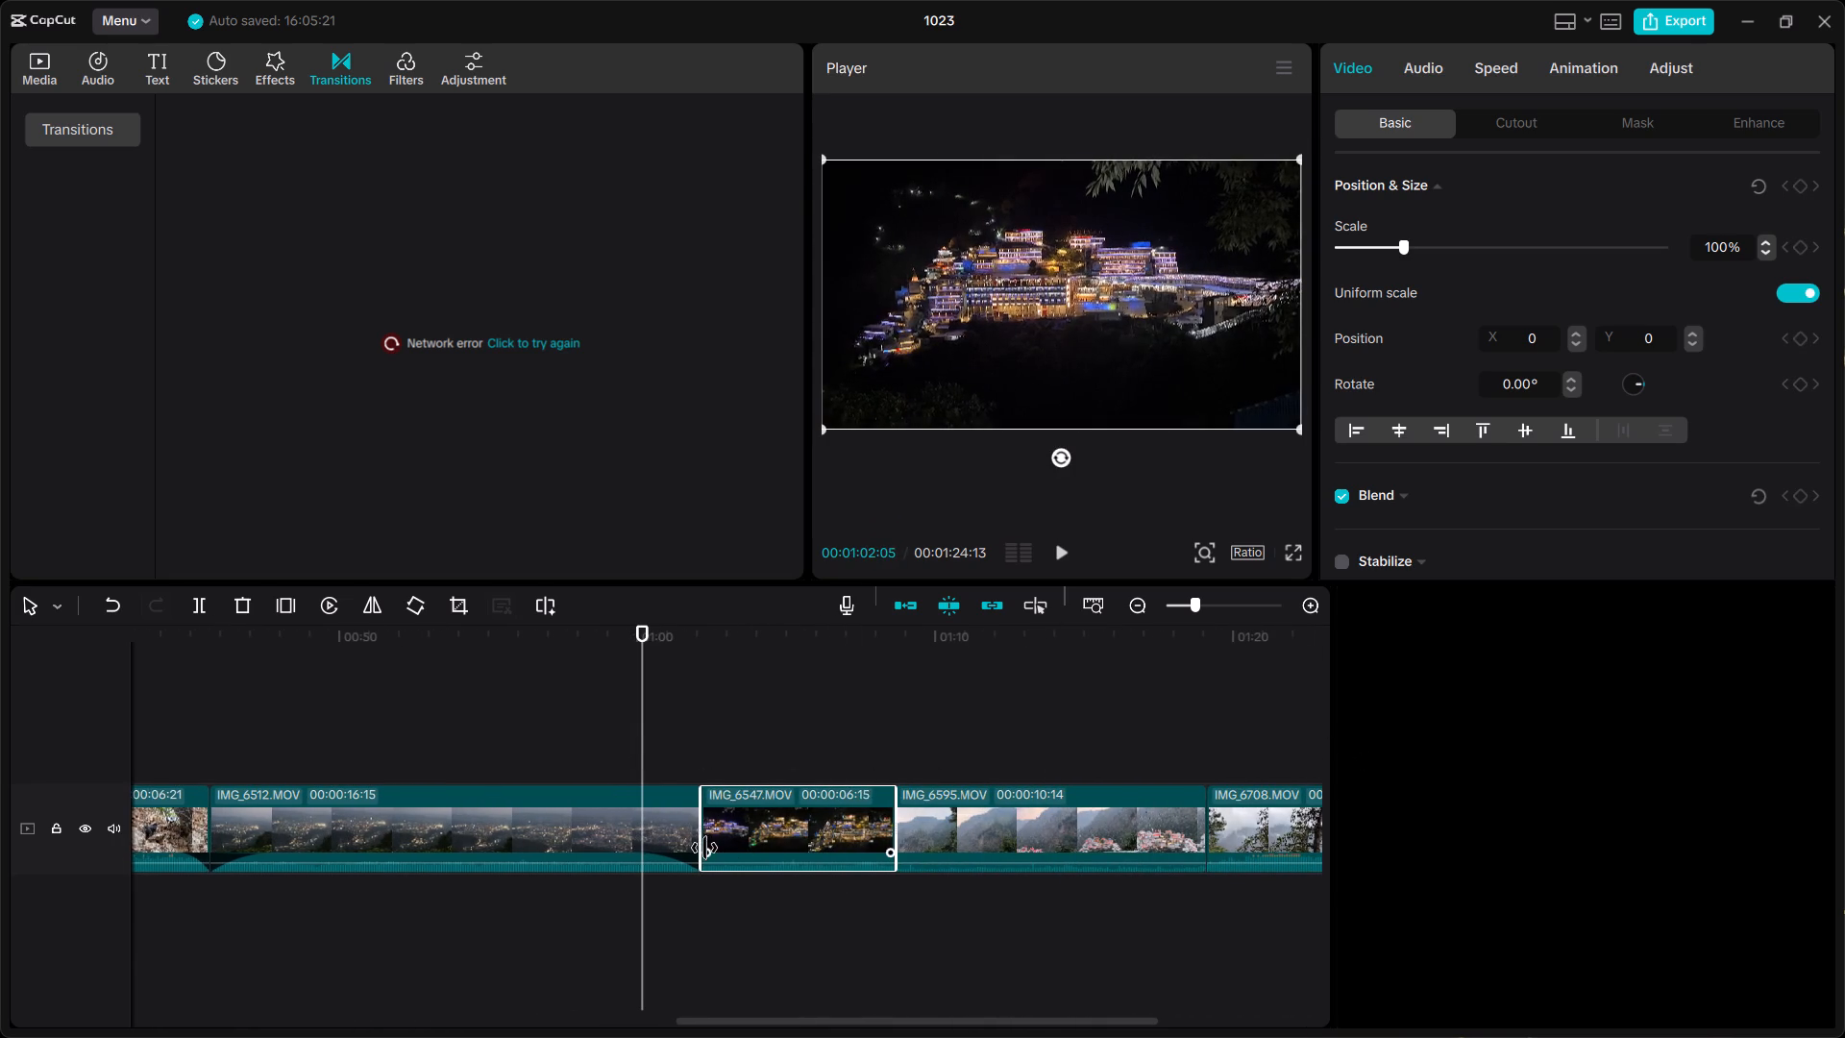
left_click_drag(704, 848, 676, 848)
left_click_drag(698, 856, 766, 853)
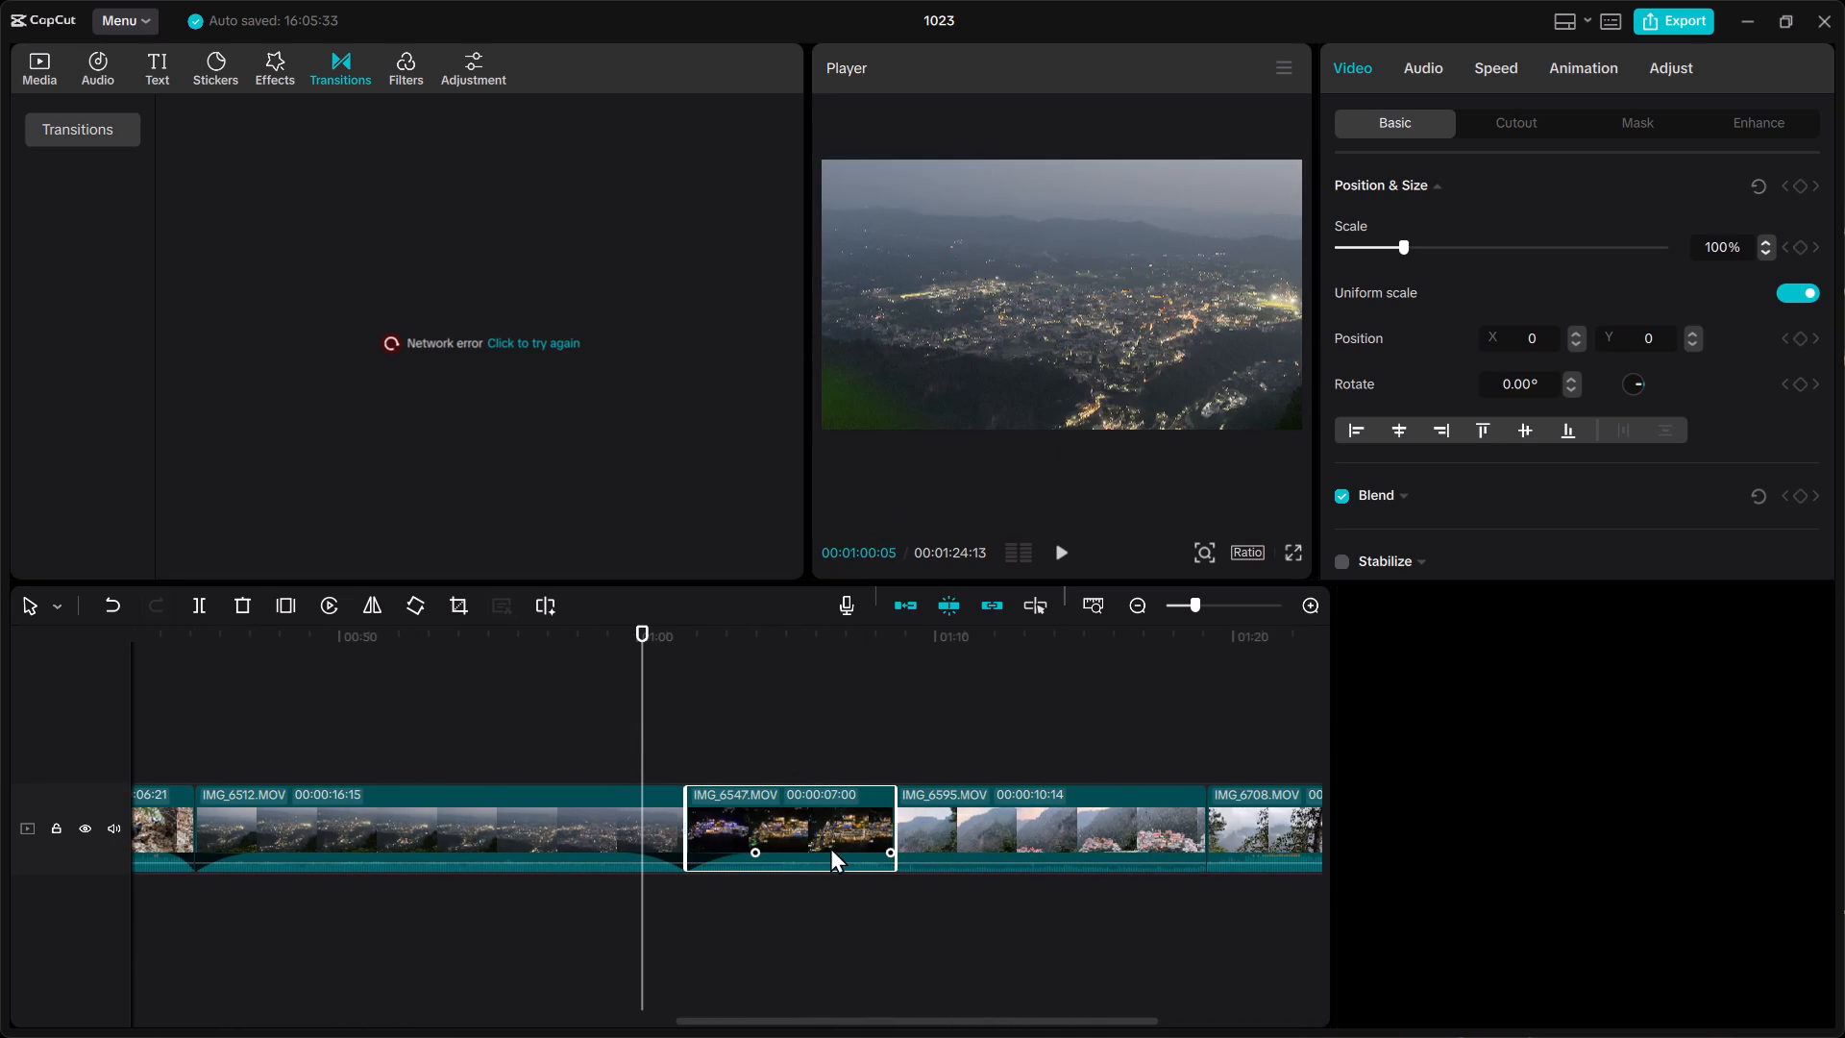
left_click_drag(892, 850, 834, 850)
left_click(834, 850)
Add audio fades at the start and end of IMG_6595.MOV.
left_click(928, 849)
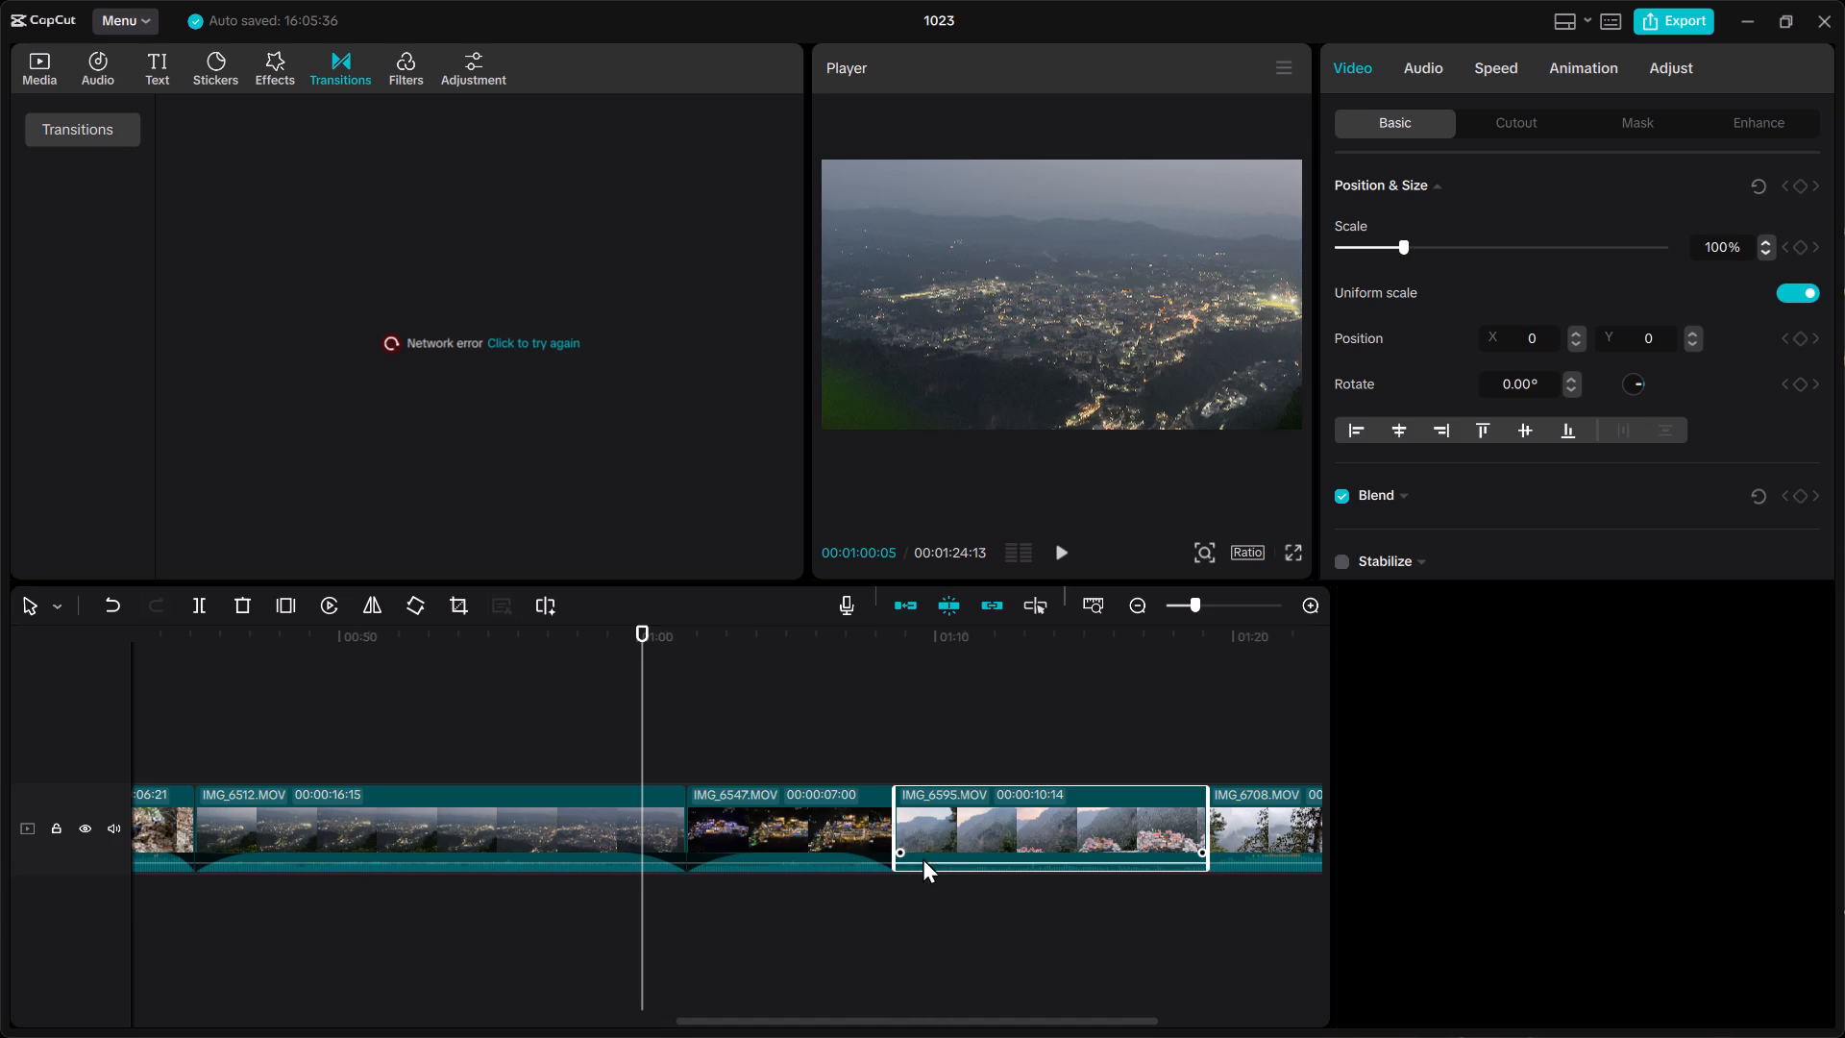
left_click_drag(903, 853, 955, 851)
left_click_drag(1206, 853, 1133, 868)
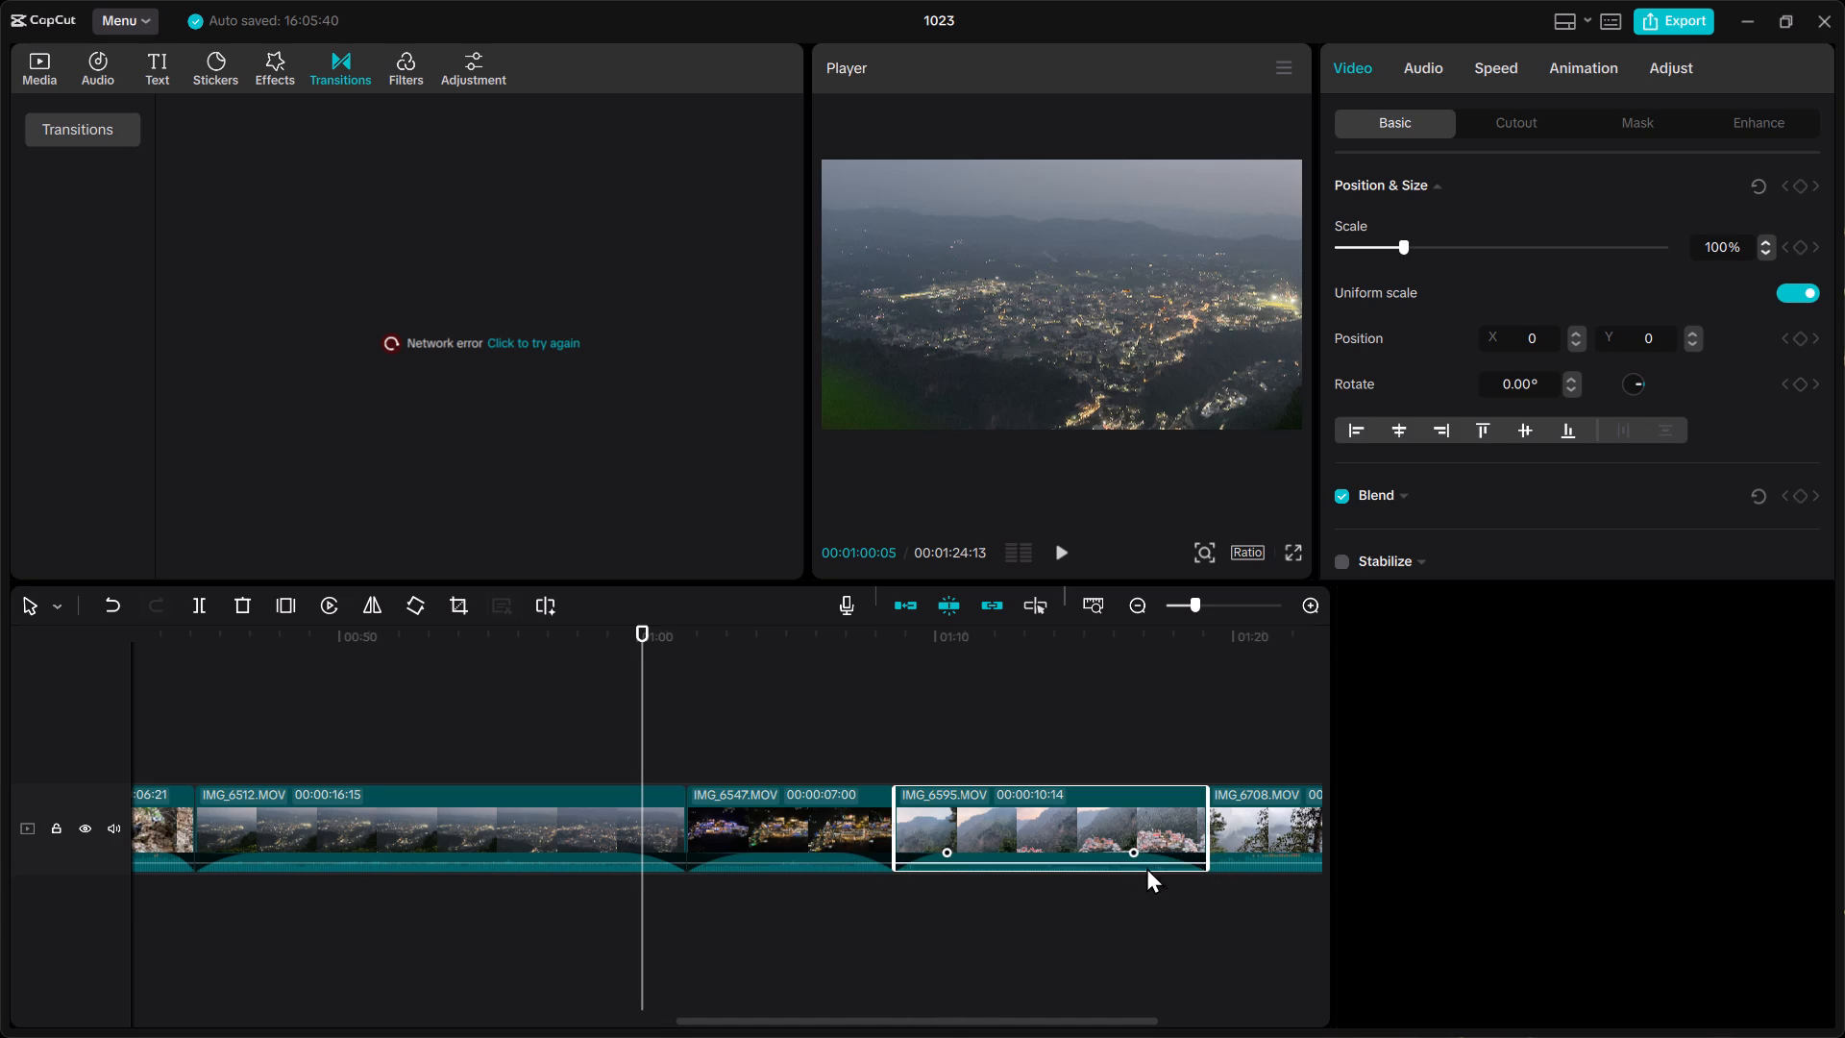
Add audio fades at the start and end of IMG_6708.MOV, the last clip on the timeline.
left_click(1242, 846)
left_click_drag(644, 678, 1049, 744)
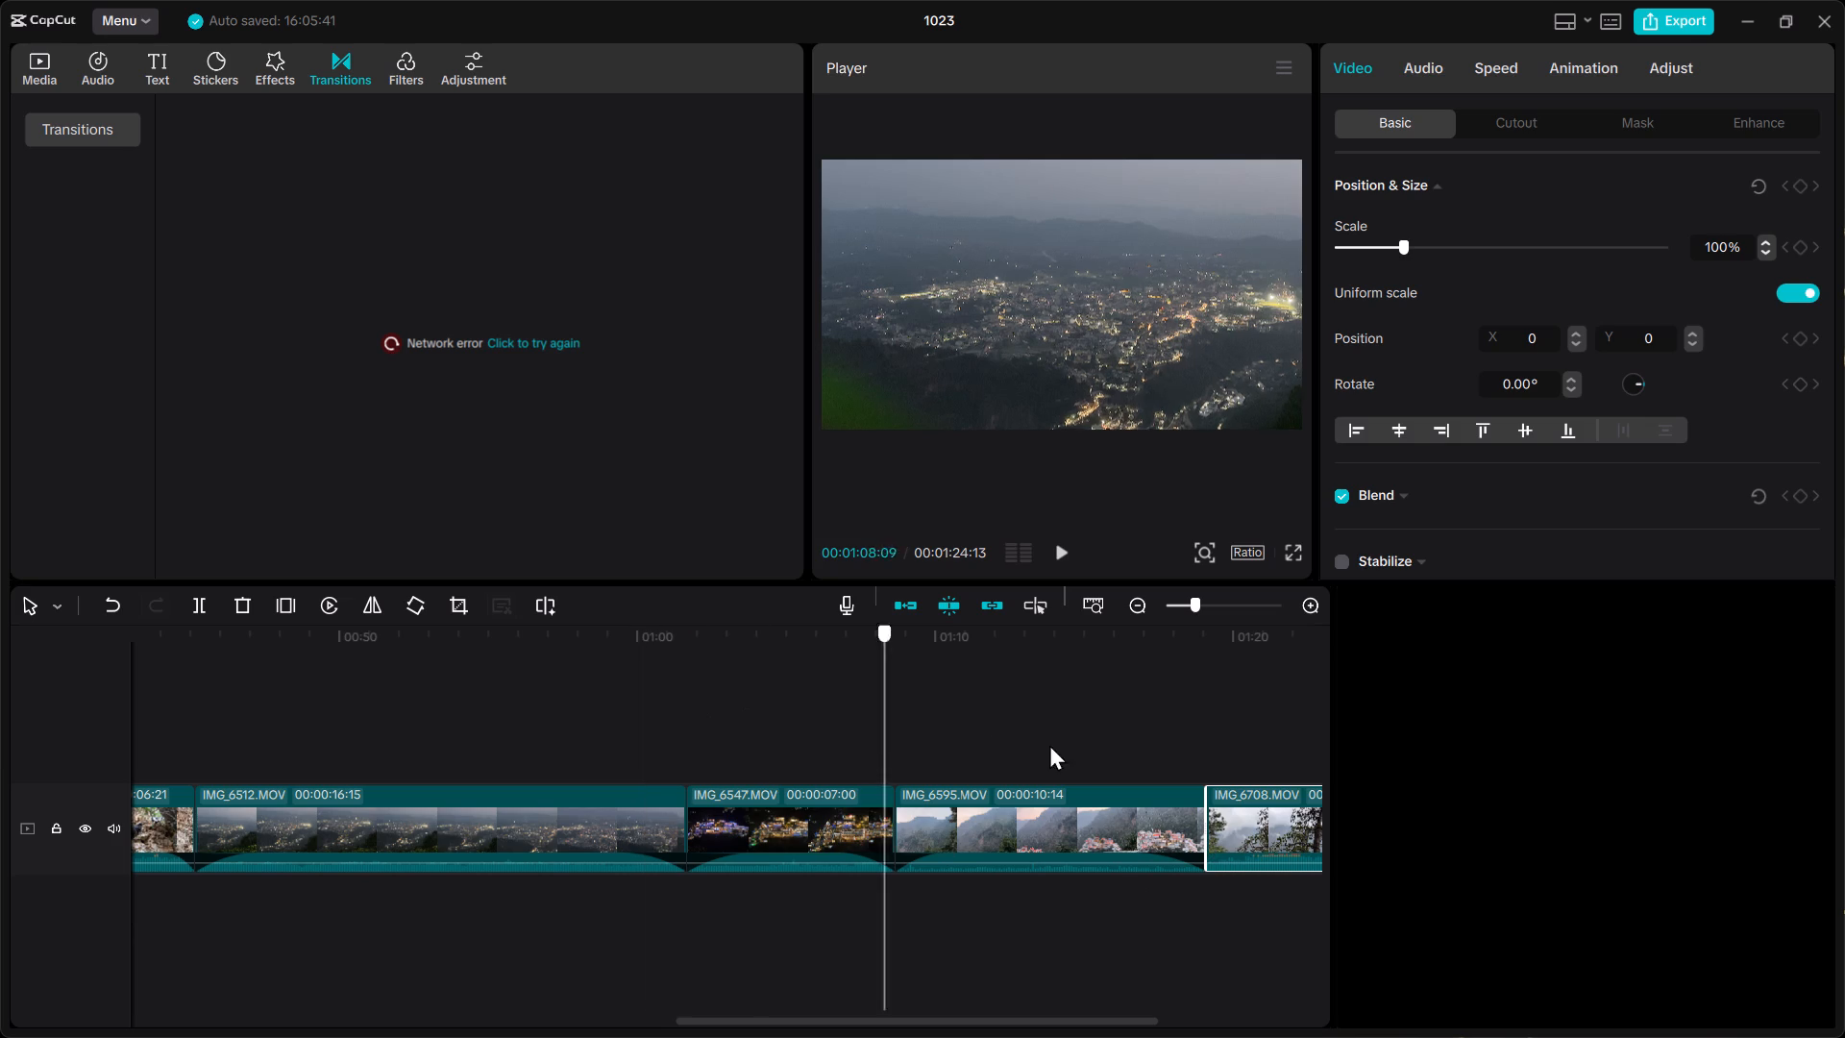
left_click_drag(1049, 744, 670, 803)
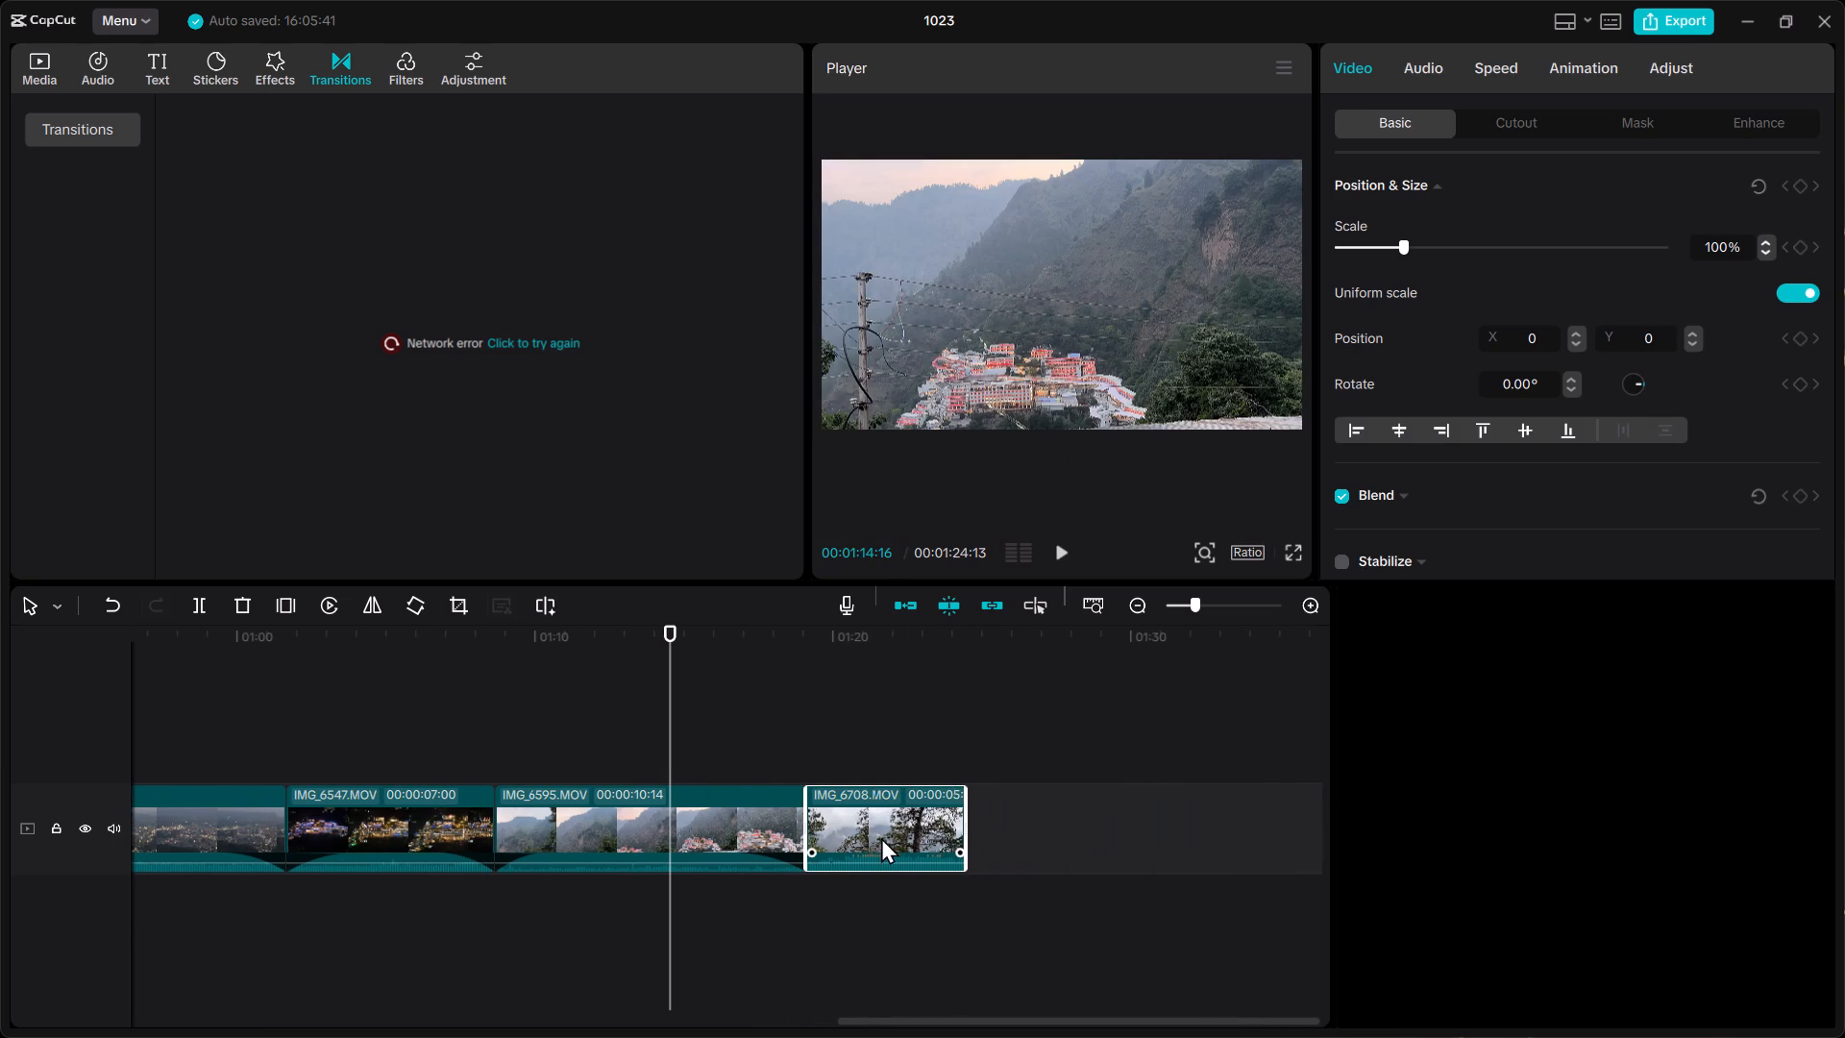
left_click(884, 837)
left_click_drag(812, 852, 851, 850)
left_click_drag(851, 850, 862, 850)
left_click_drag(963, 852, 920, 857)
Play back and scrub through the faded clips, then return to the opening clip.
left_click(372, 732)
left_click(1070, 549)
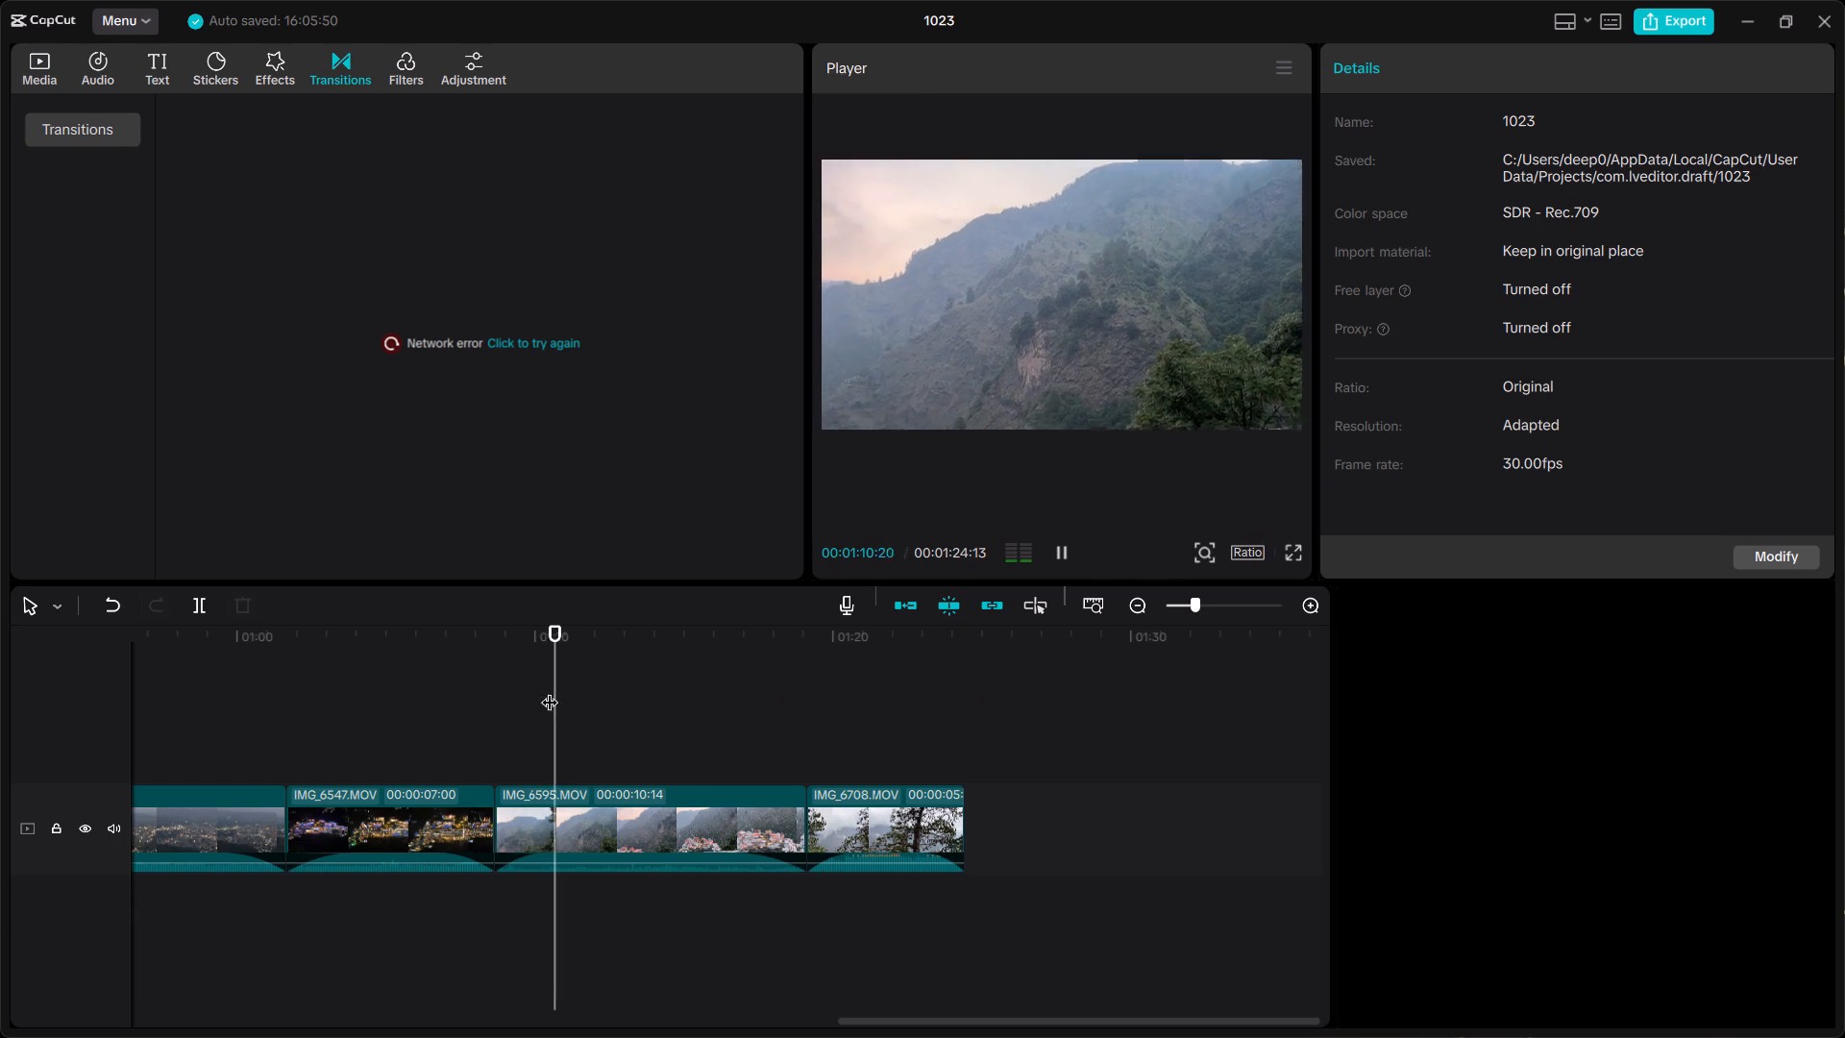
left_click_drag(618, 682, 327, 678)
left_click(457, 707)
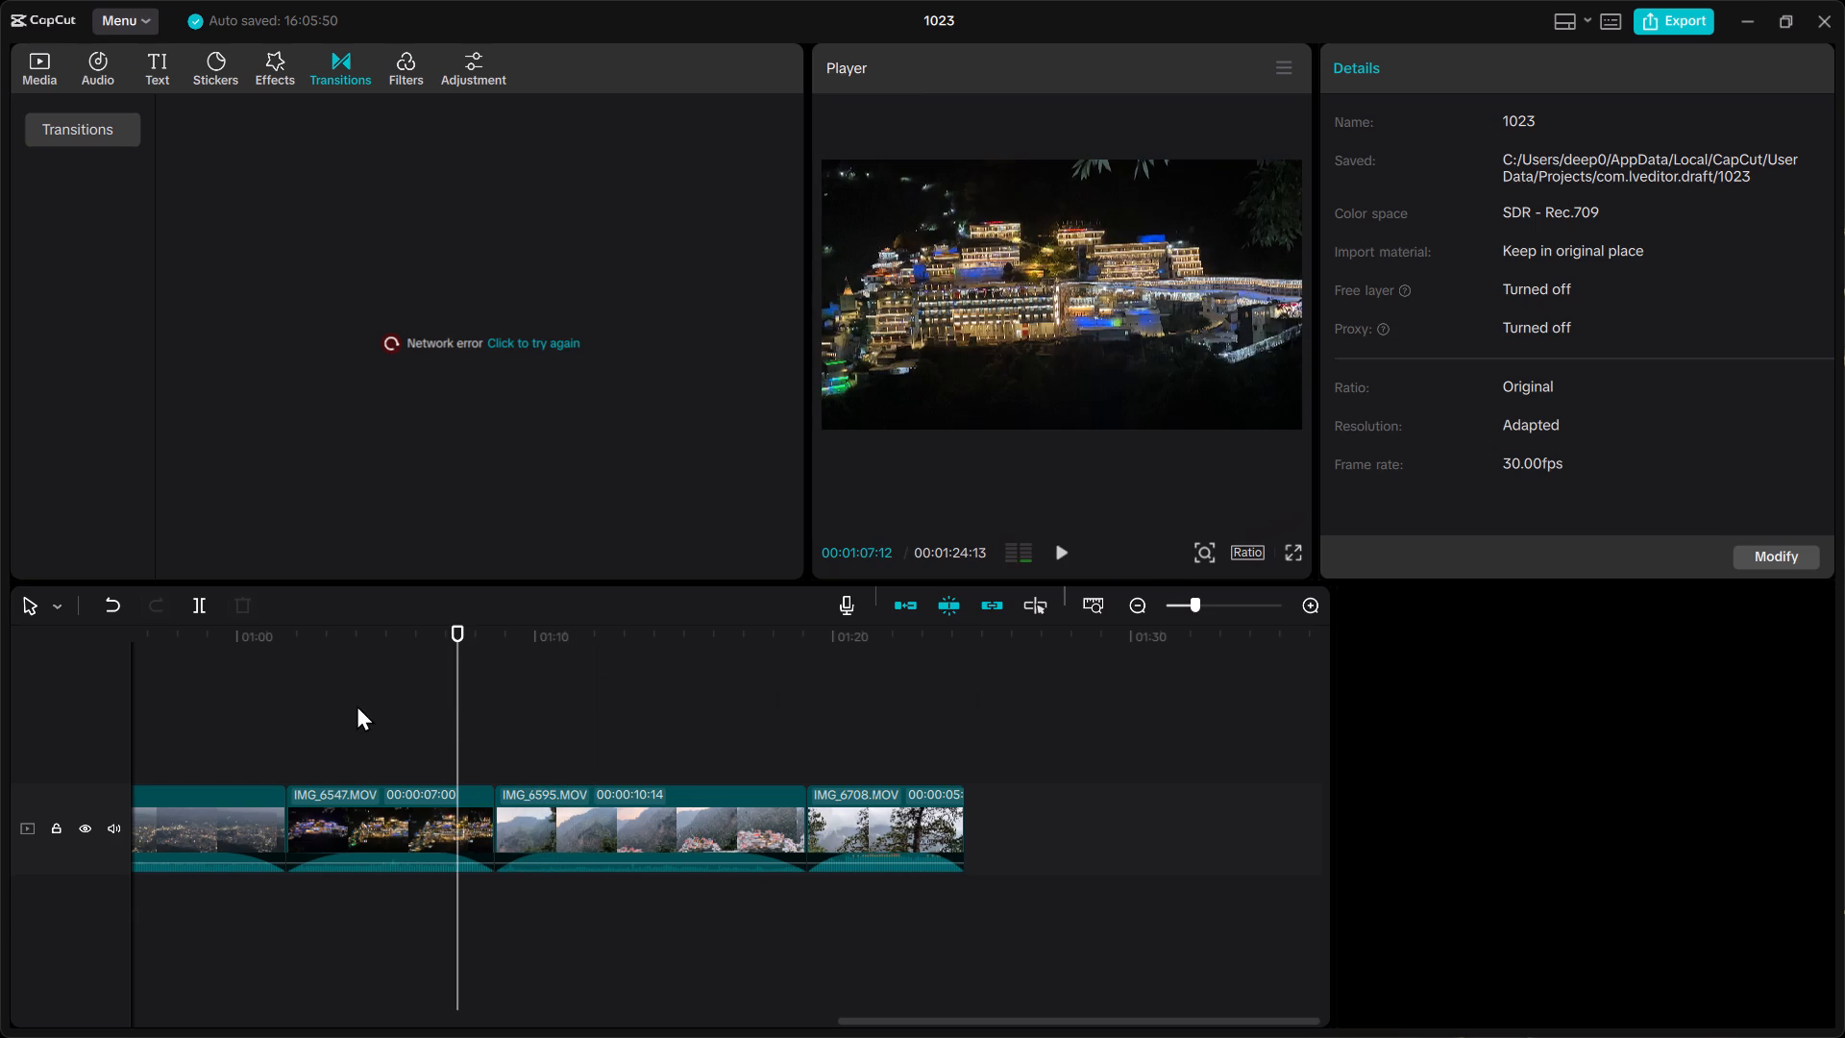
left_click_drag(452, 631, 7, 647)
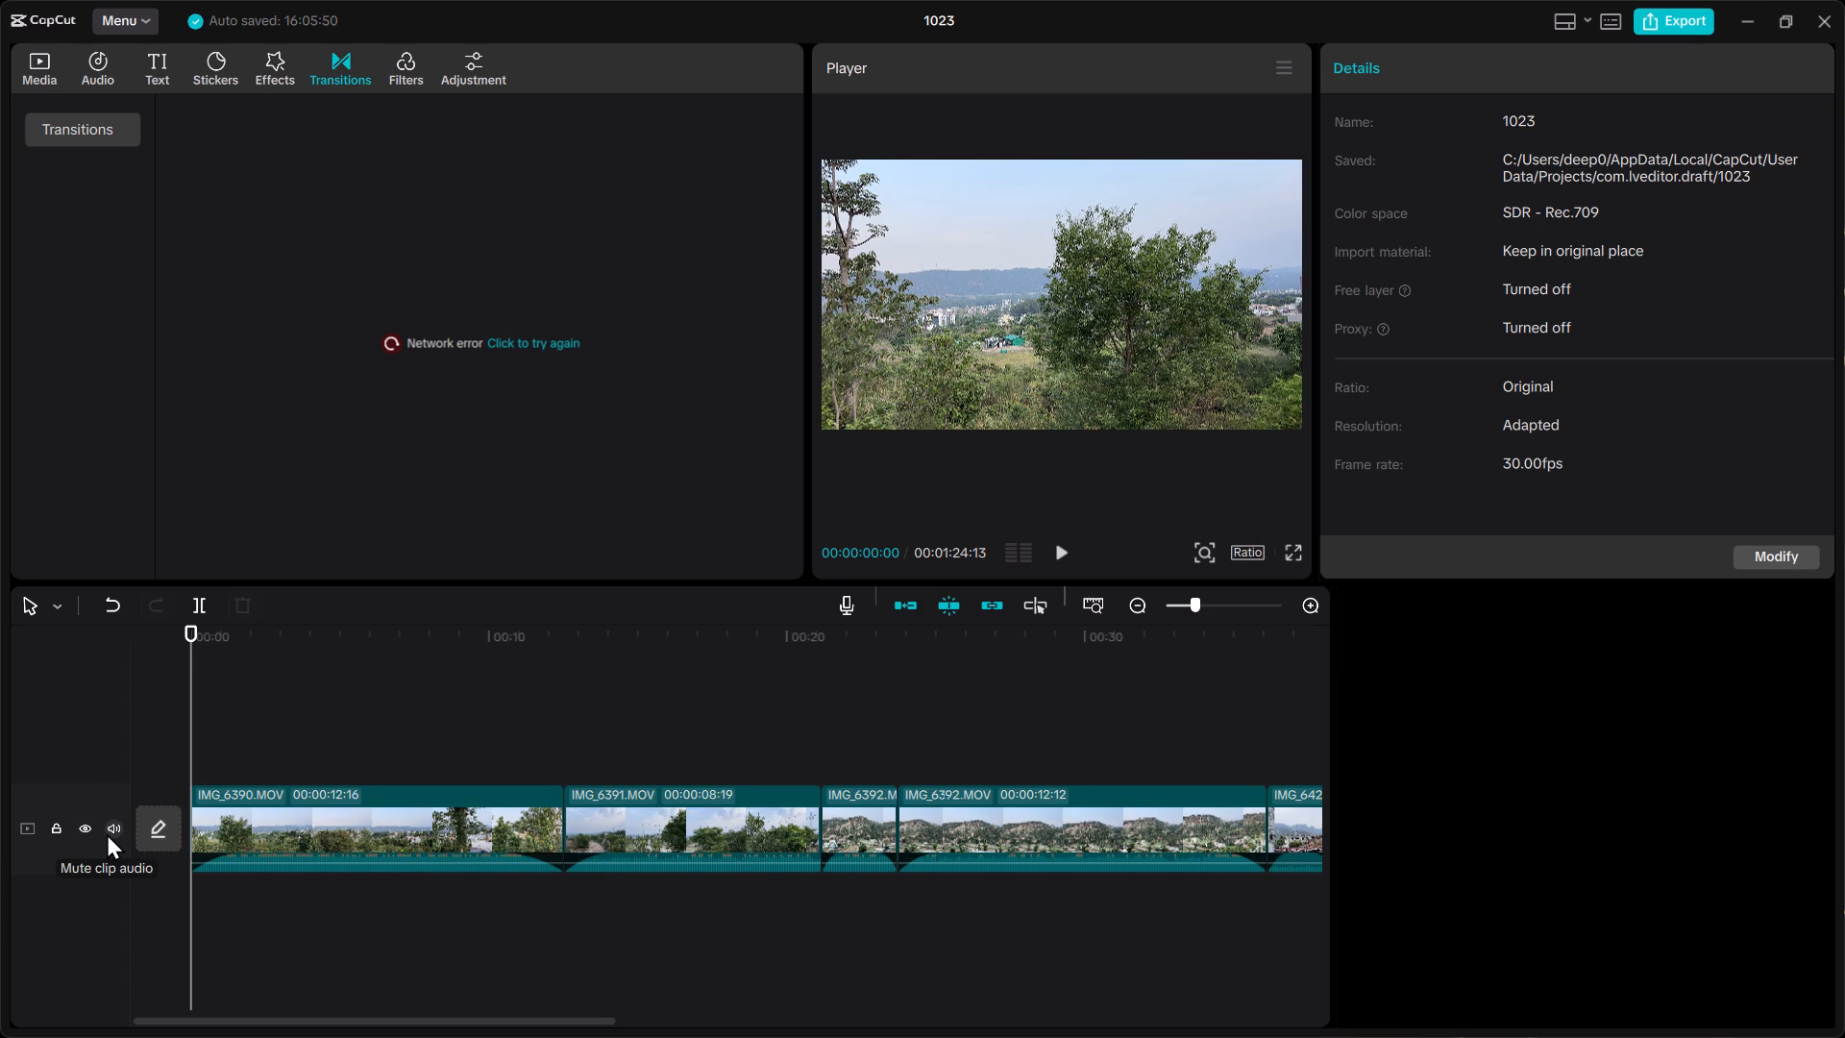
left_click(274, 730)
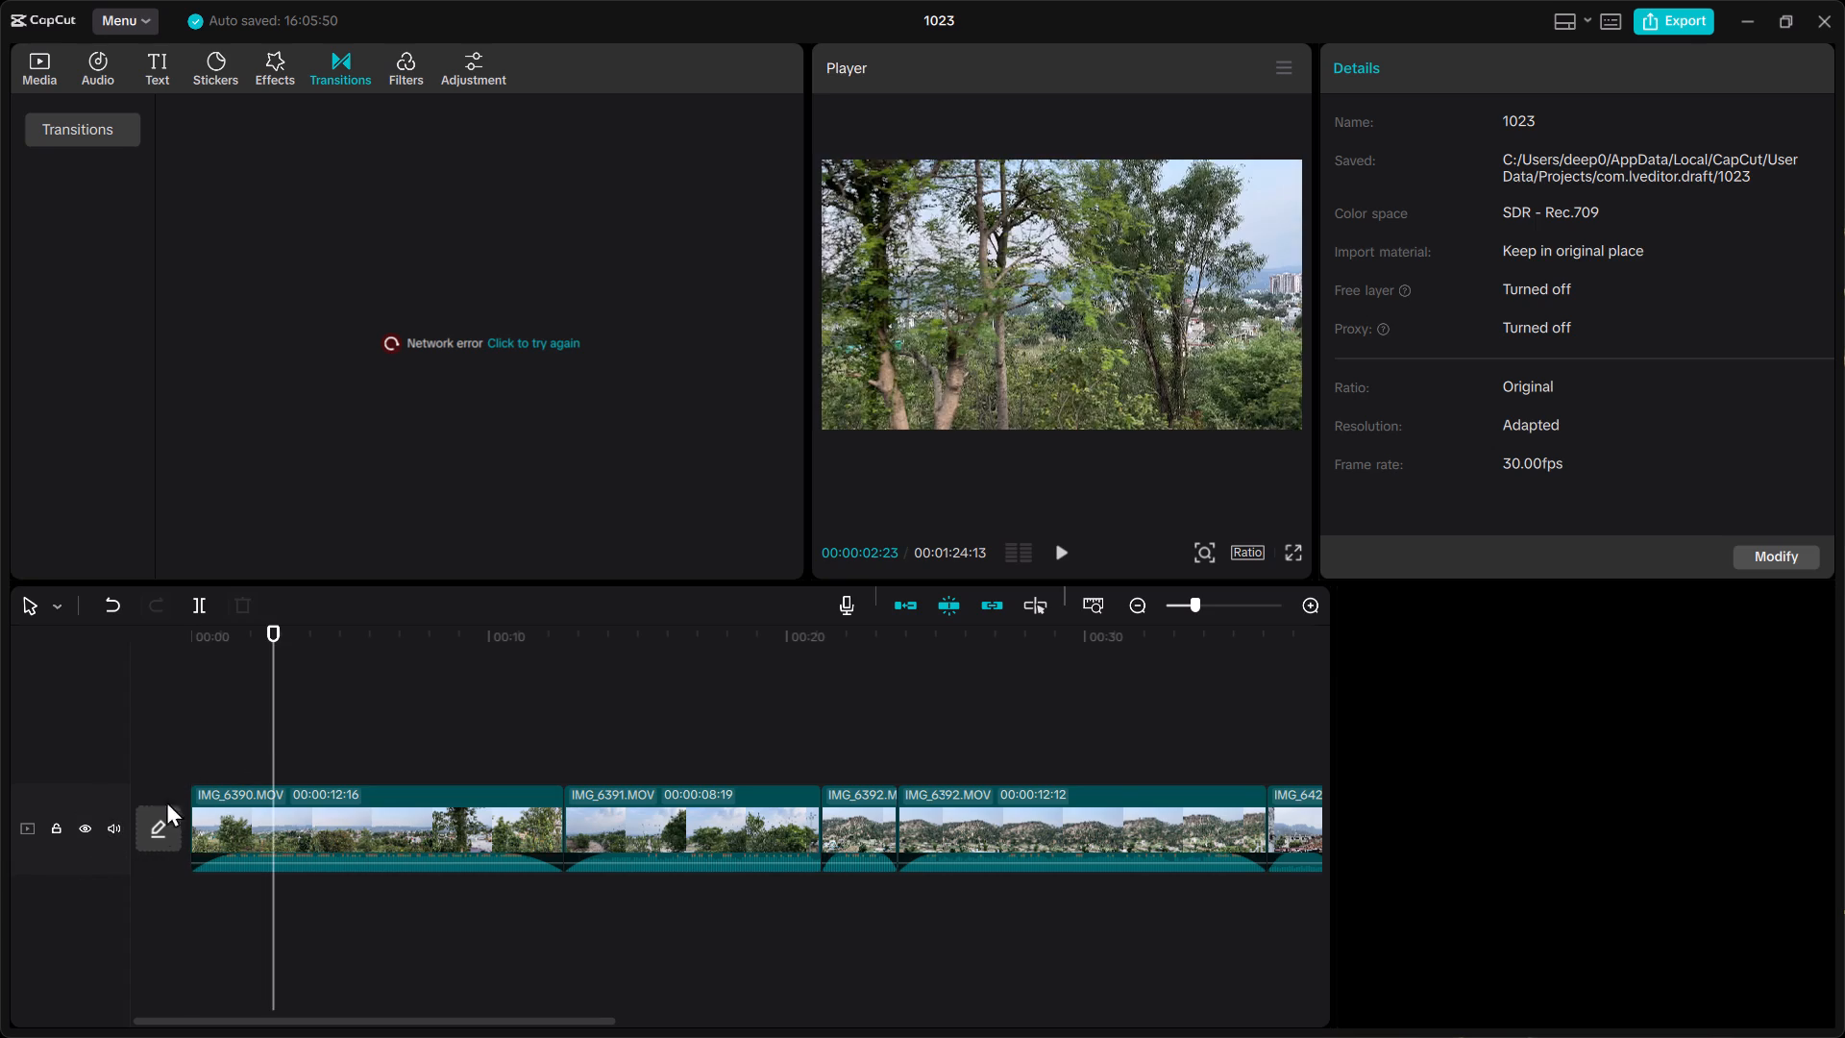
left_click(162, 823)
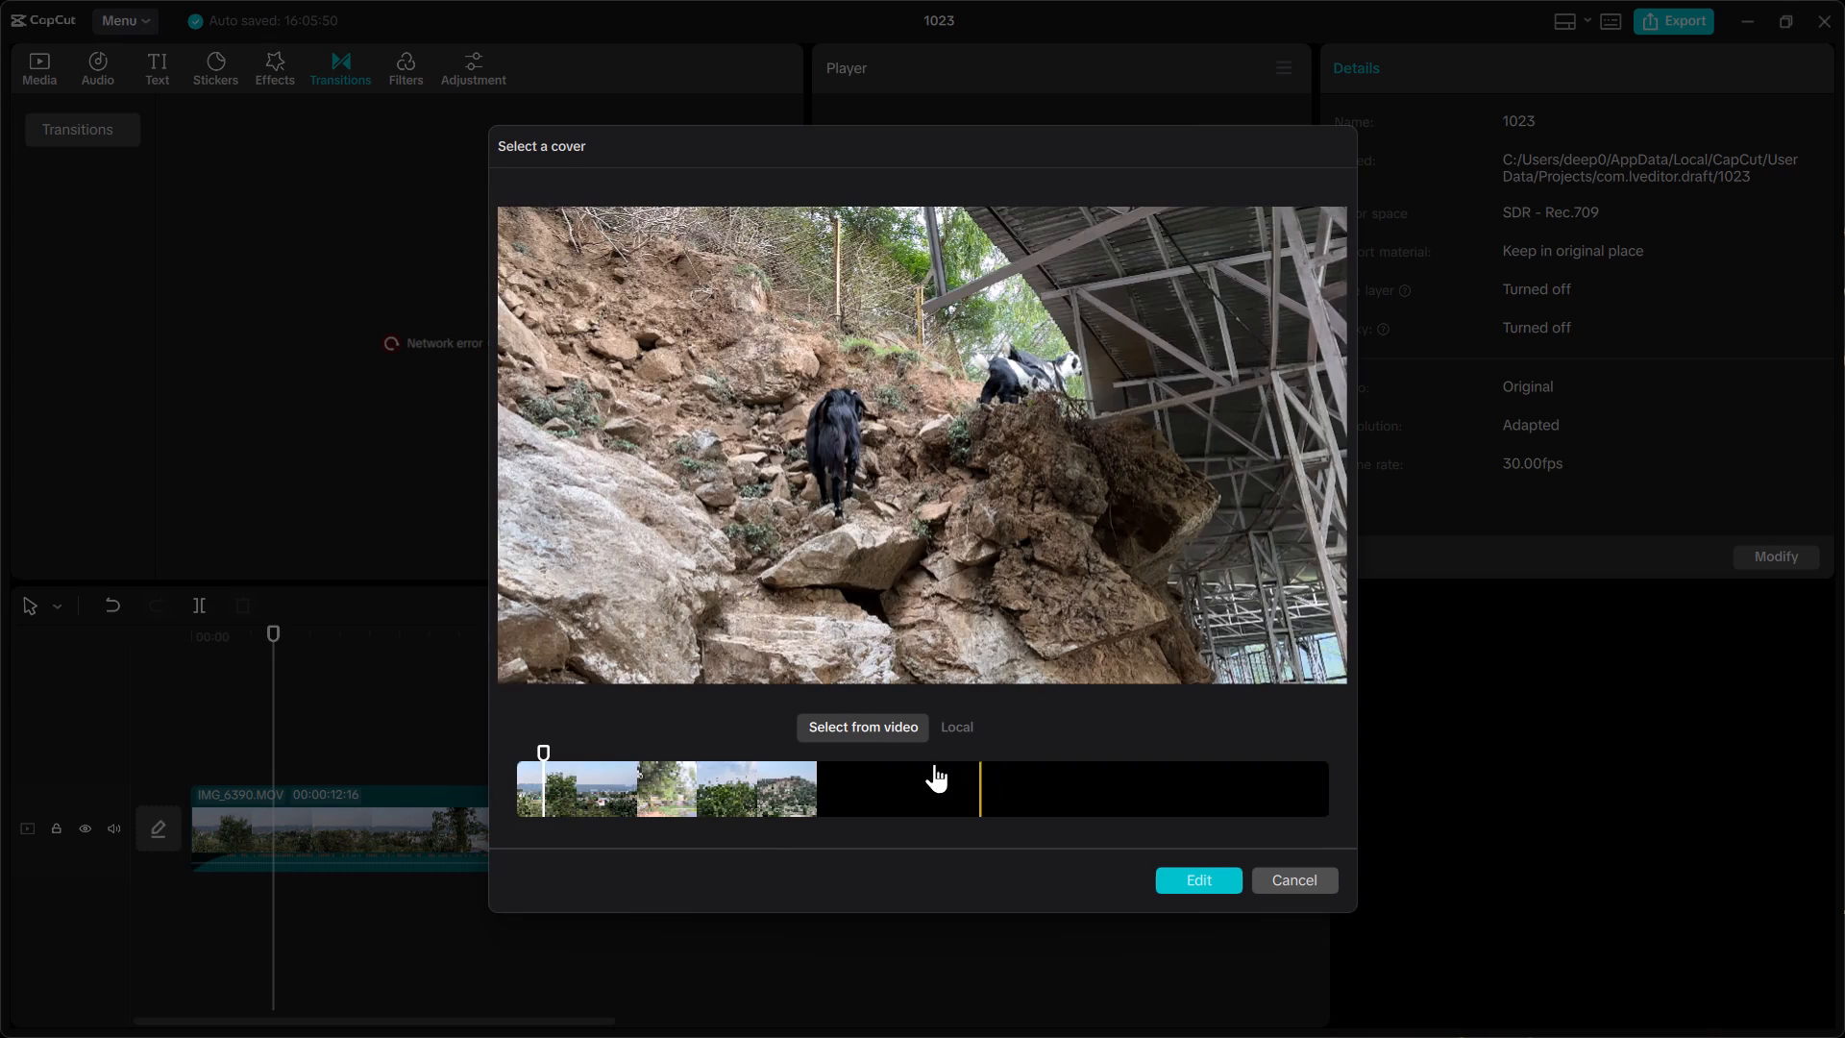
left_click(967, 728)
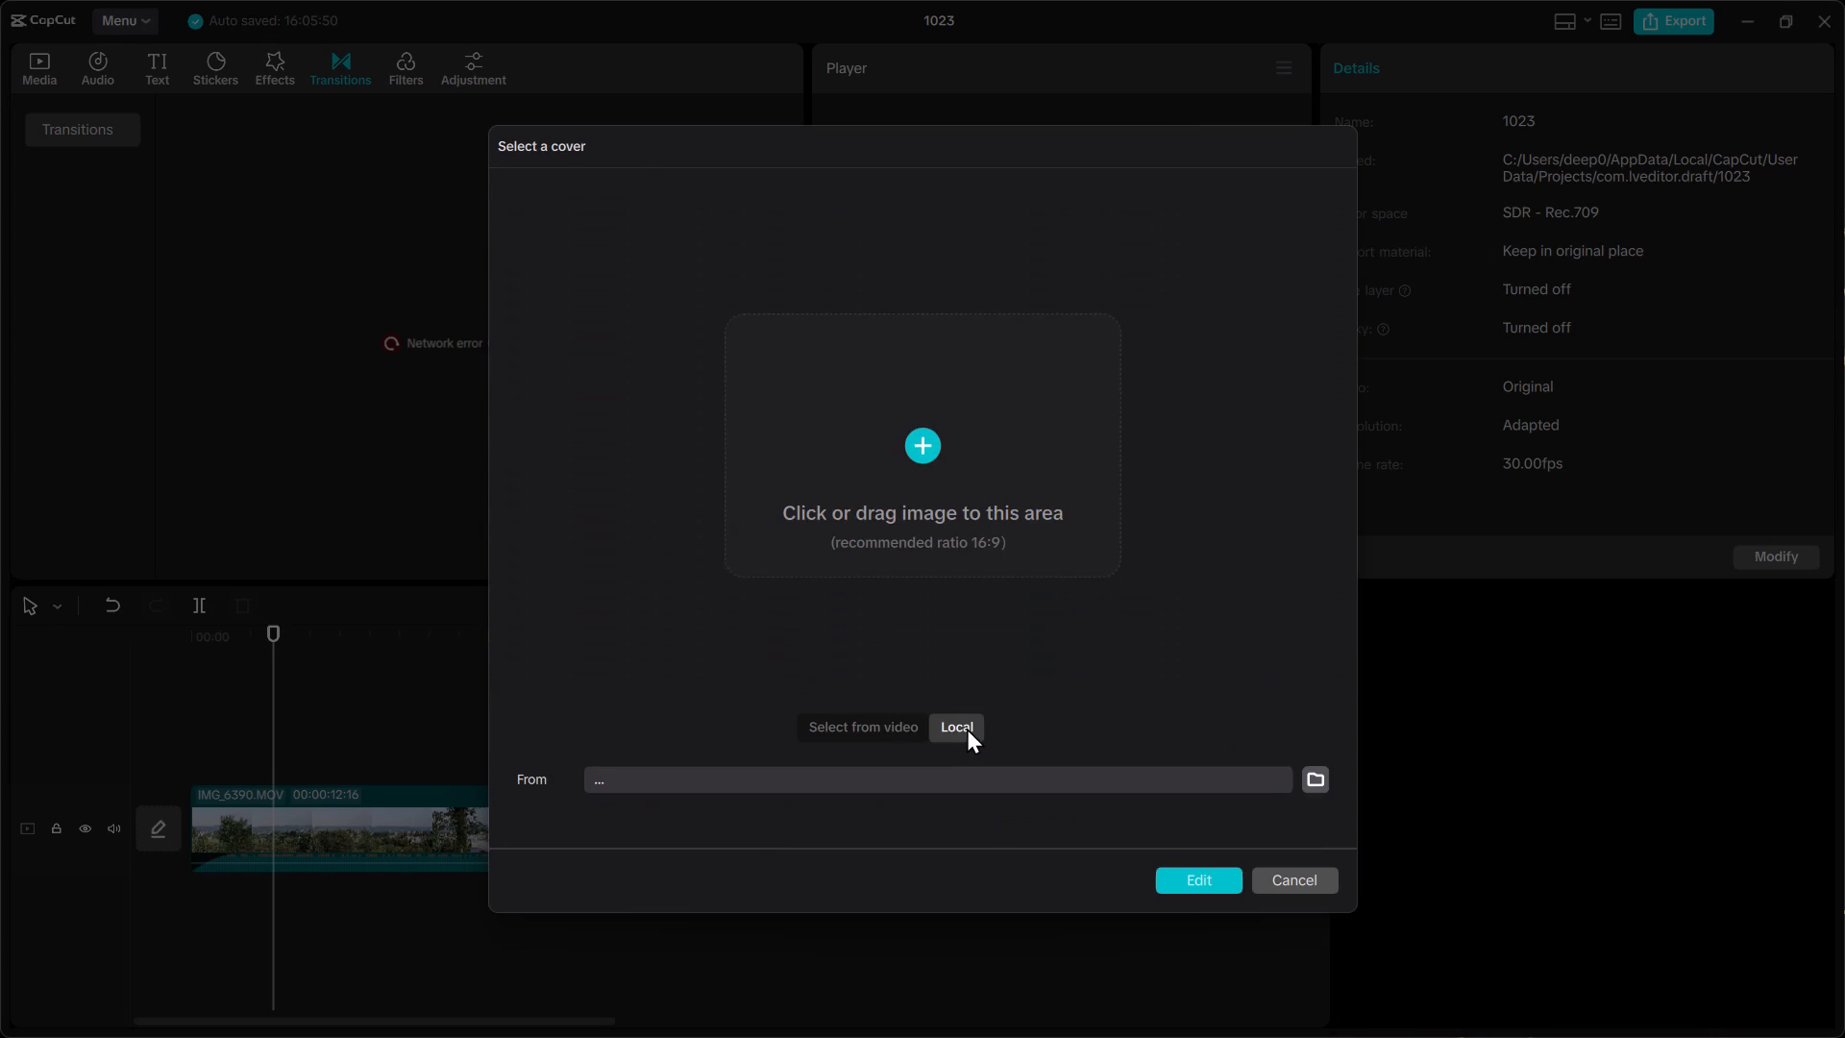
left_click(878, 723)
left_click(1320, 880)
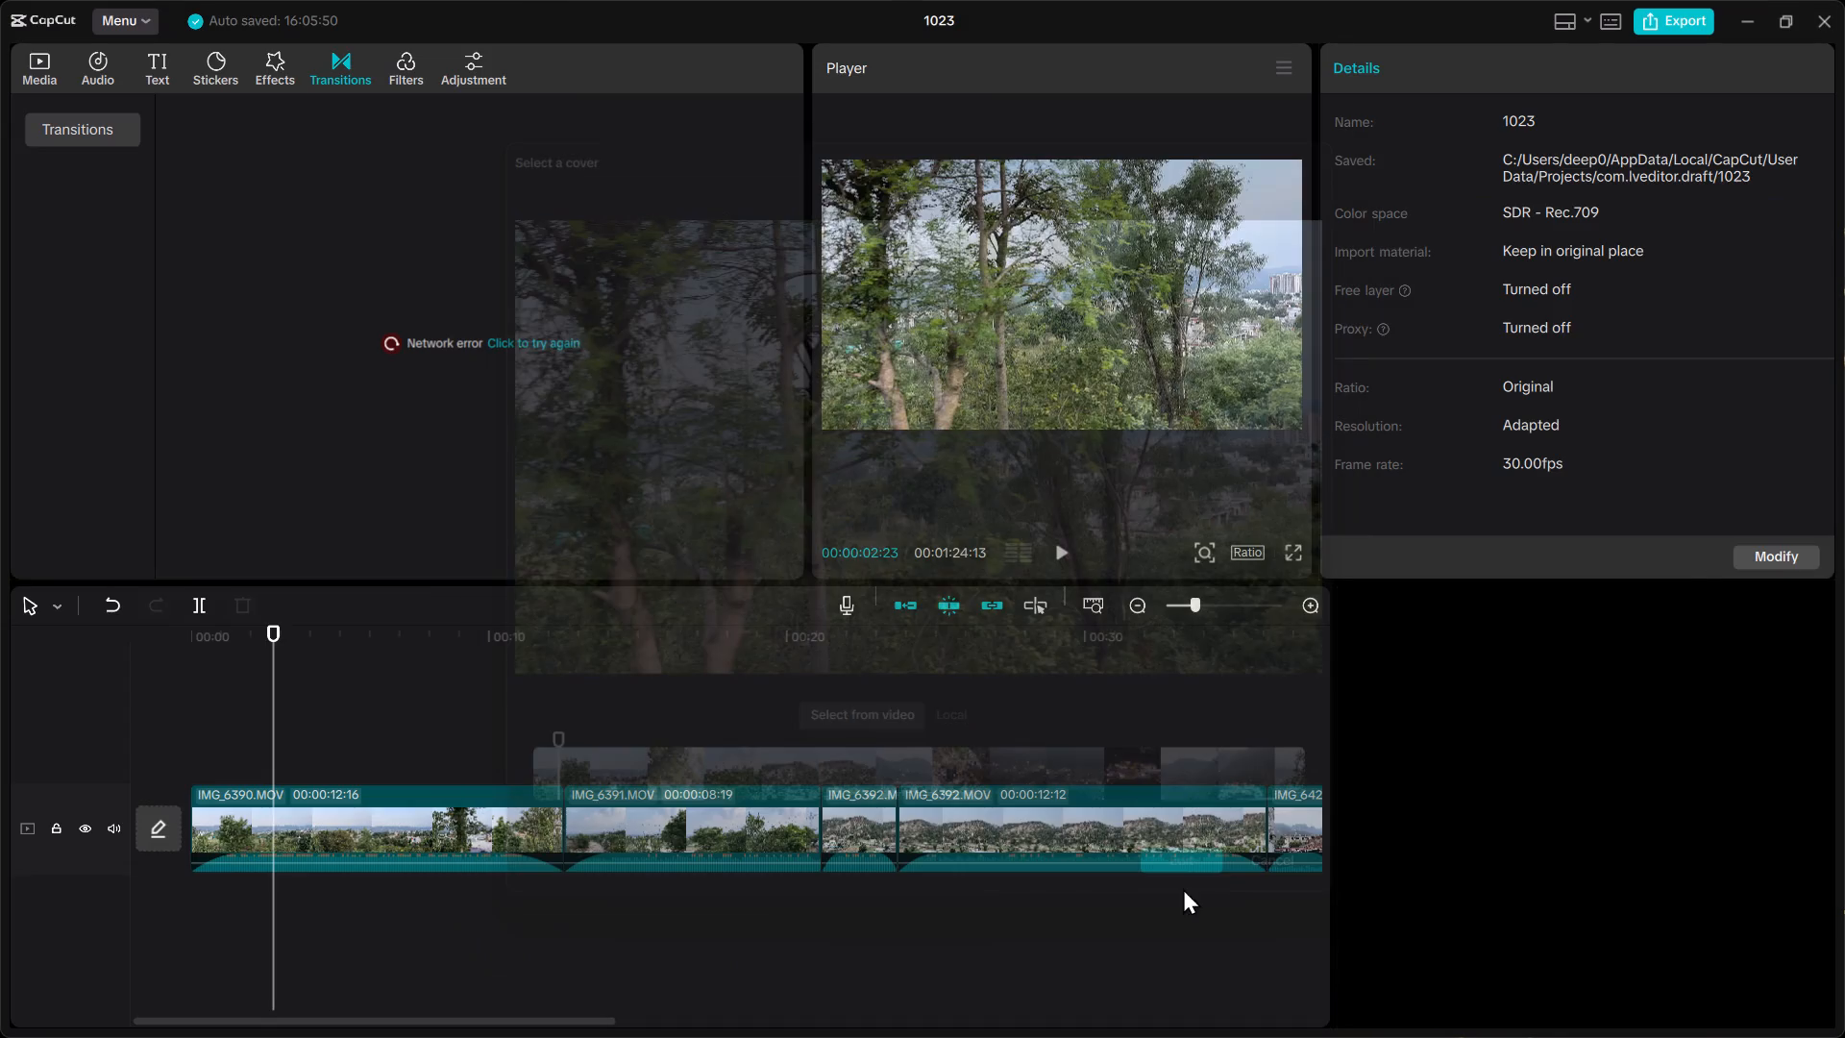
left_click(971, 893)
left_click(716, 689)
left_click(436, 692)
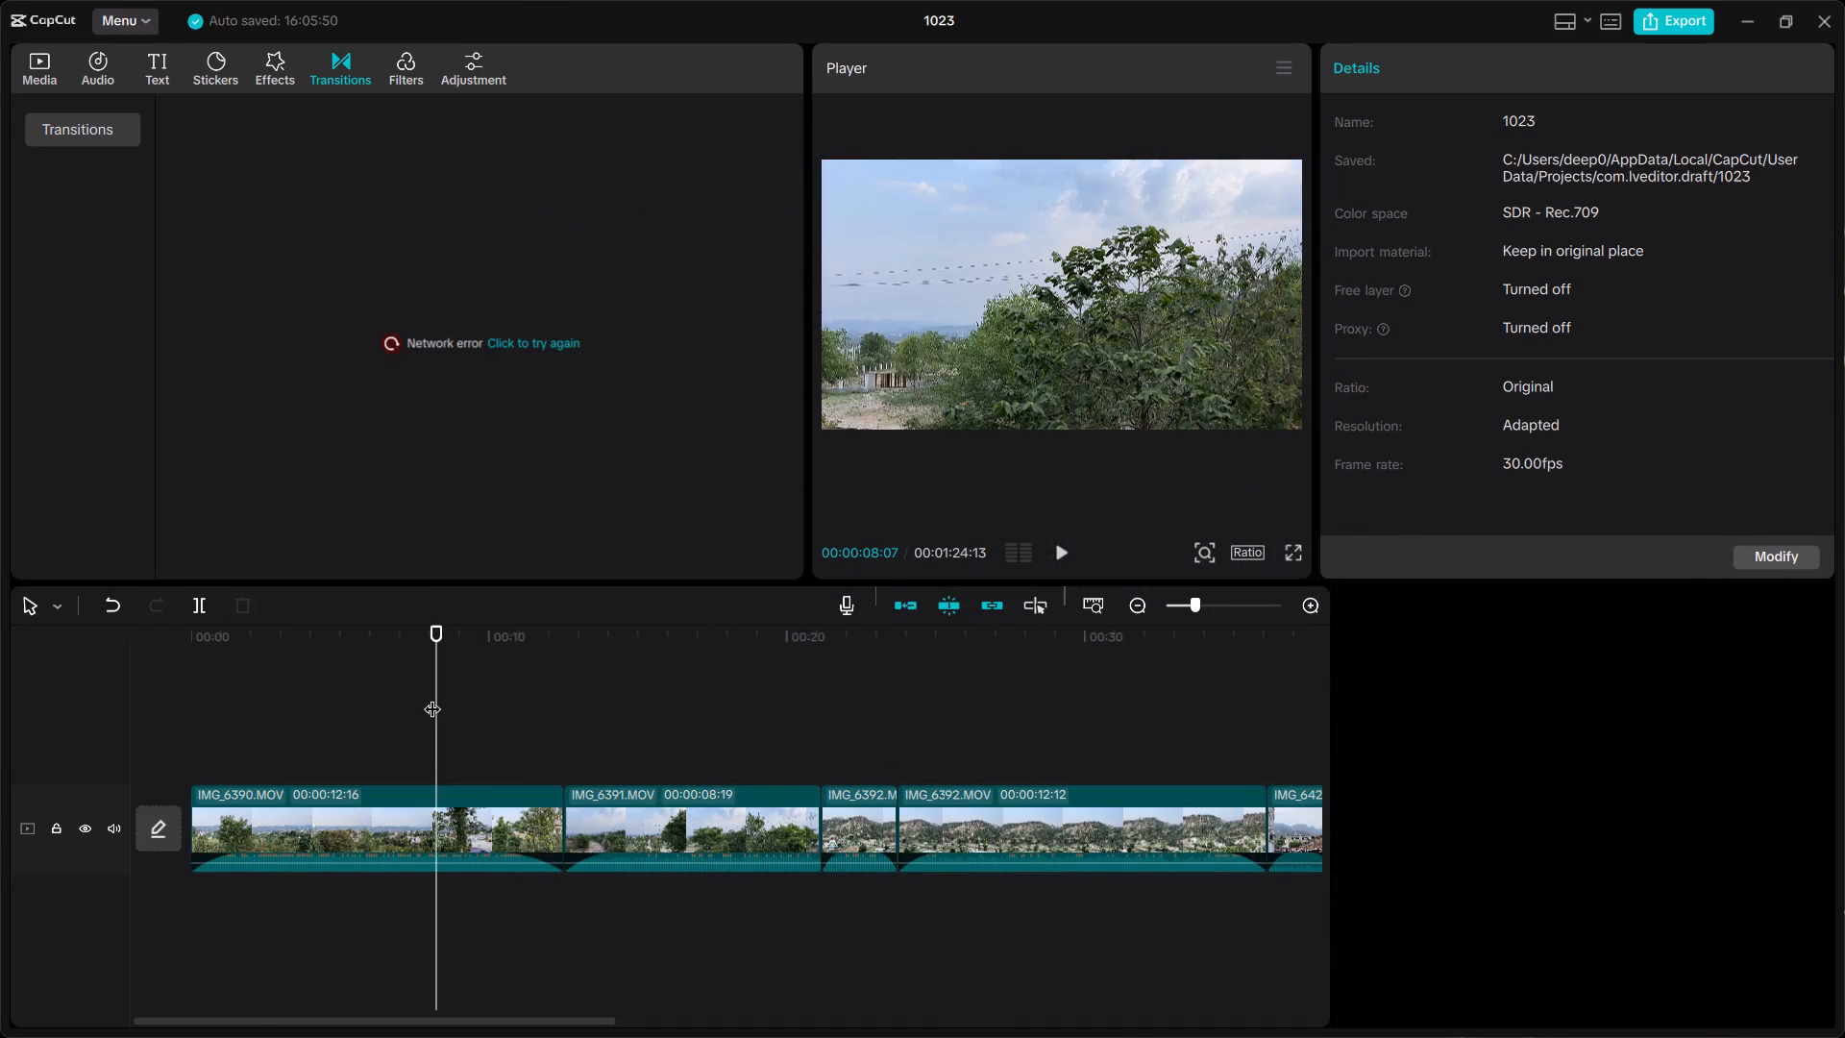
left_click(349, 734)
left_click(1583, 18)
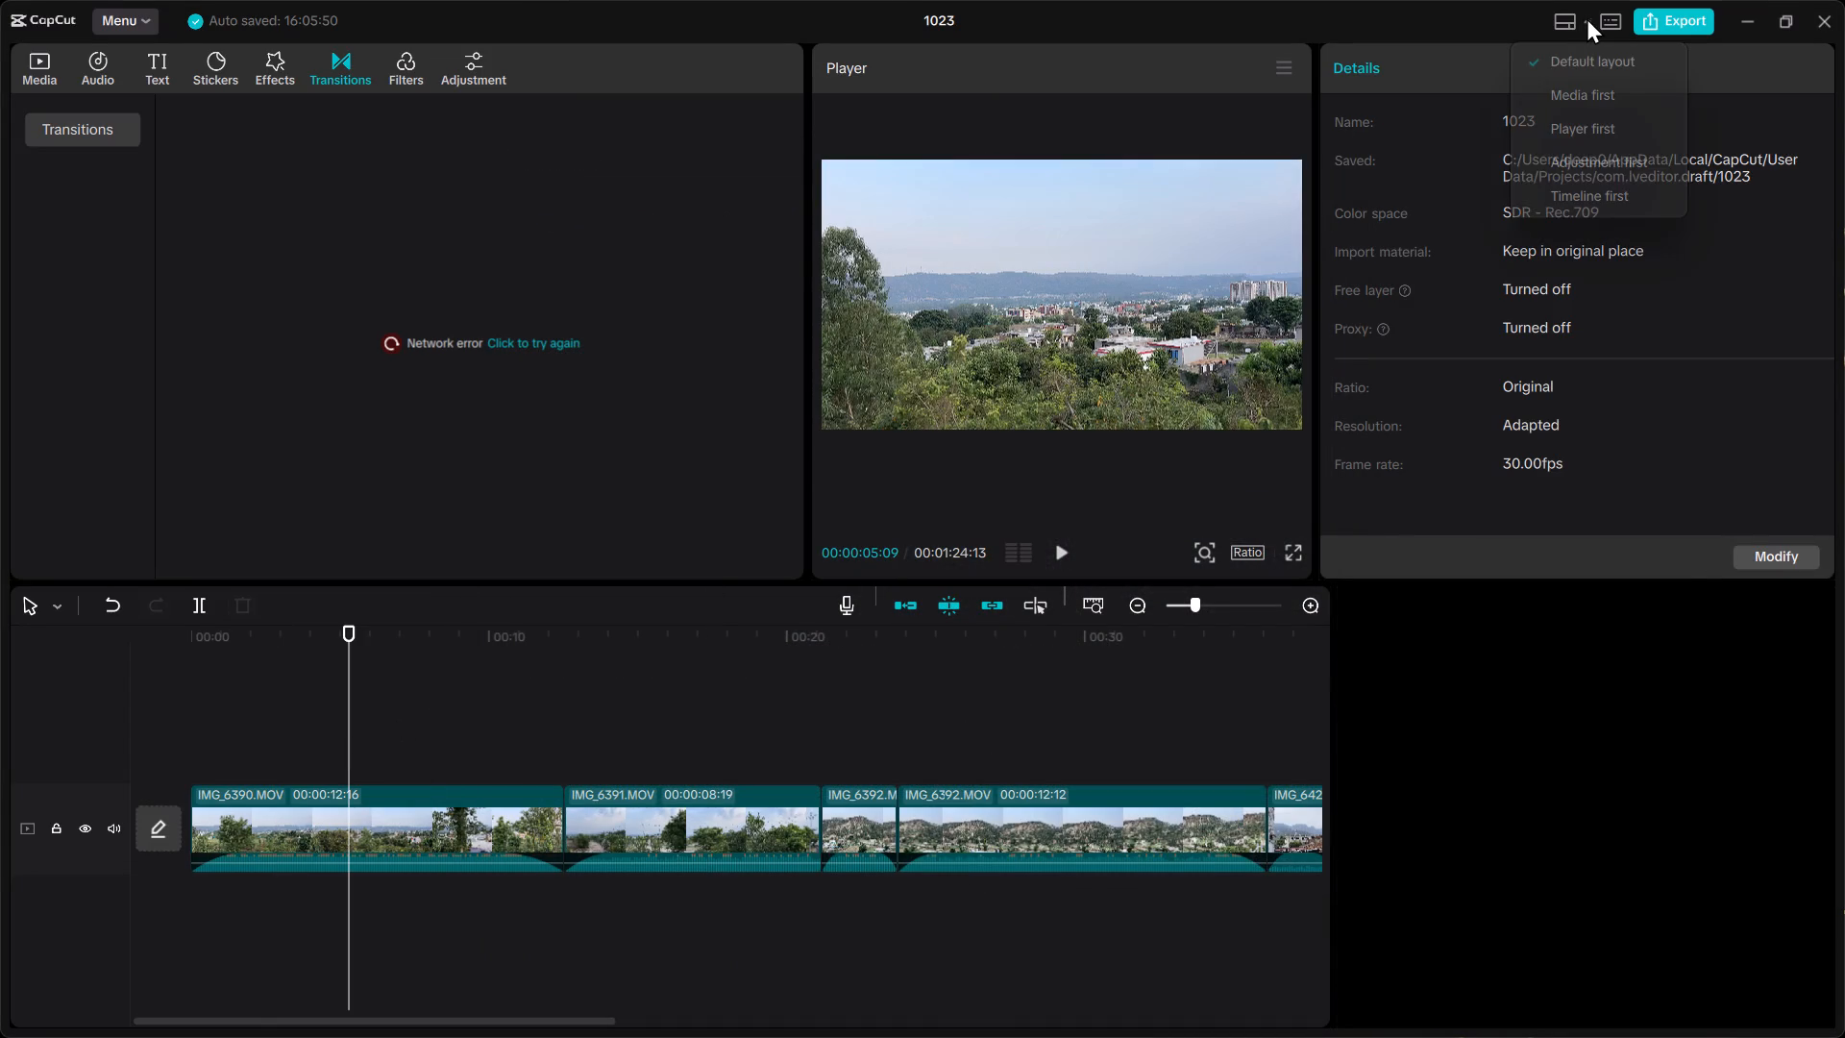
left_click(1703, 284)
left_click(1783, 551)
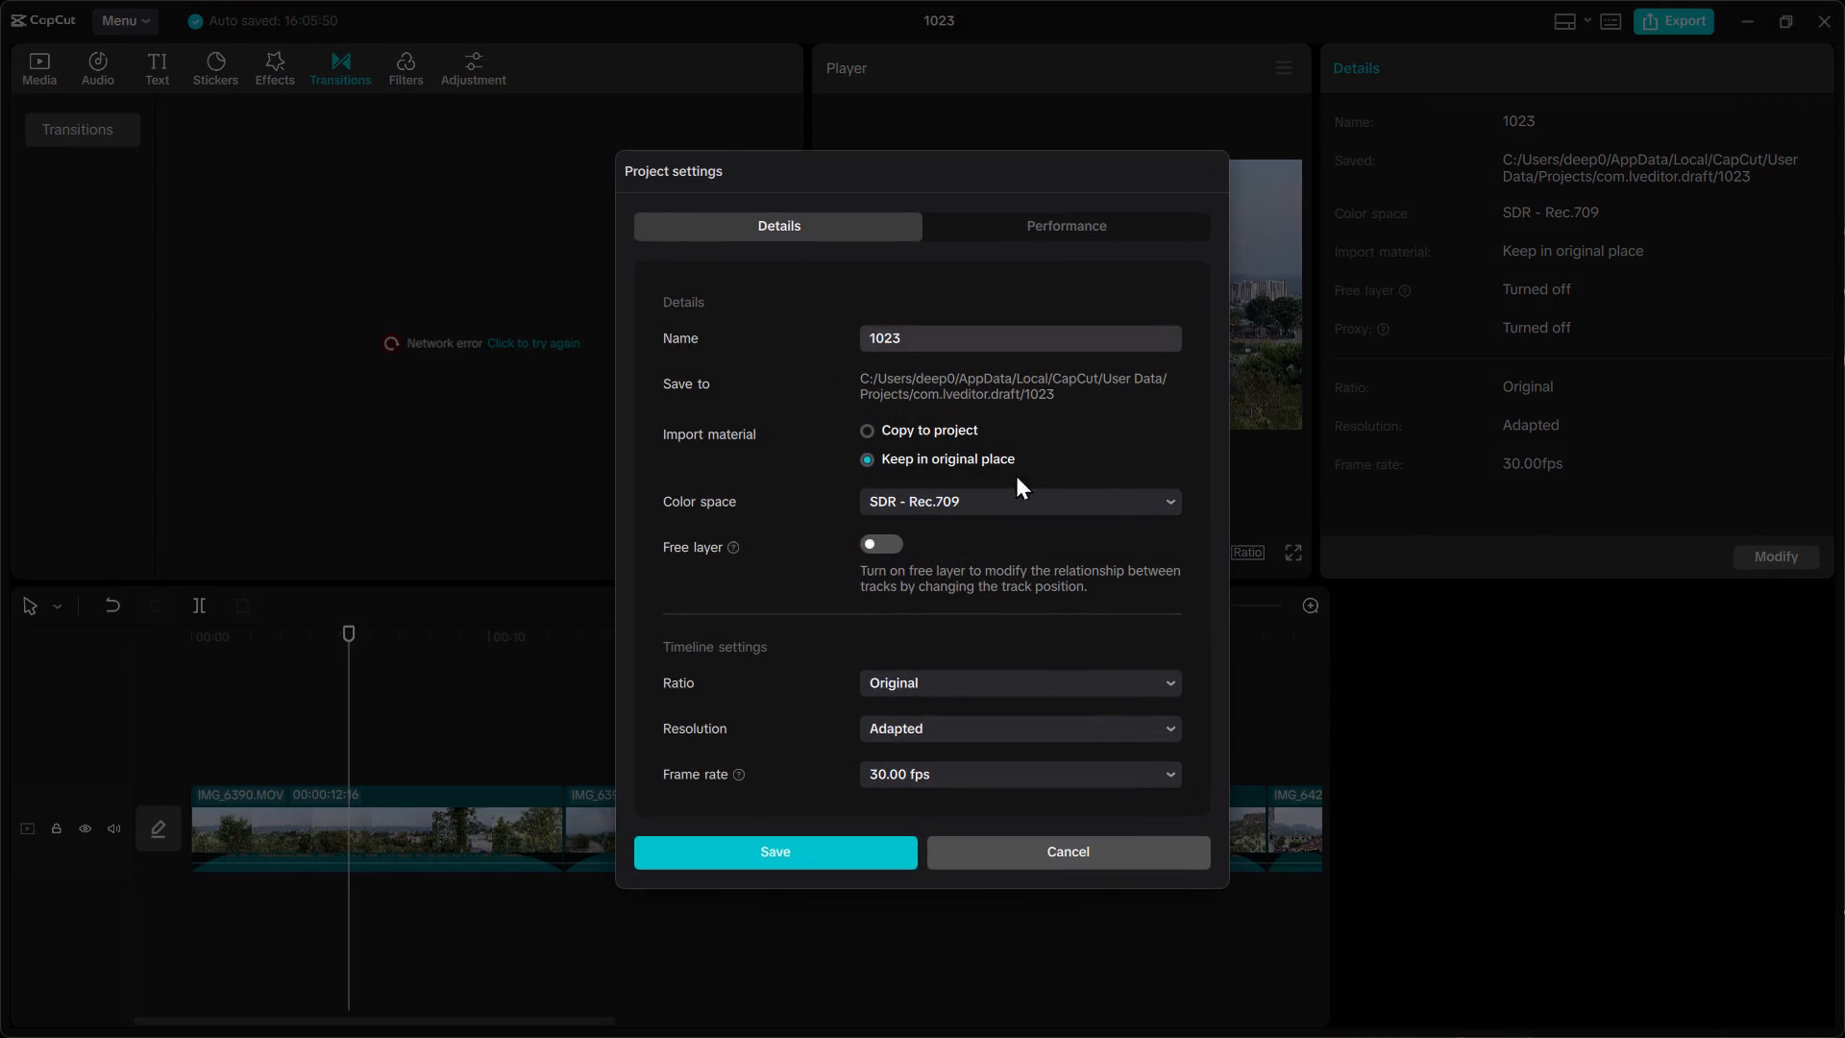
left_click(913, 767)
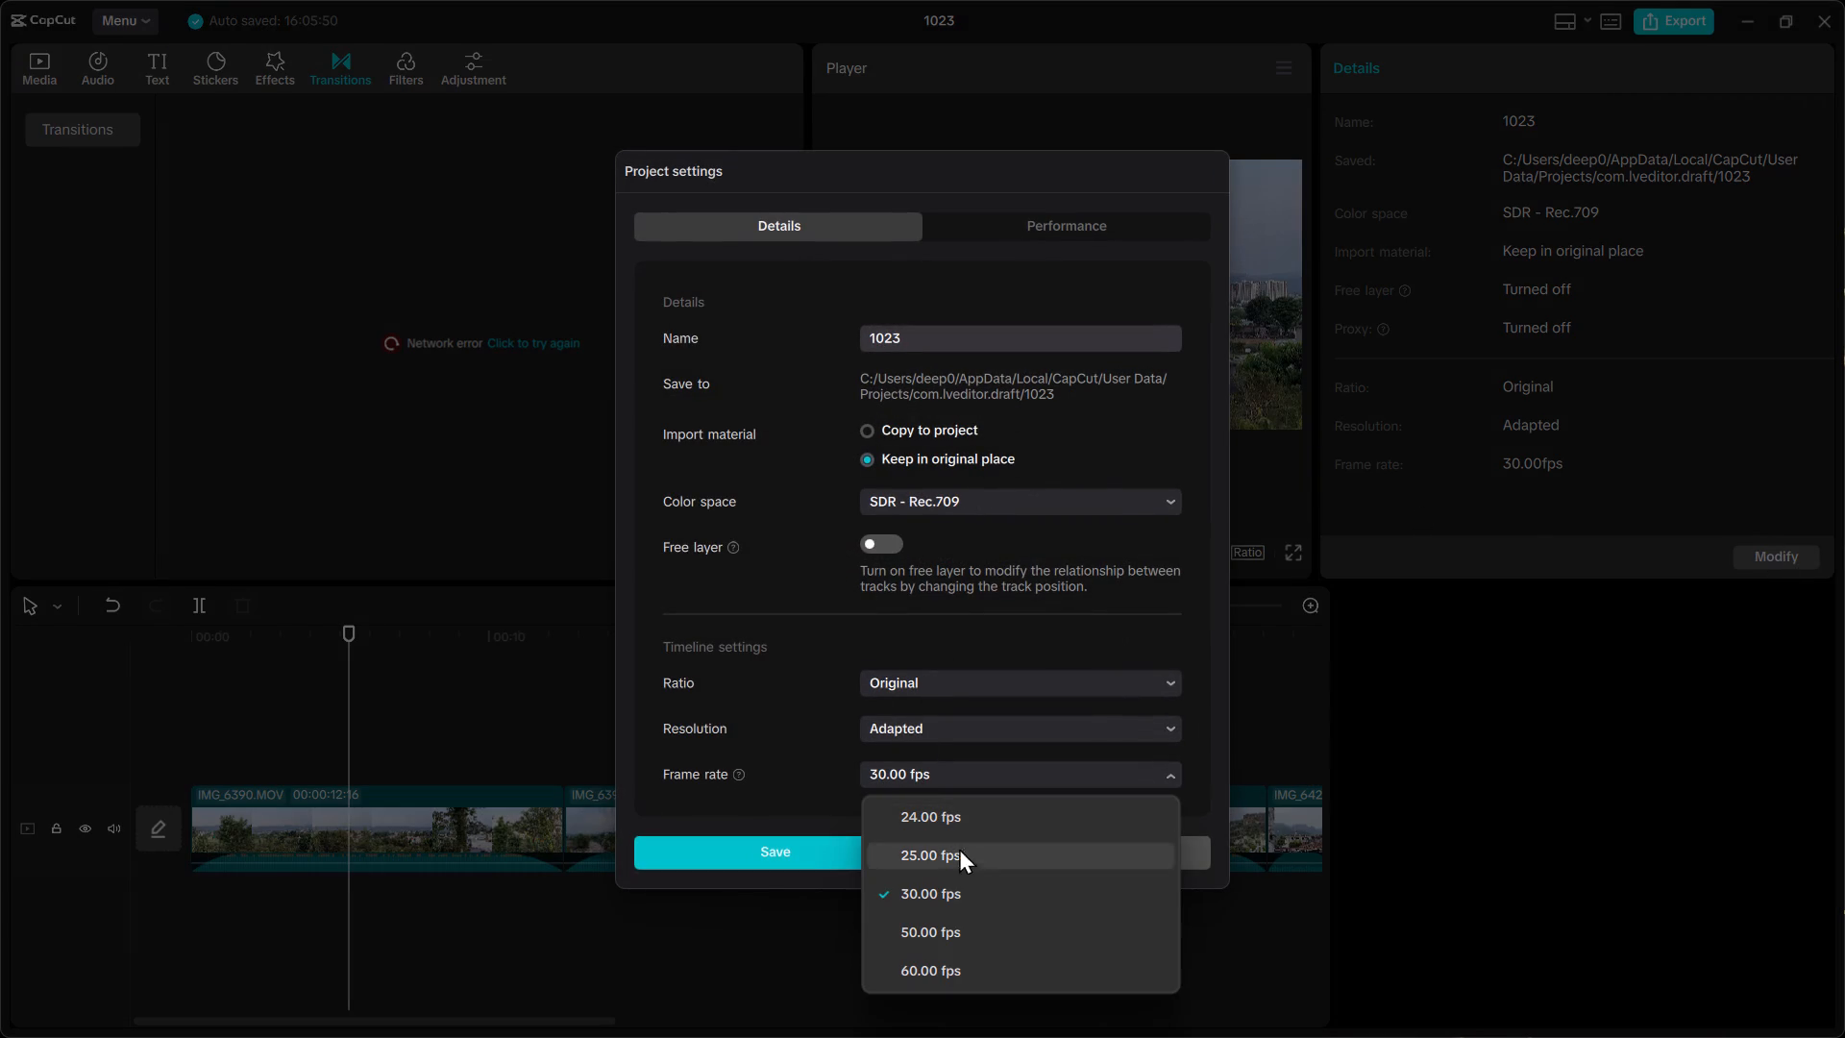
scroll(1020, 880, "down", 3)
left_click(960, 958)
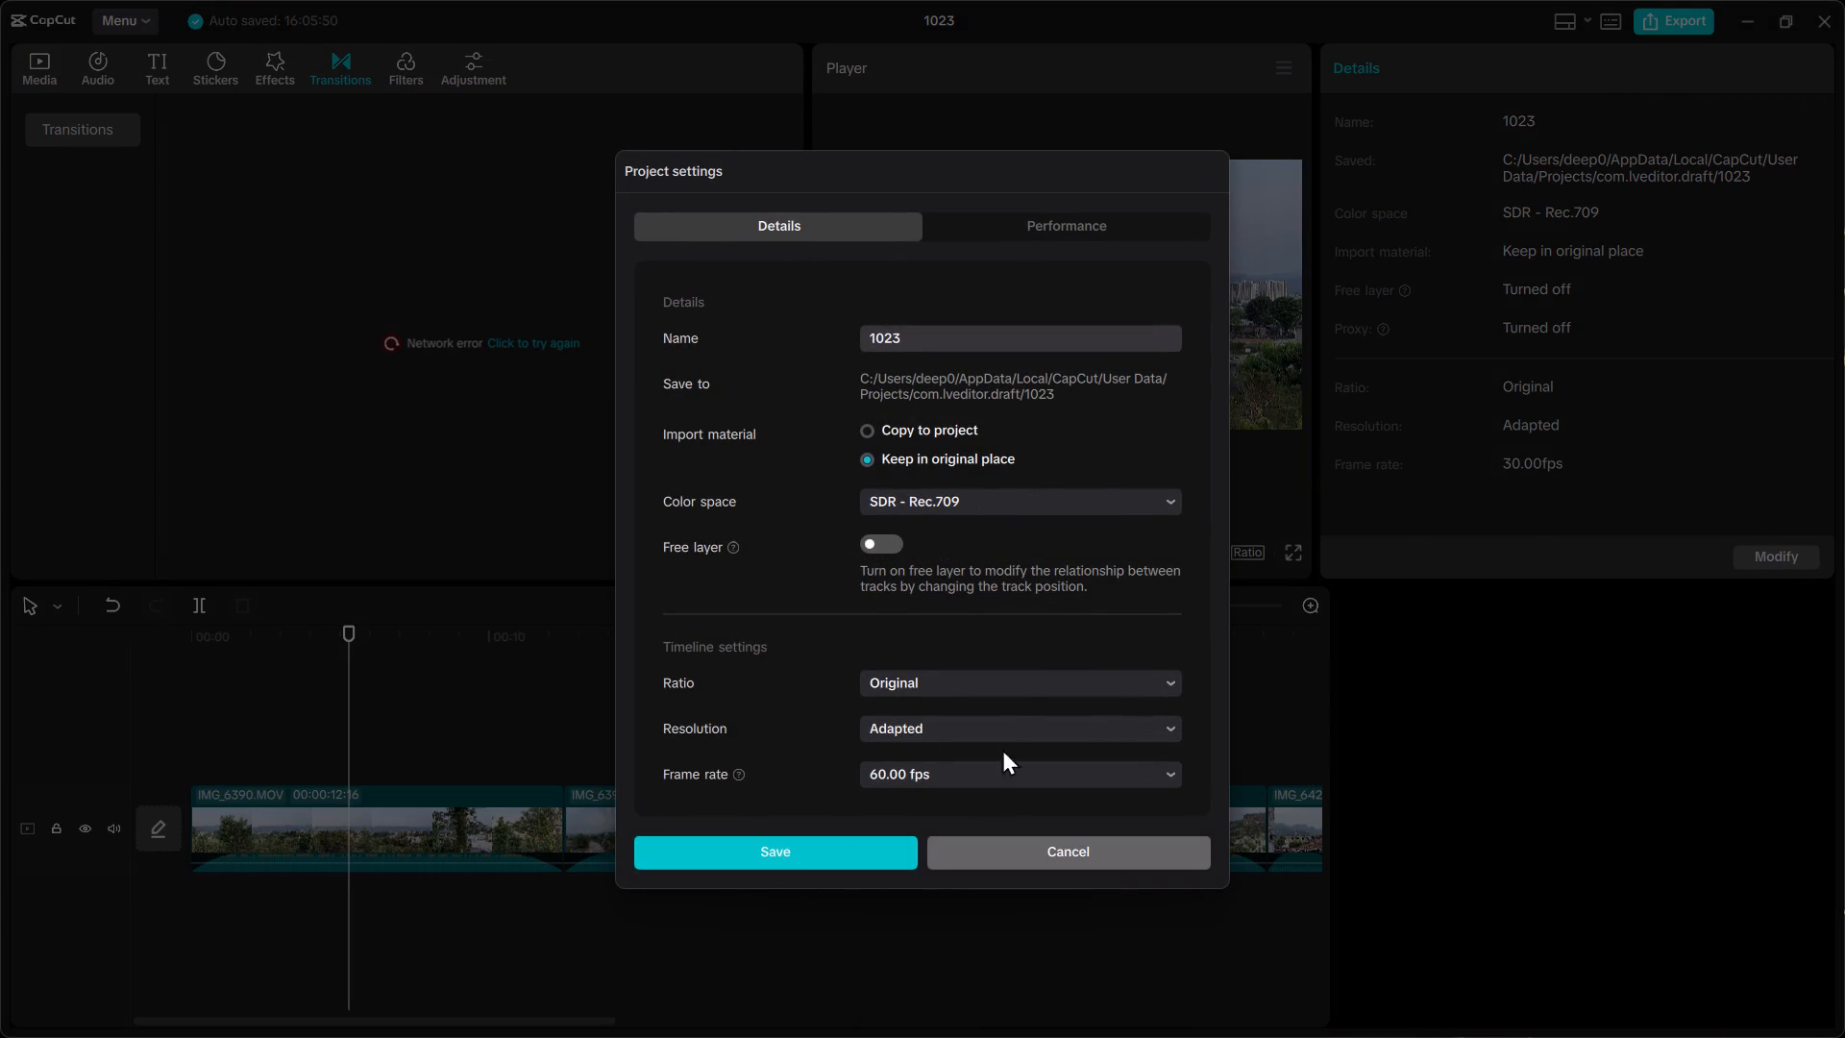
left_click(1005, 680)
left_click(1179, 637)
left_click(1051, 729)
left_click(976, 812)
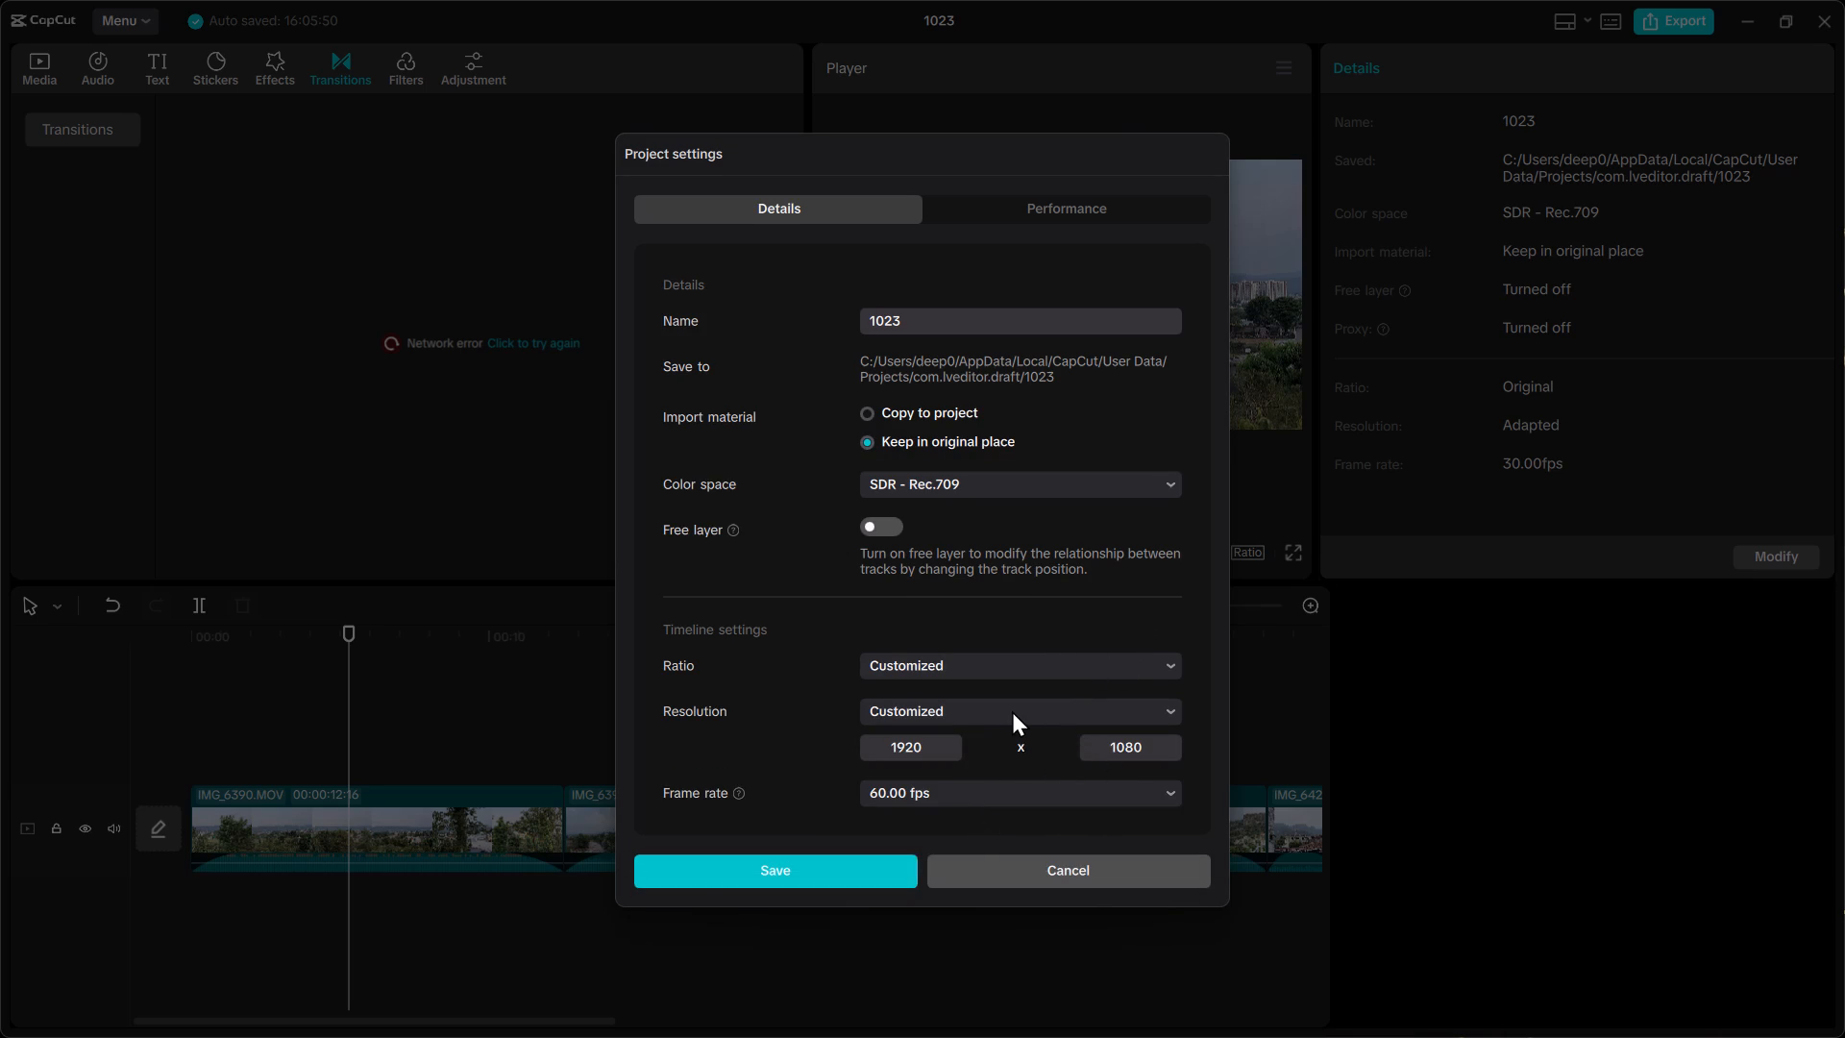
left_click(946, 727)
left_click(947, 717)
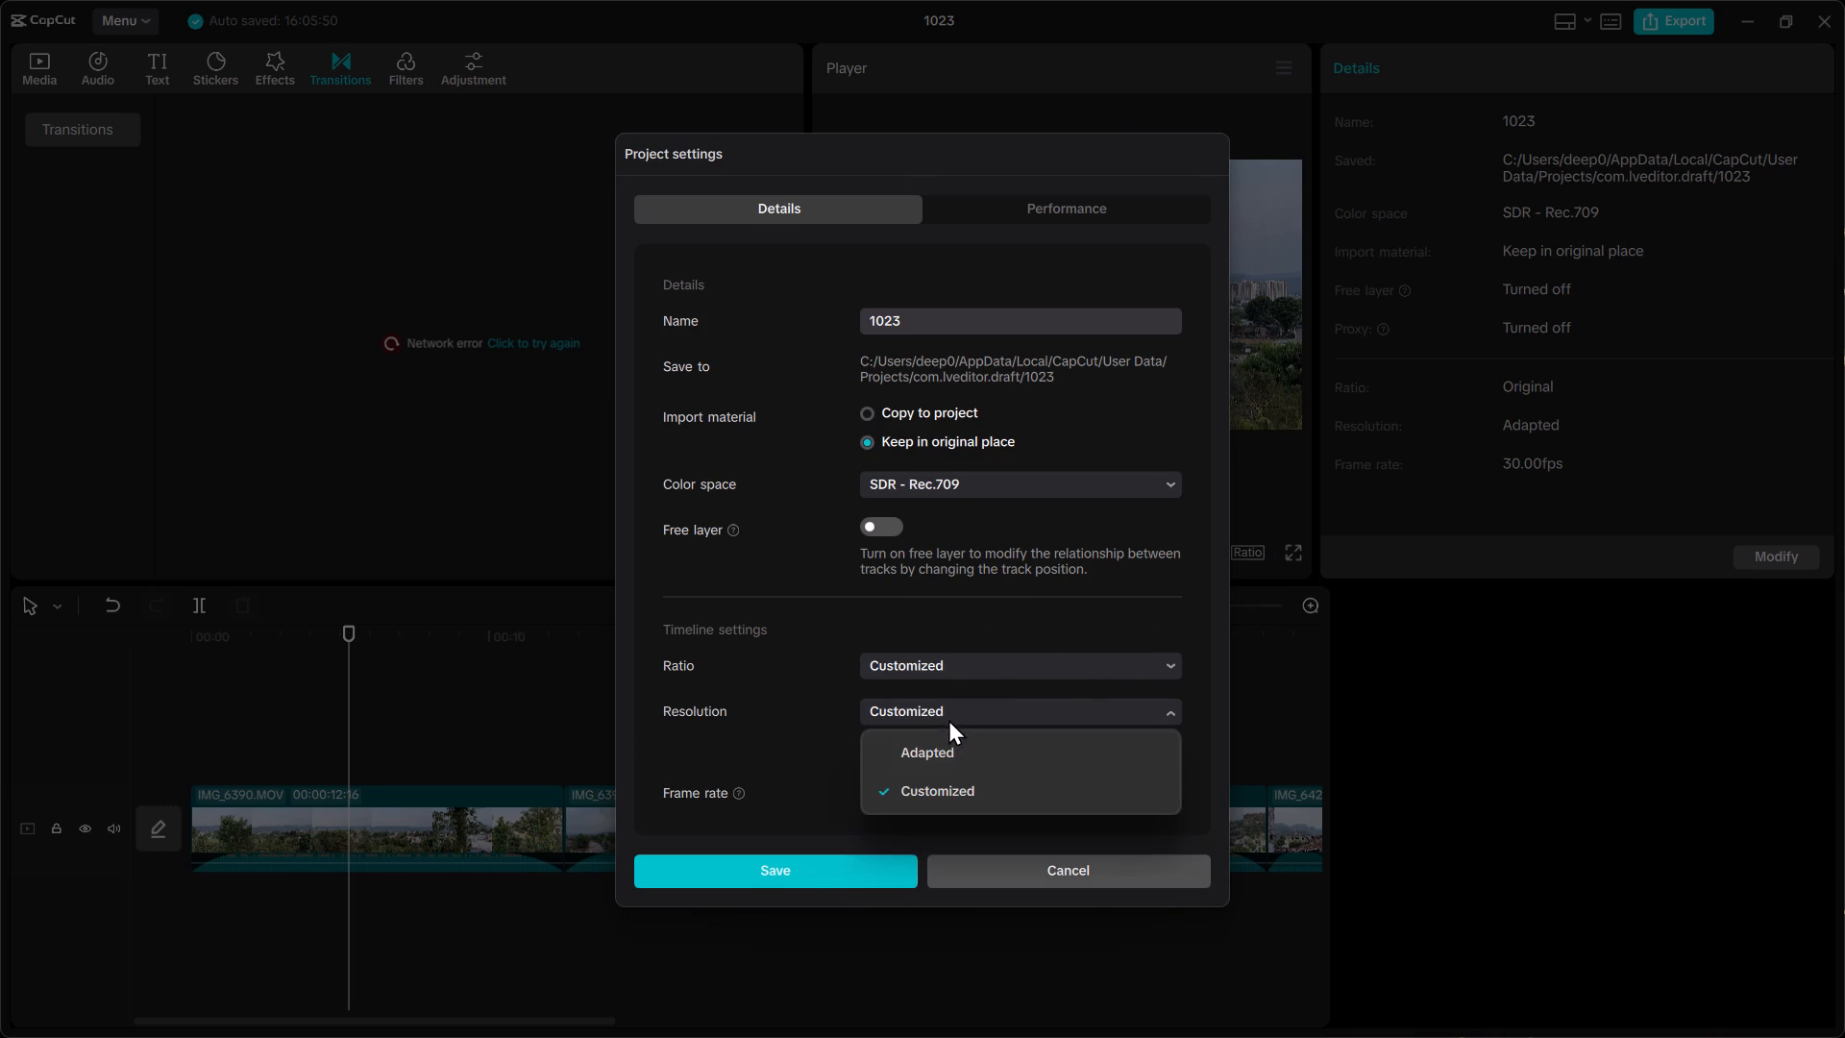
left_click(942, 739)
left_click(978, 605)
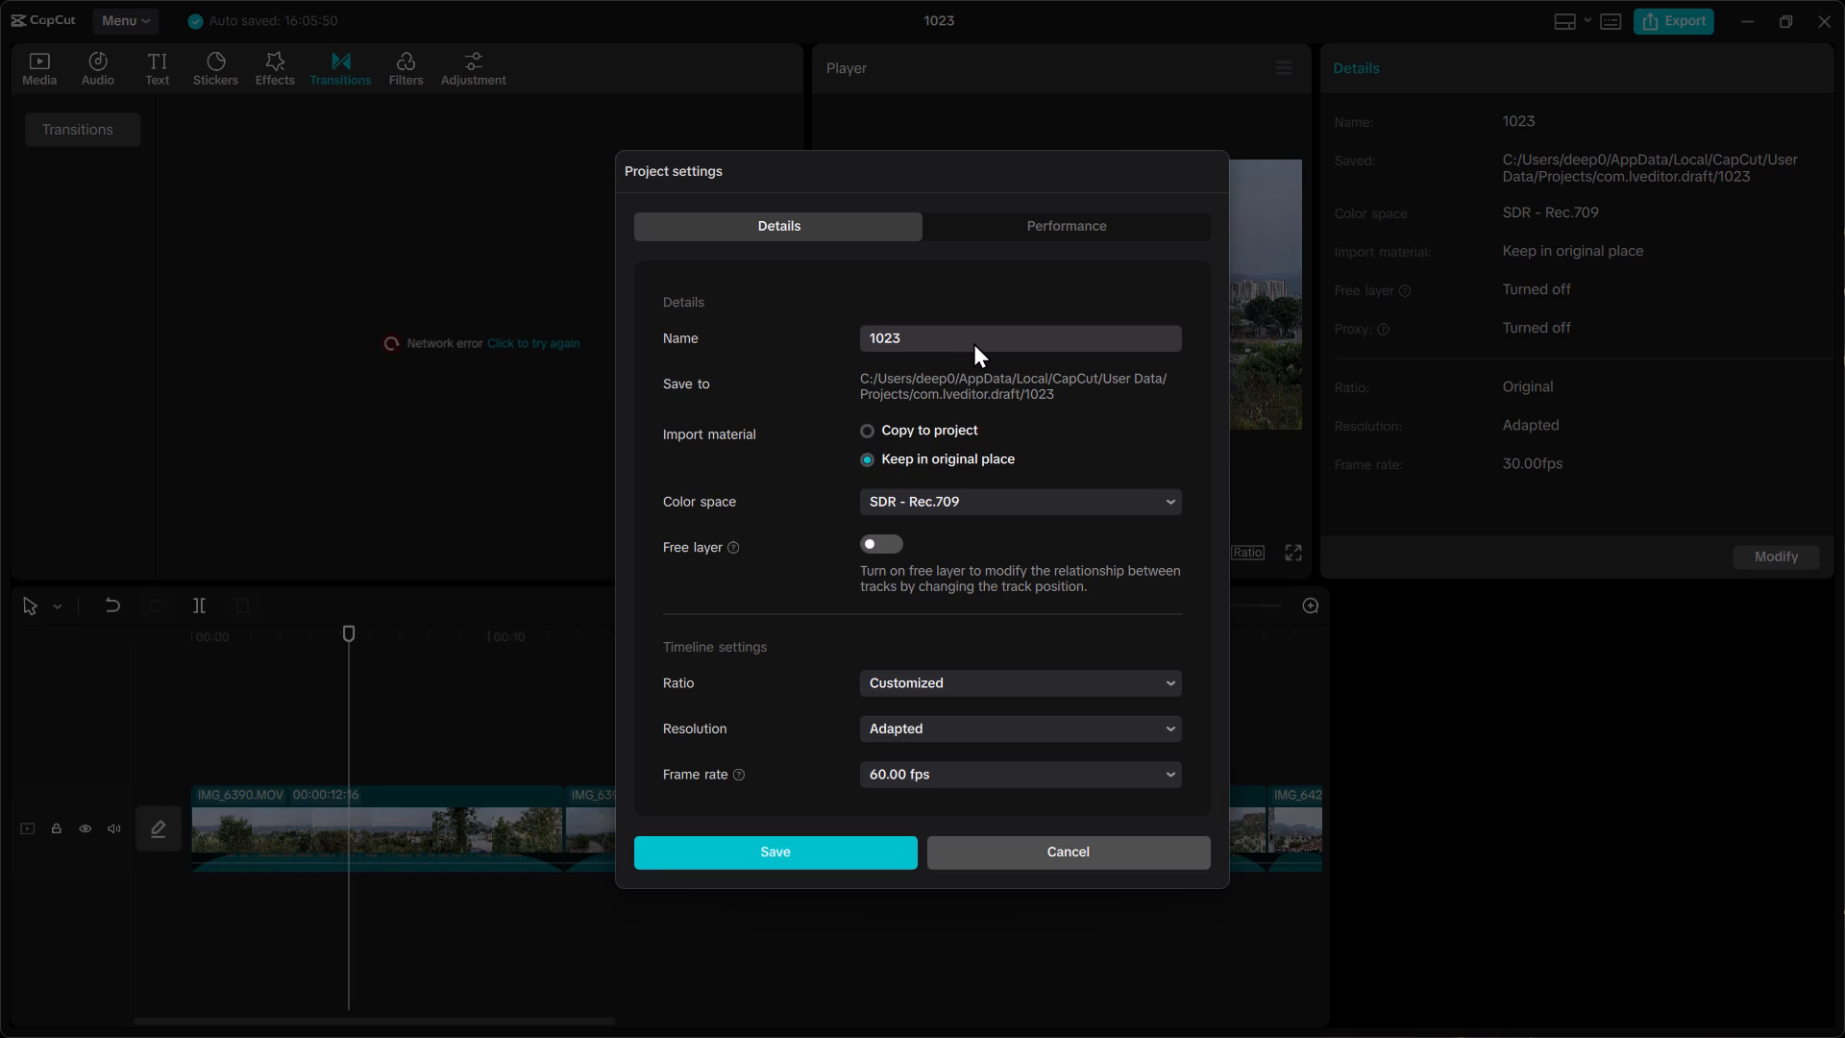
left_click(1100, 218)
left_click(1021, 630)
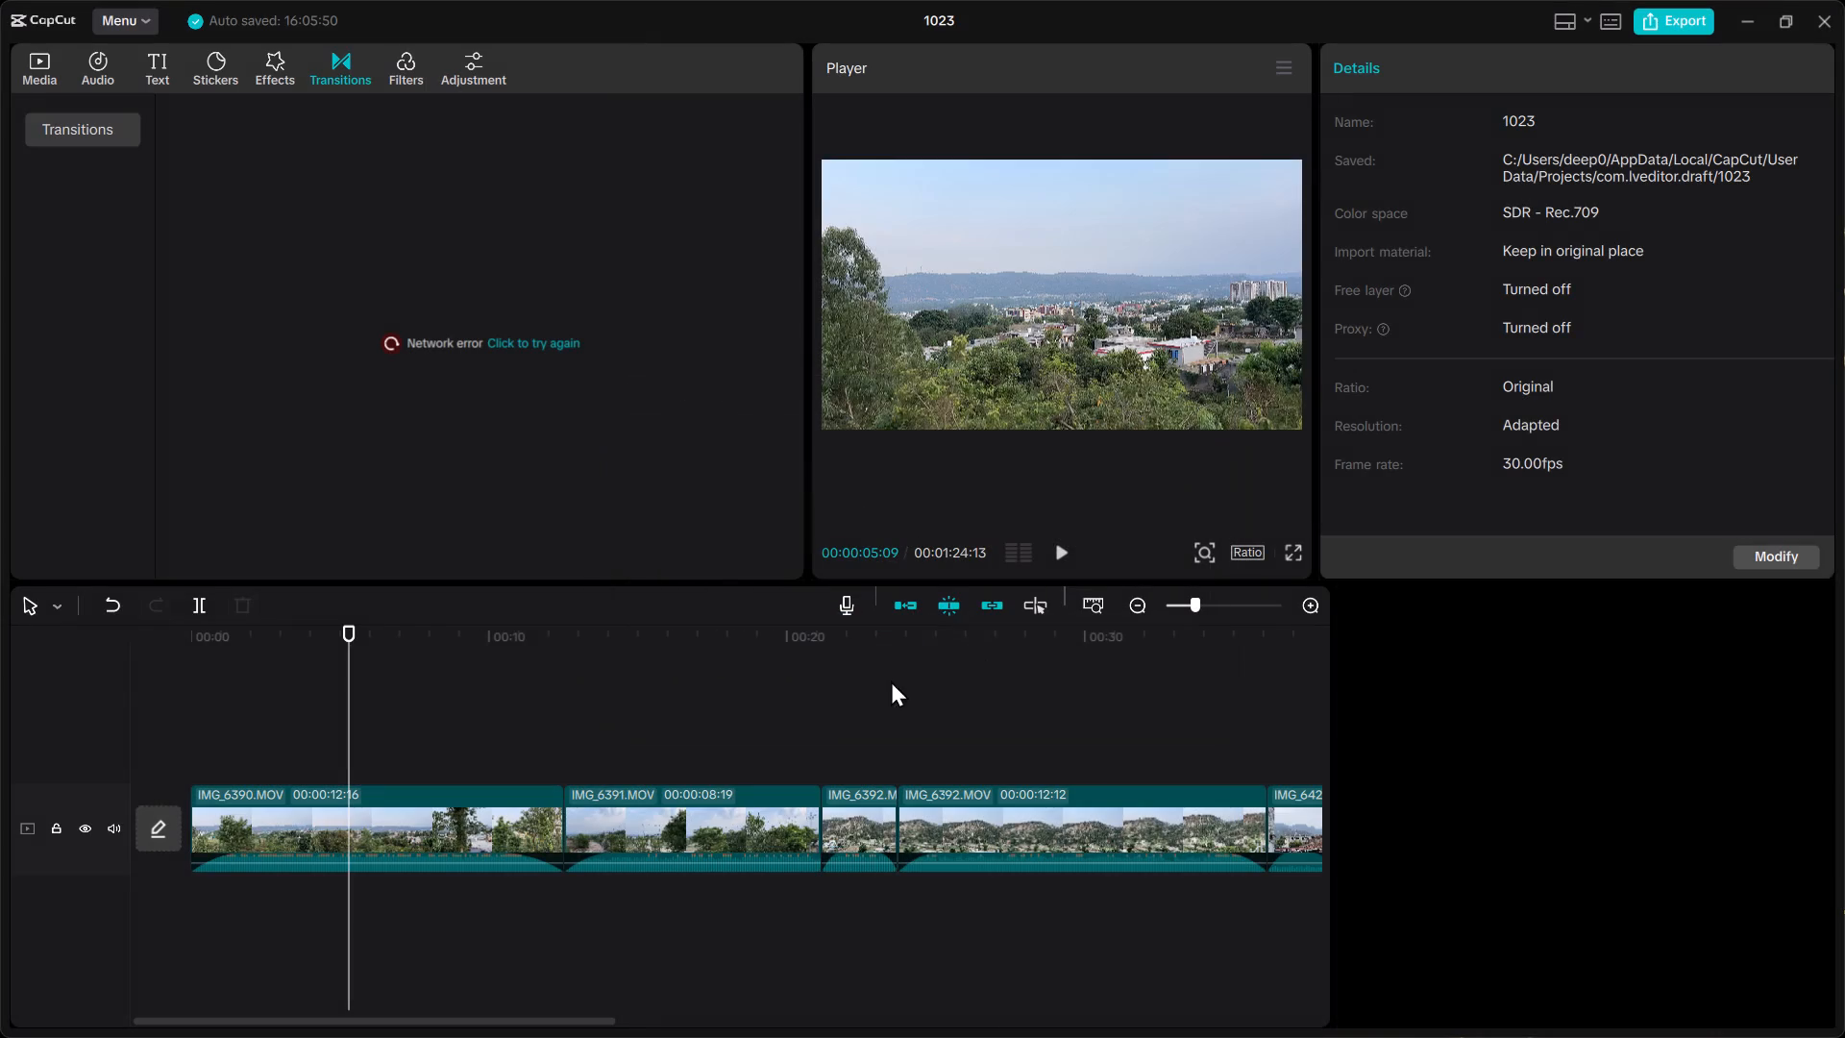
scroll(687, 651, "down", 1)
Set the project frame rate to 60.00 fps and save the project settings.
left_click(1779, 549)
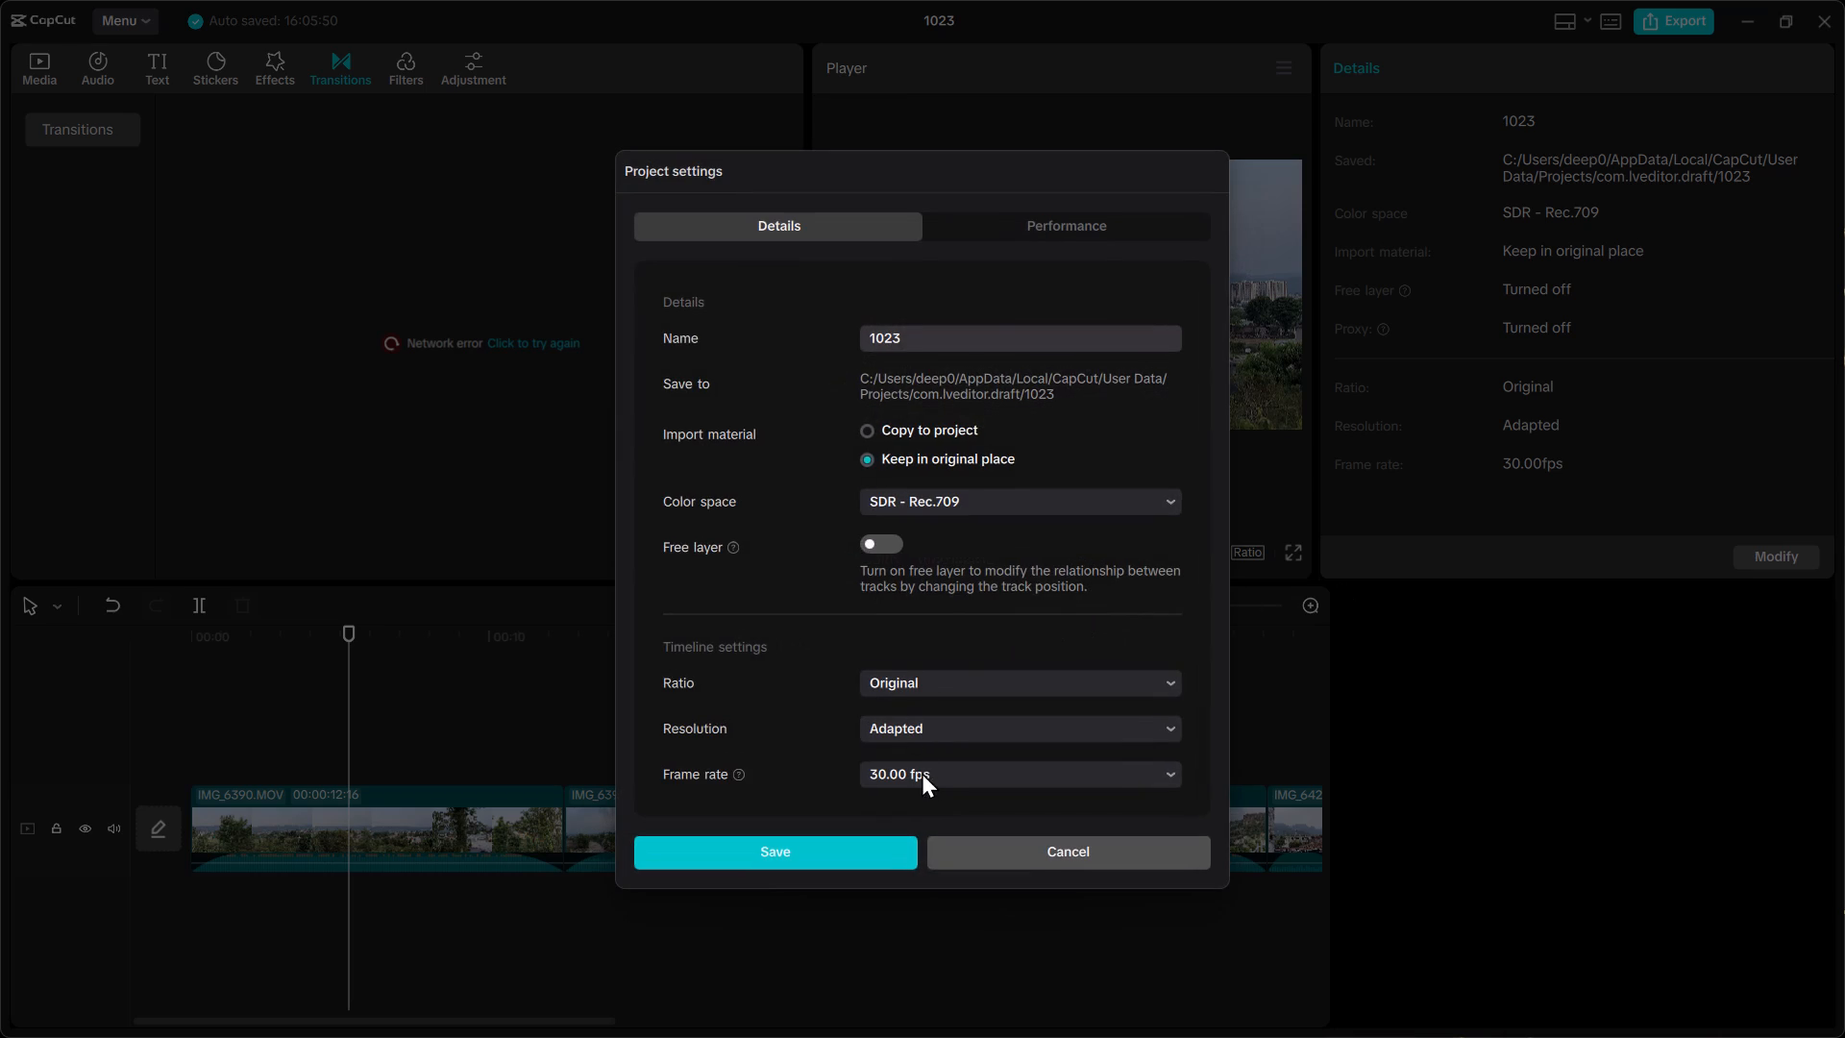
left_click(926, 774)
left_click(973, 965)
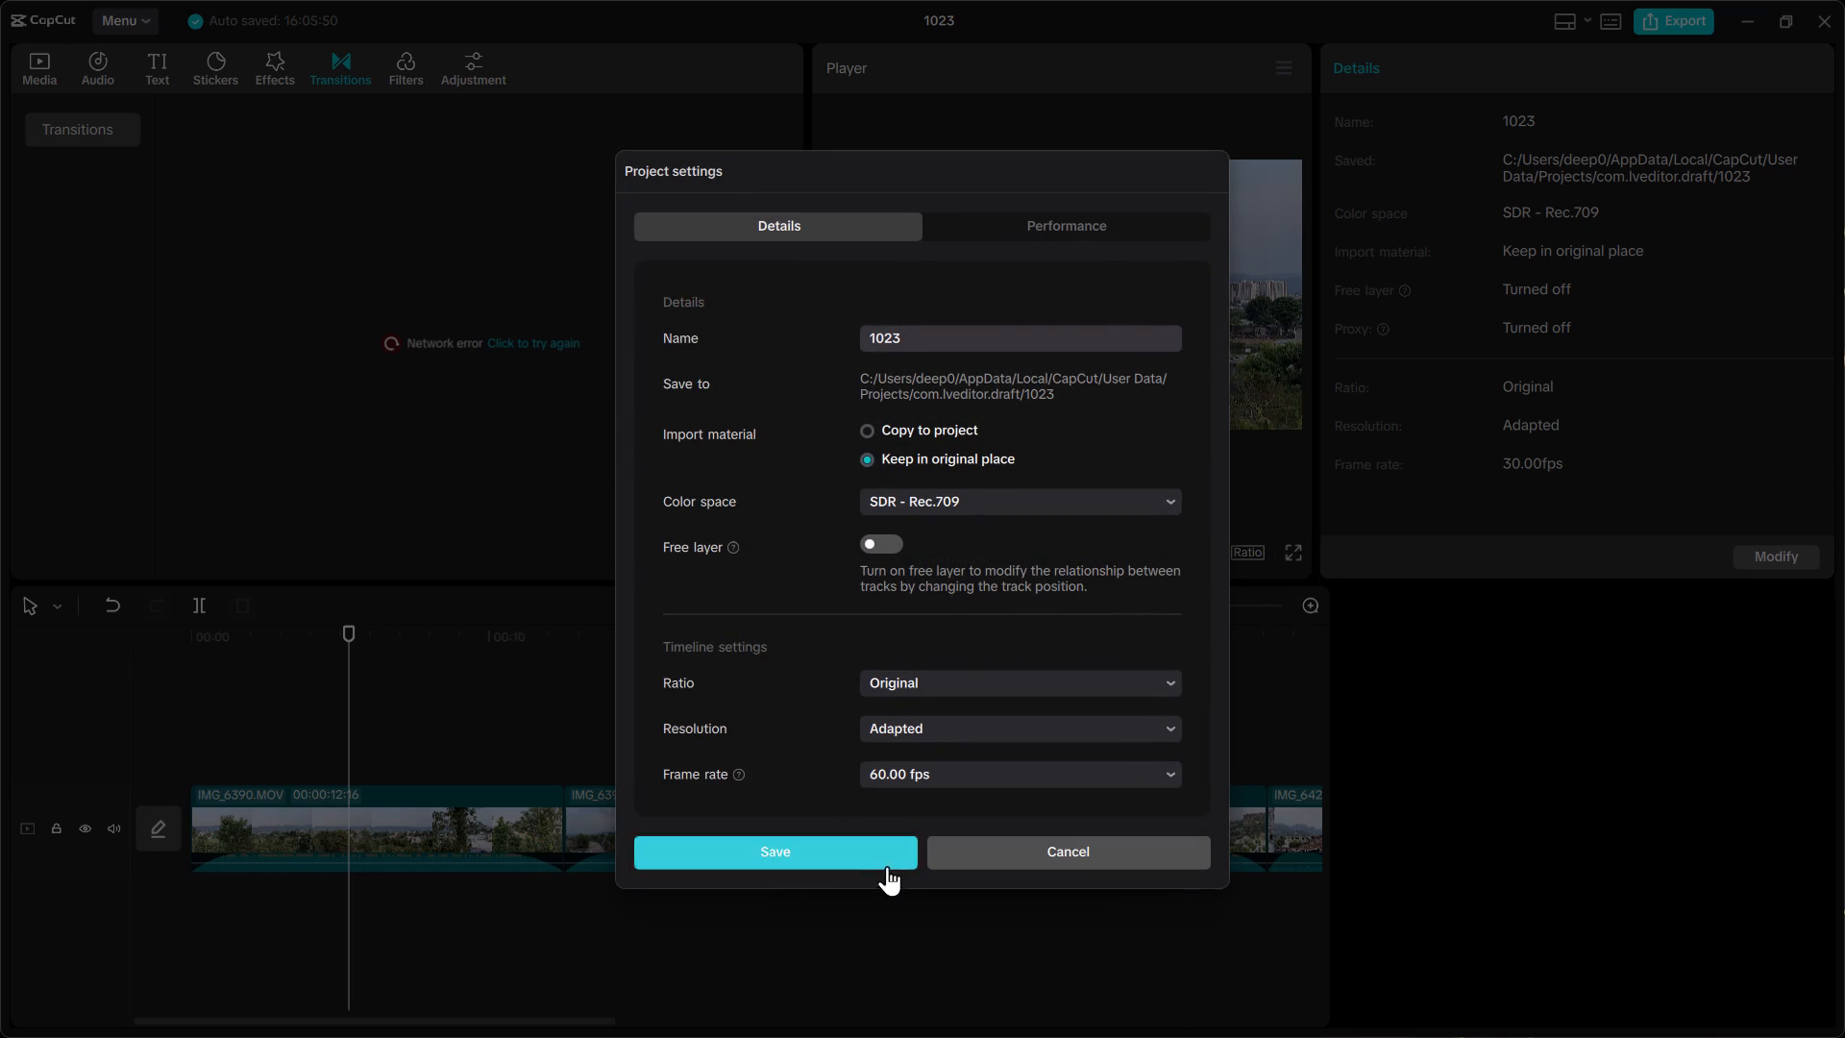
left_click(887, 866)
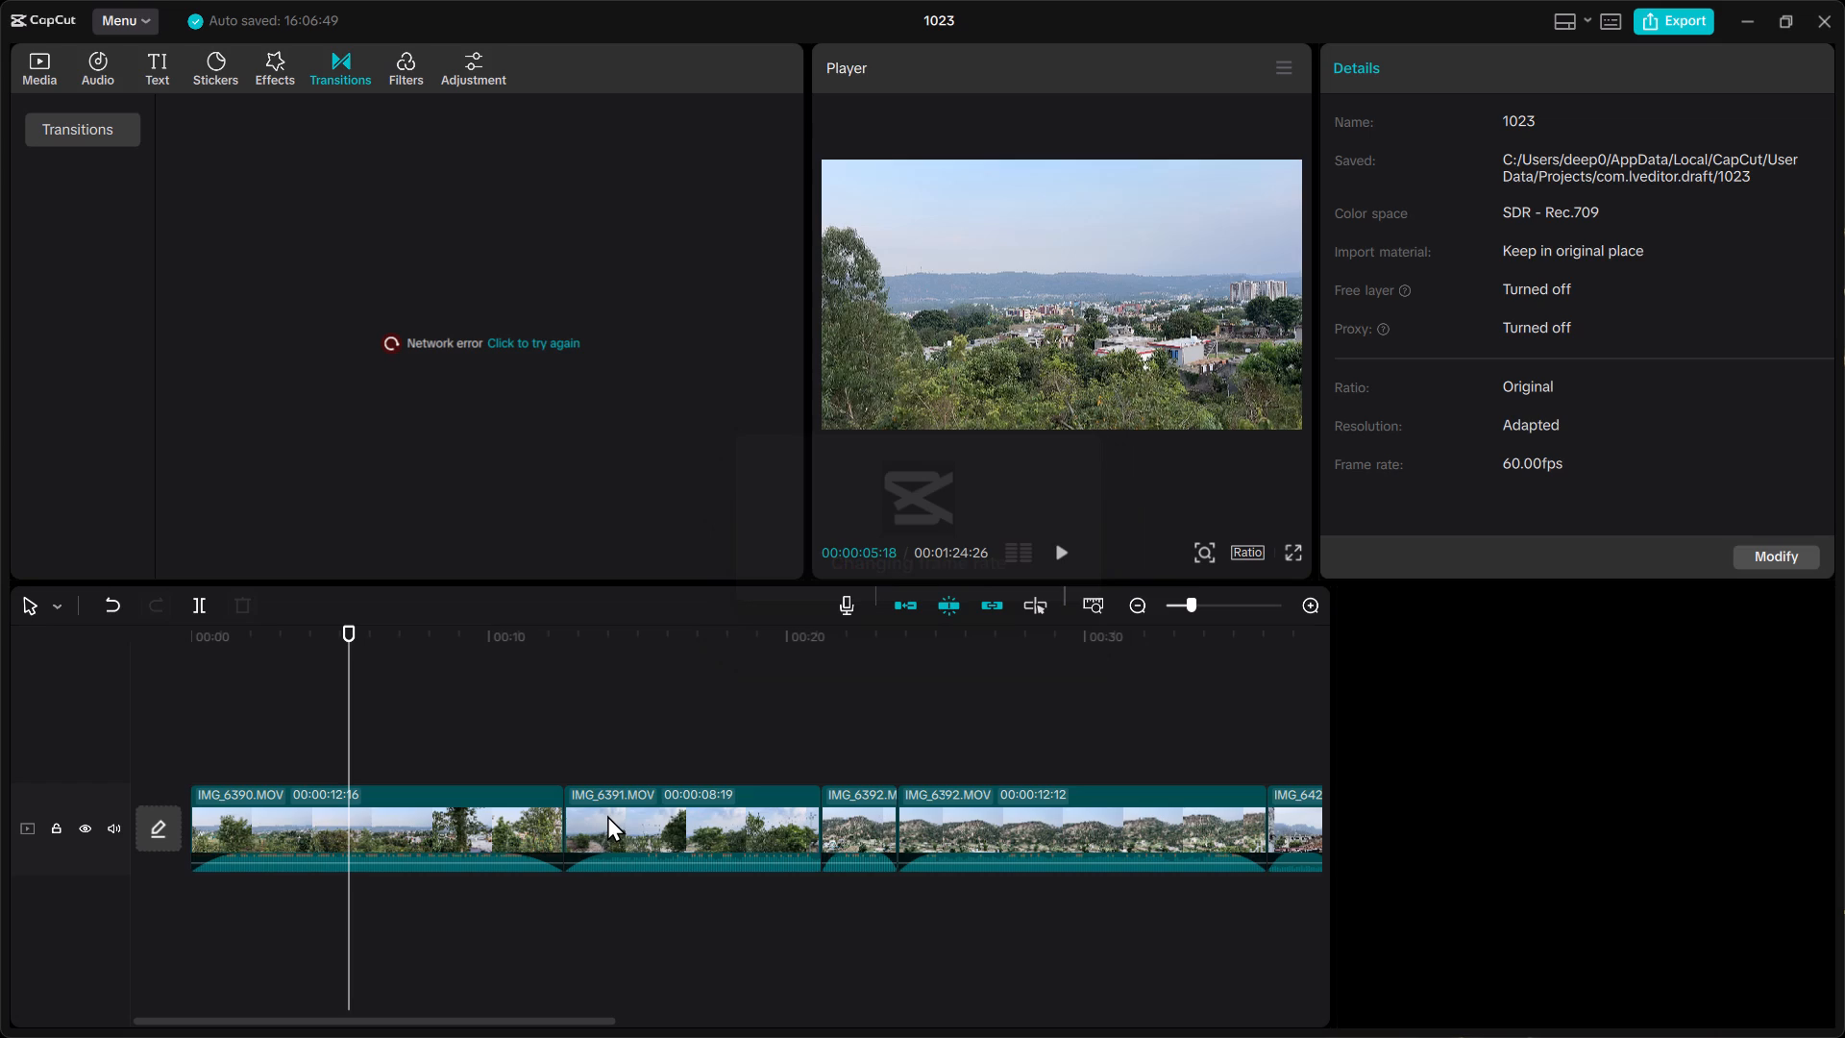
Return the playhead to the start of the timeline.
left_click_drag(346, 700, 151, 733)
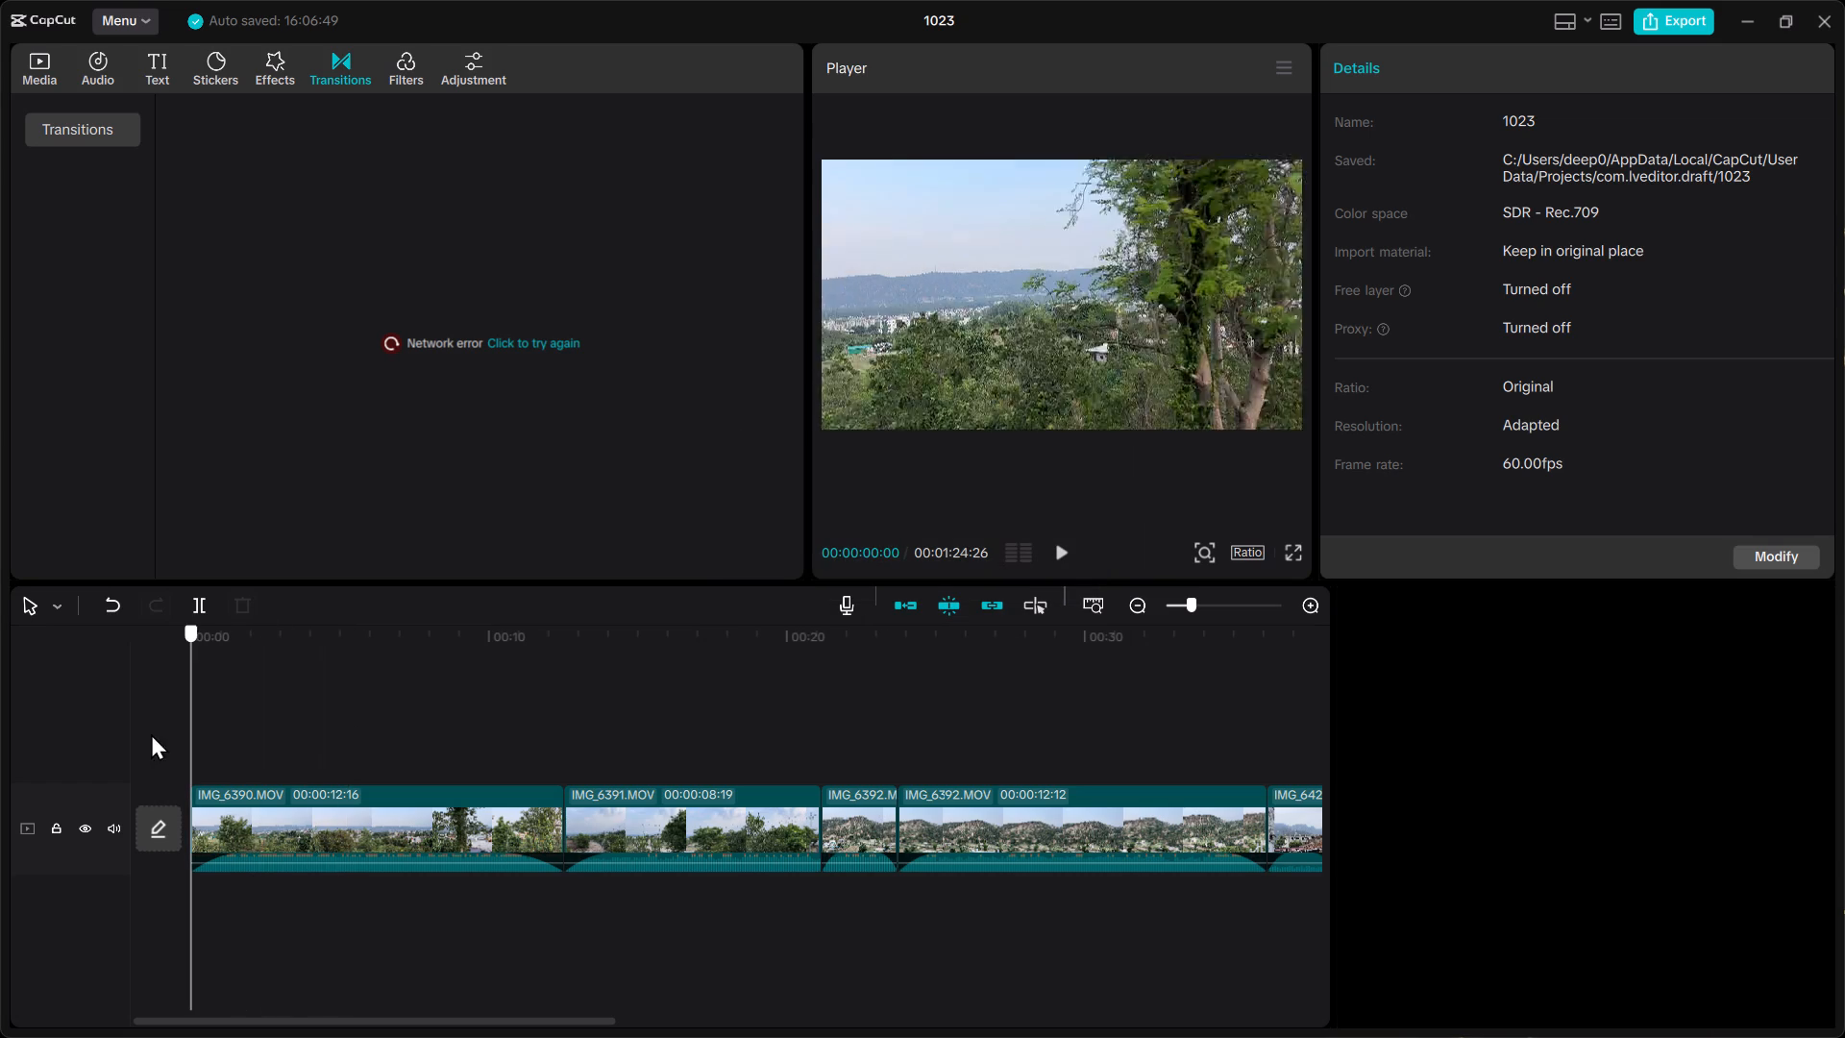
Play back the edited video from the start of the timeline.
left_click_drag(151, 733, 158, 734)
left_click(1063, 545)
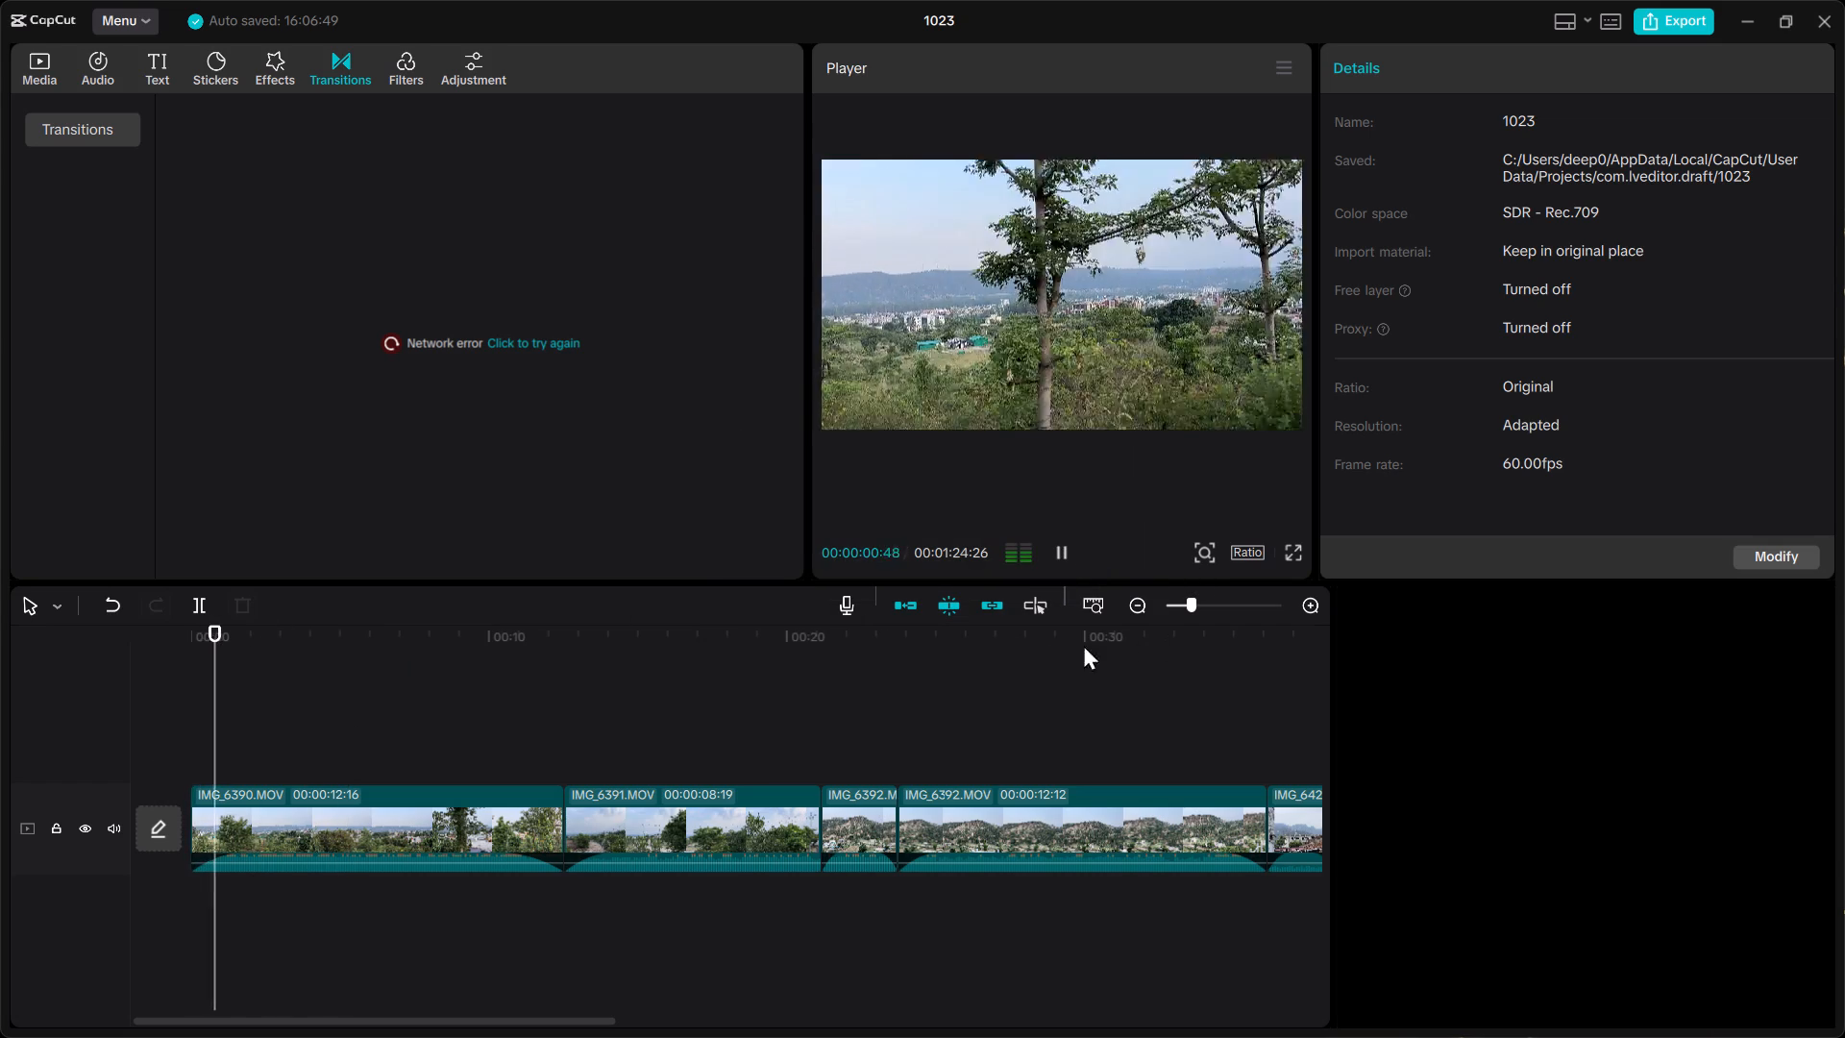
Turn on the timeline's preview axis.
left_click(1046, 604)
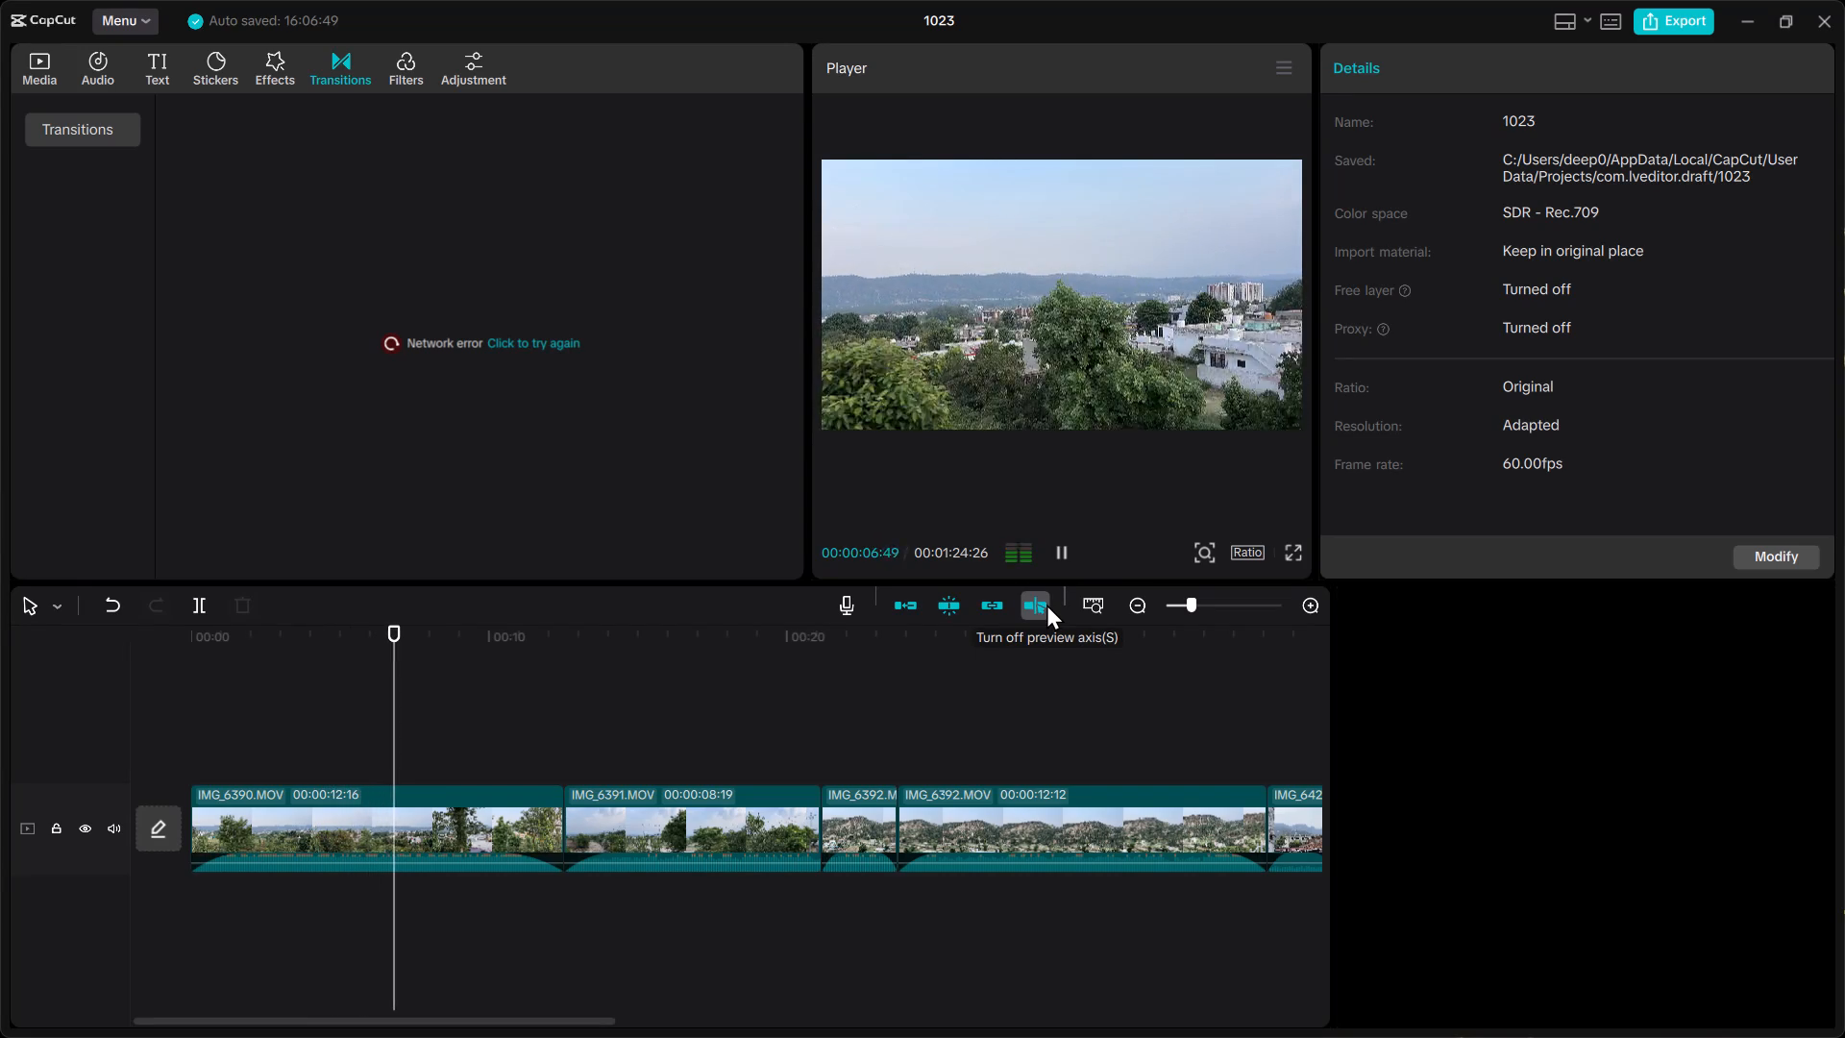
left_click(1046, 604)
left_click(1046, 604)
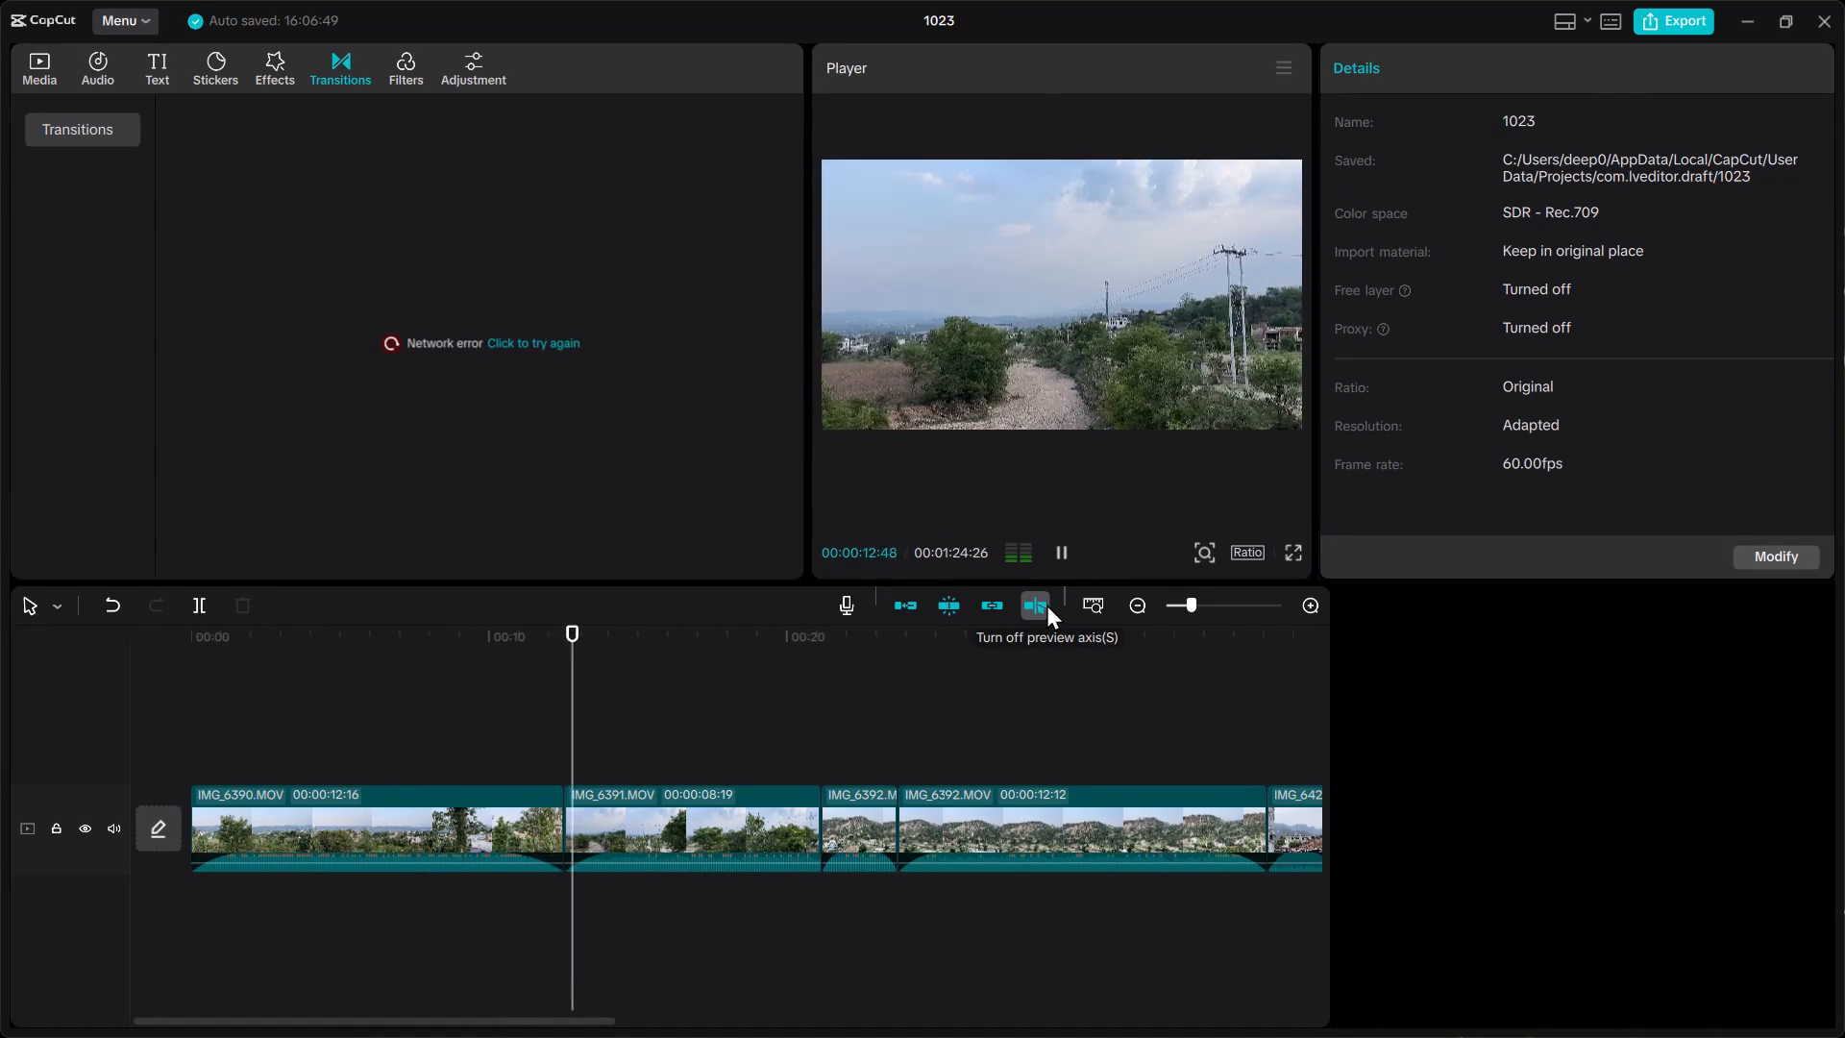
left_click(1046, 604)
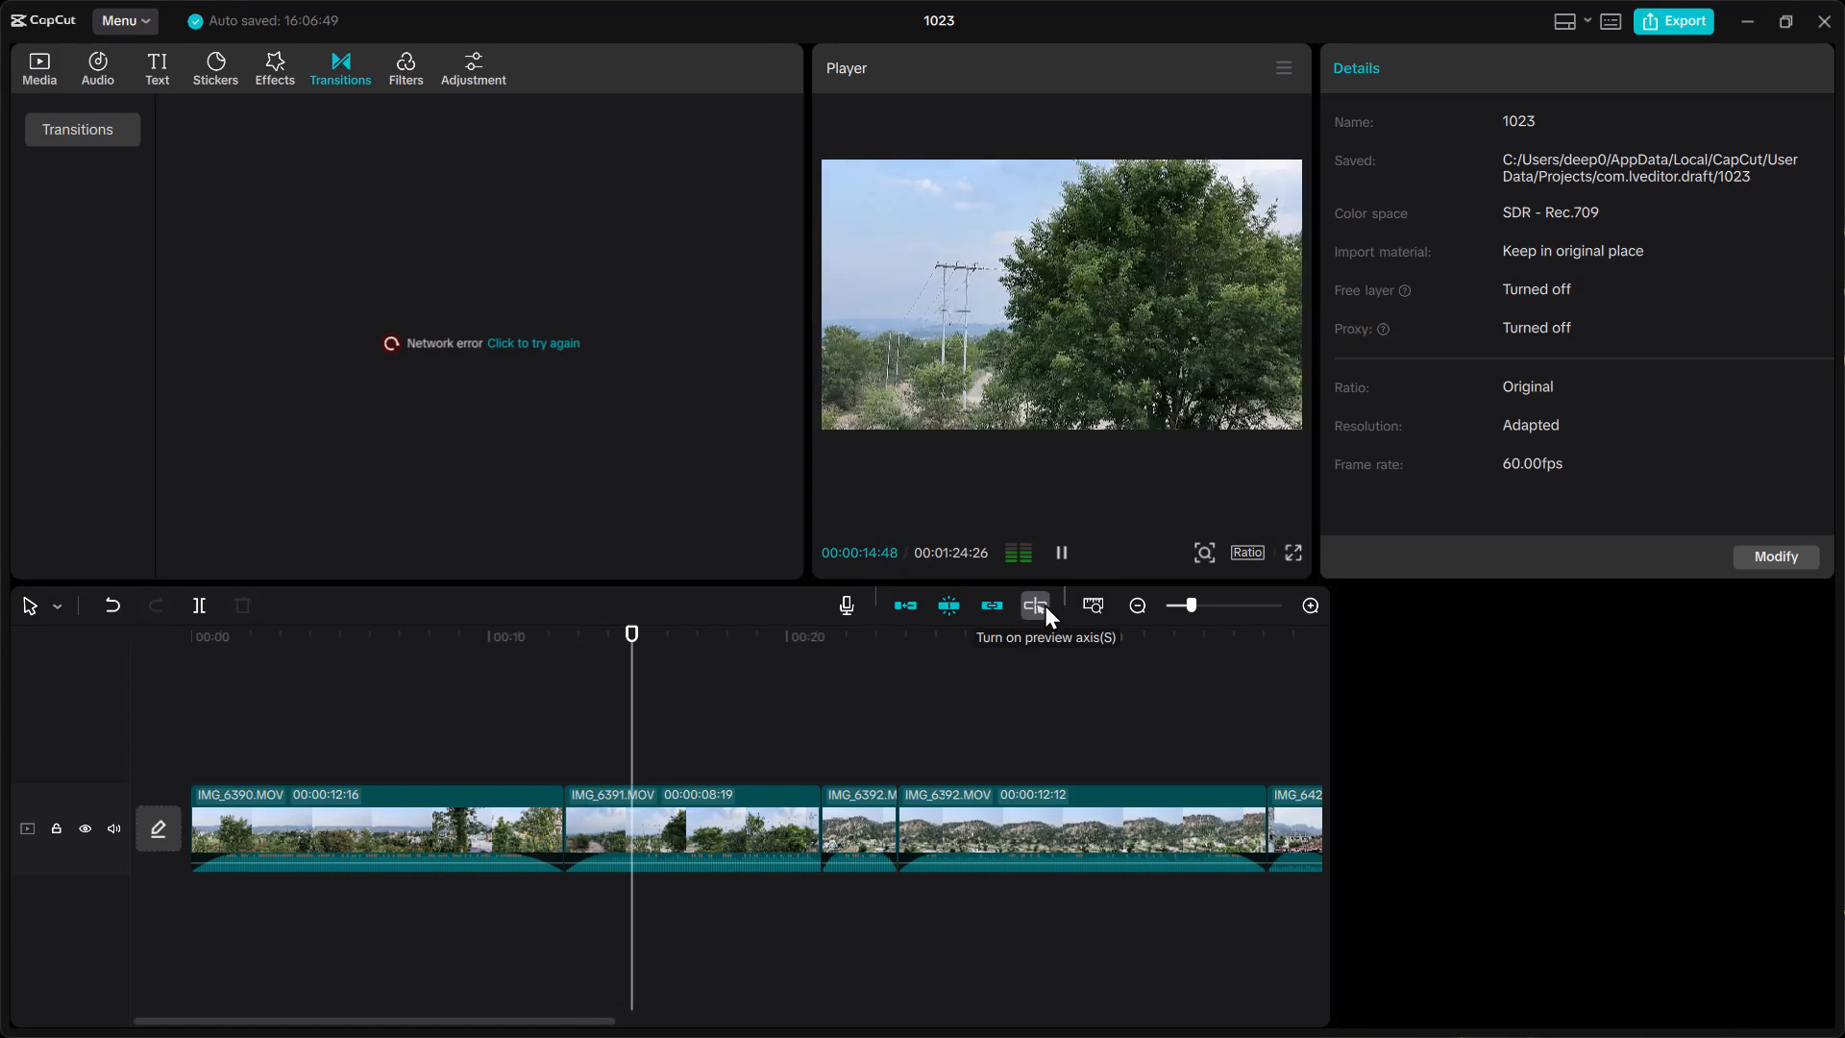
left_click(1045, 604)
left_click(1044, 606)
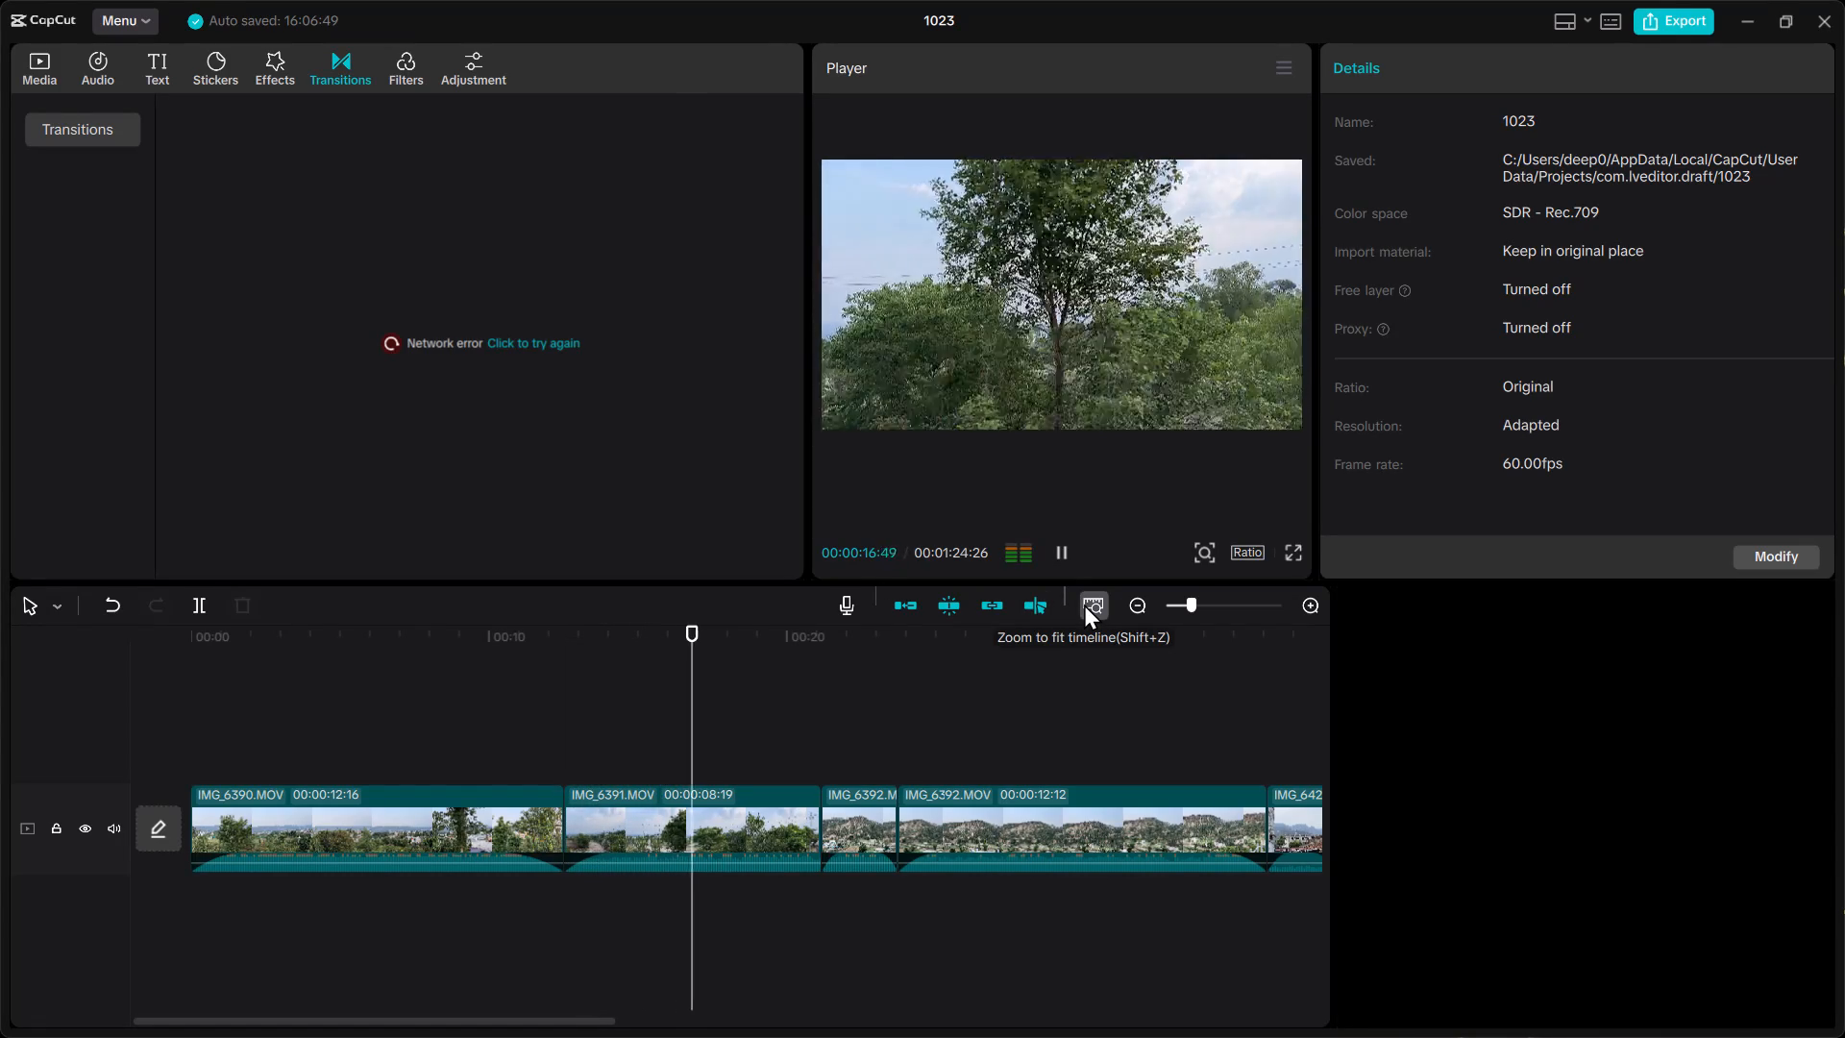
Review the full clip sequence, selecting IMG_6512.MOV and skimming the later clips through to the end in the preview.
left_click(1084, 604)
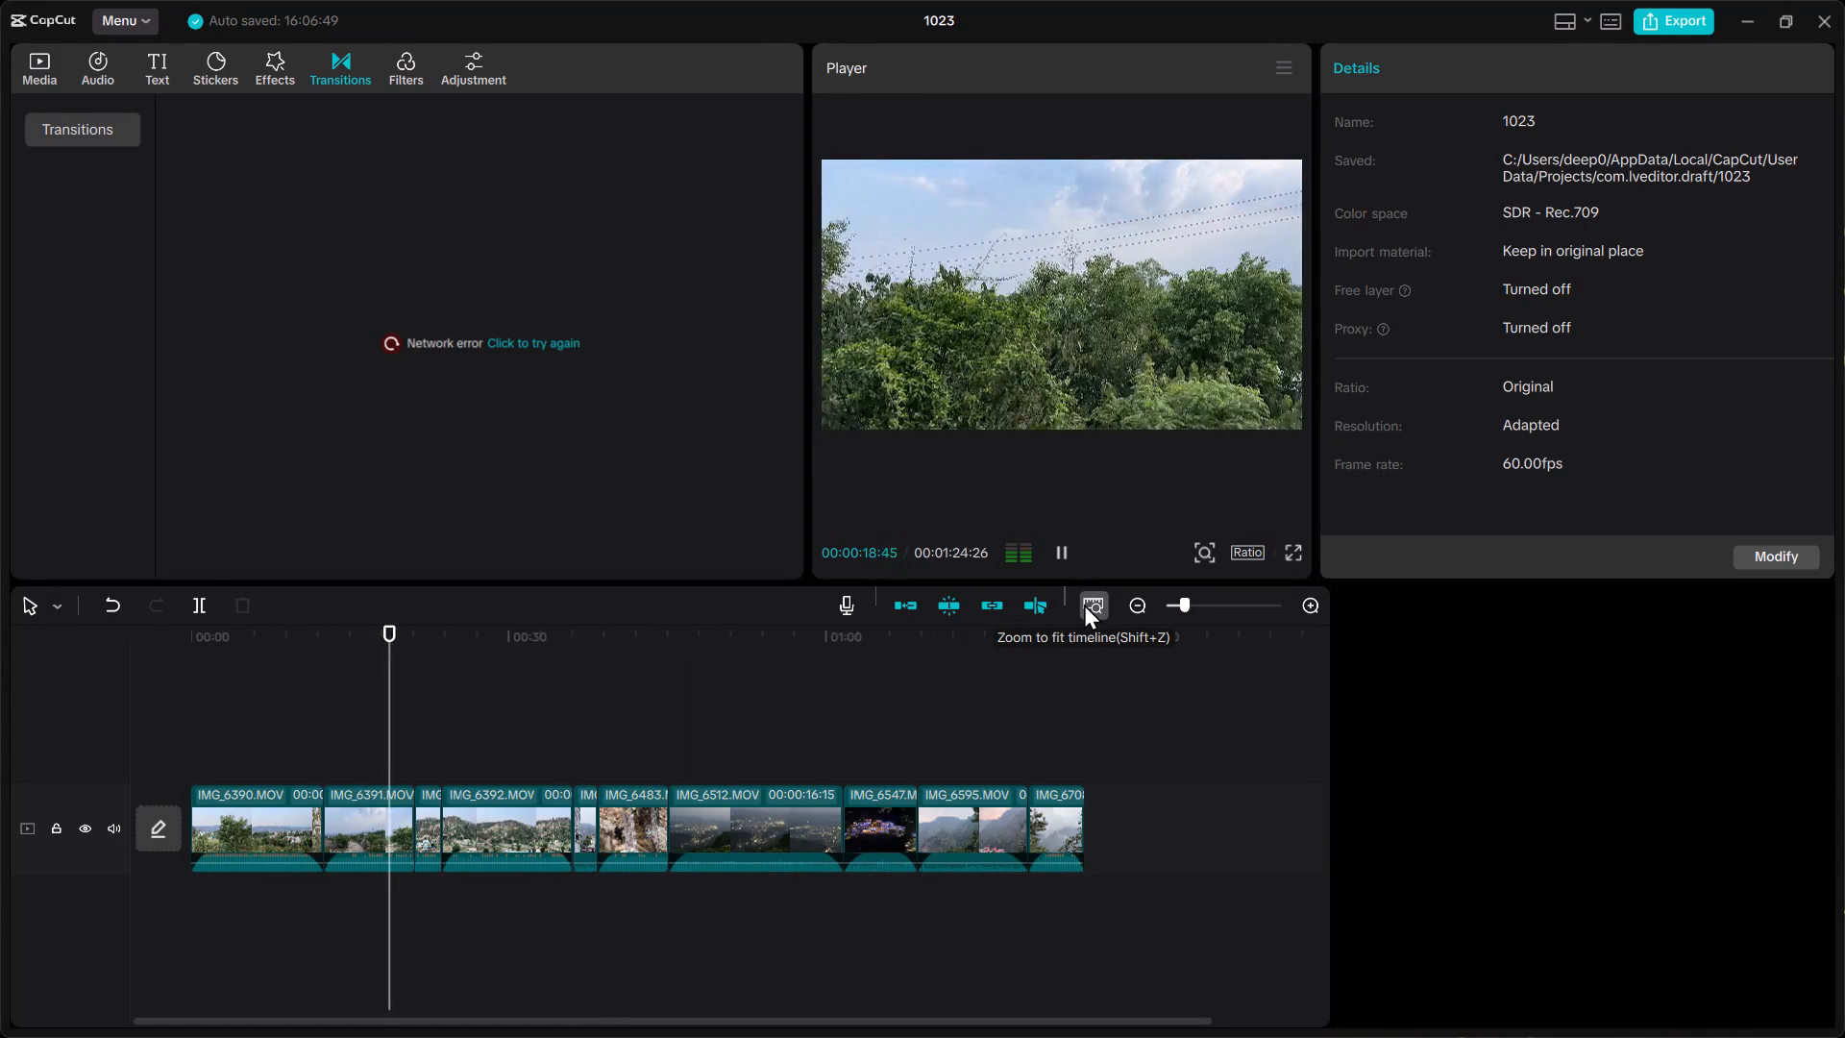
left_click(1084, 604)
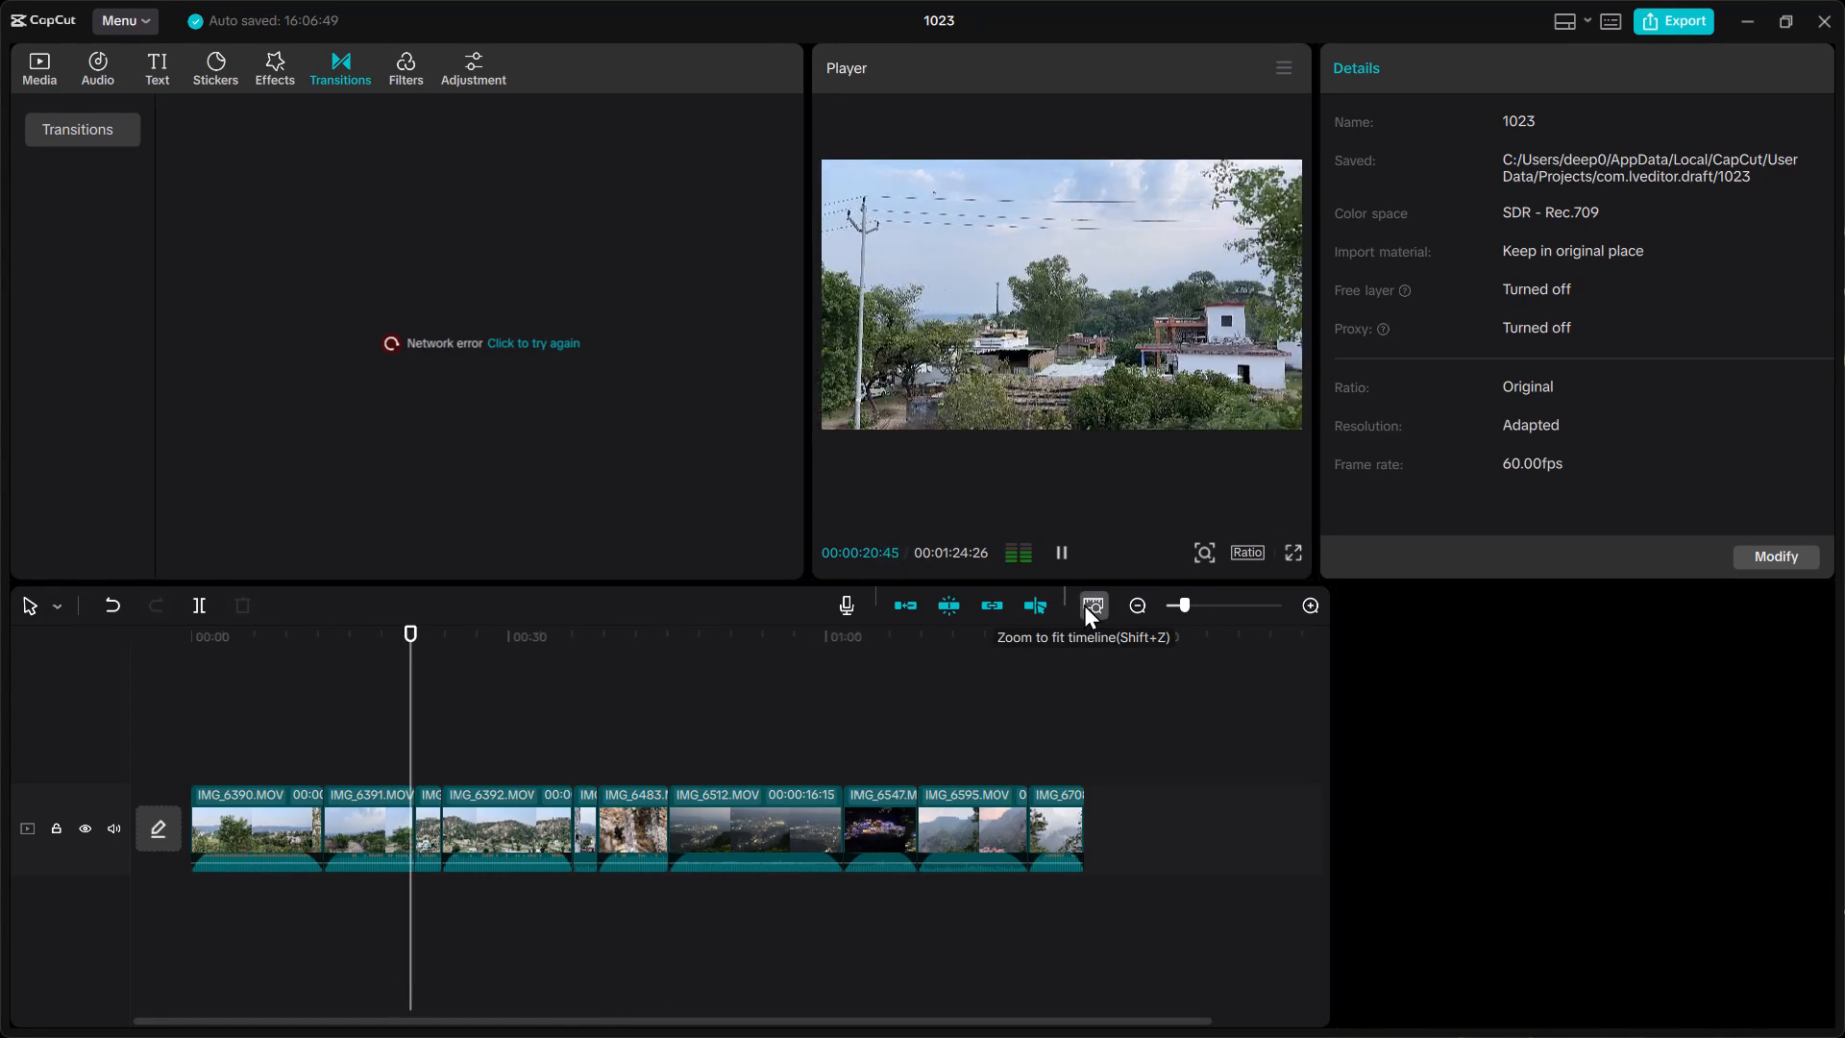
left_click(1110, 691)
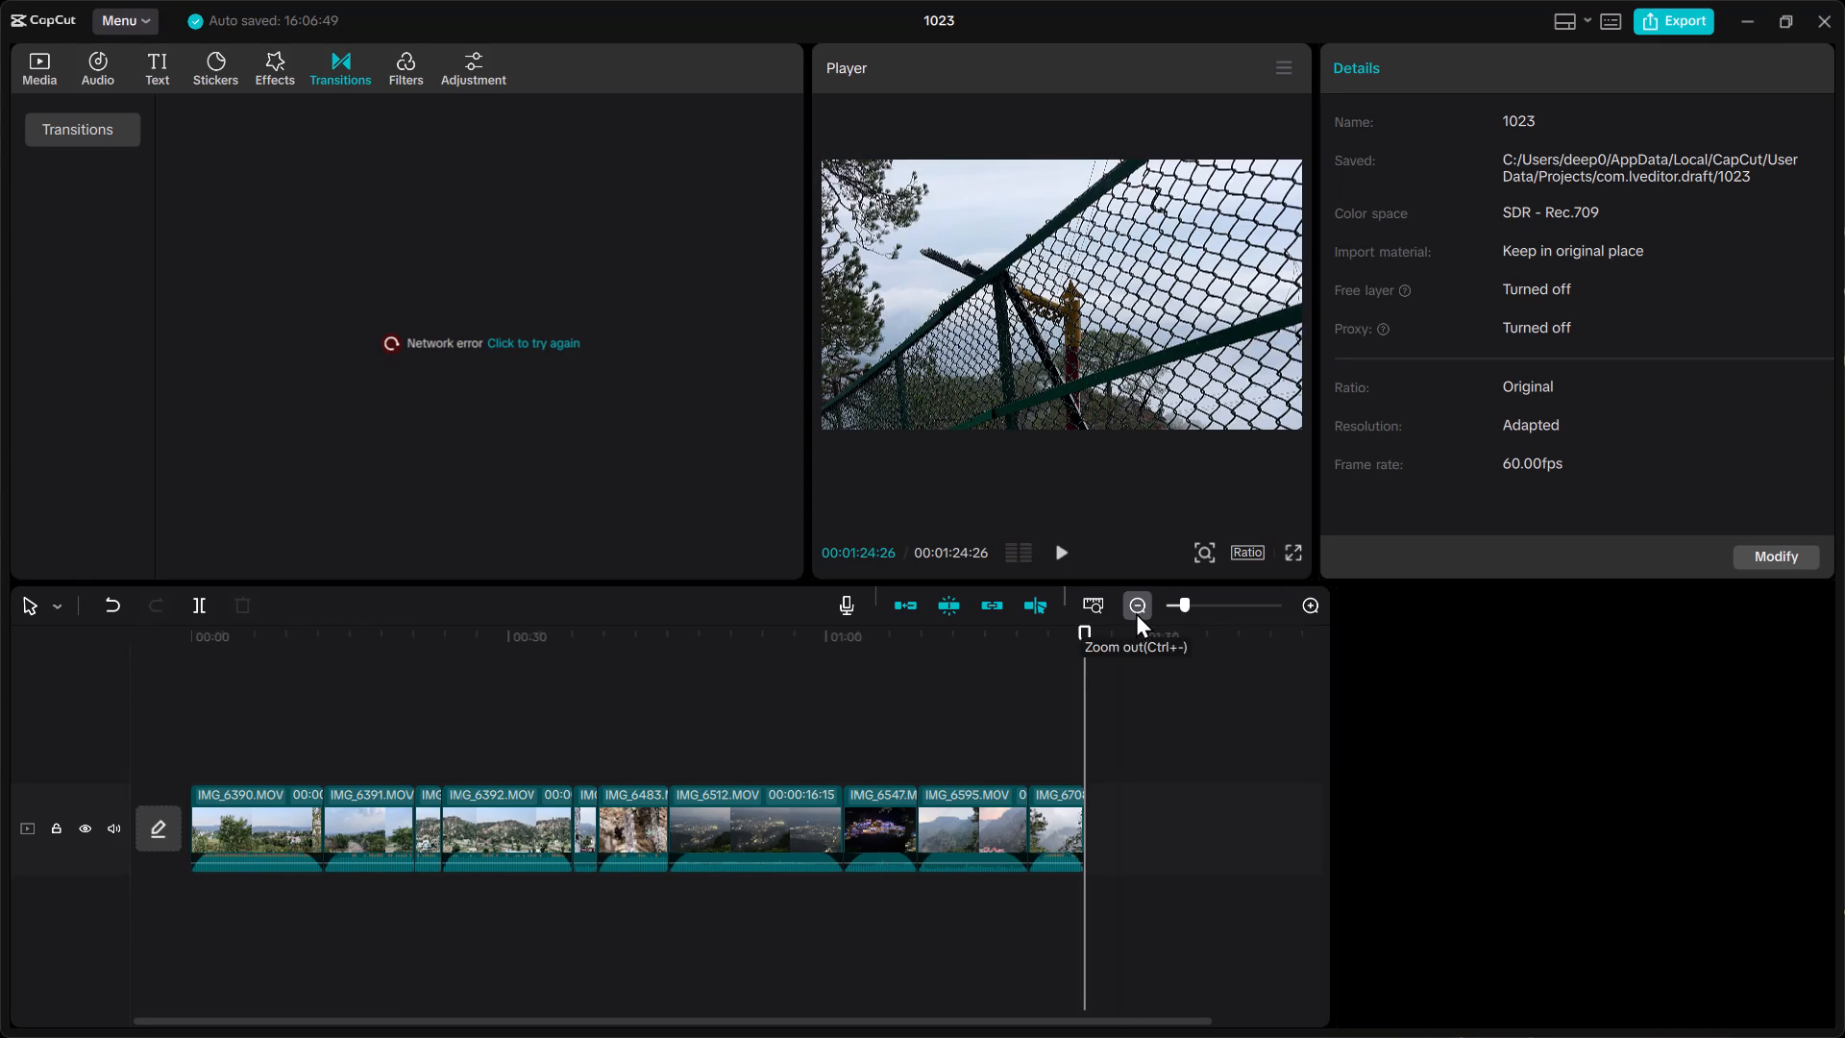
left_click(750, 750)
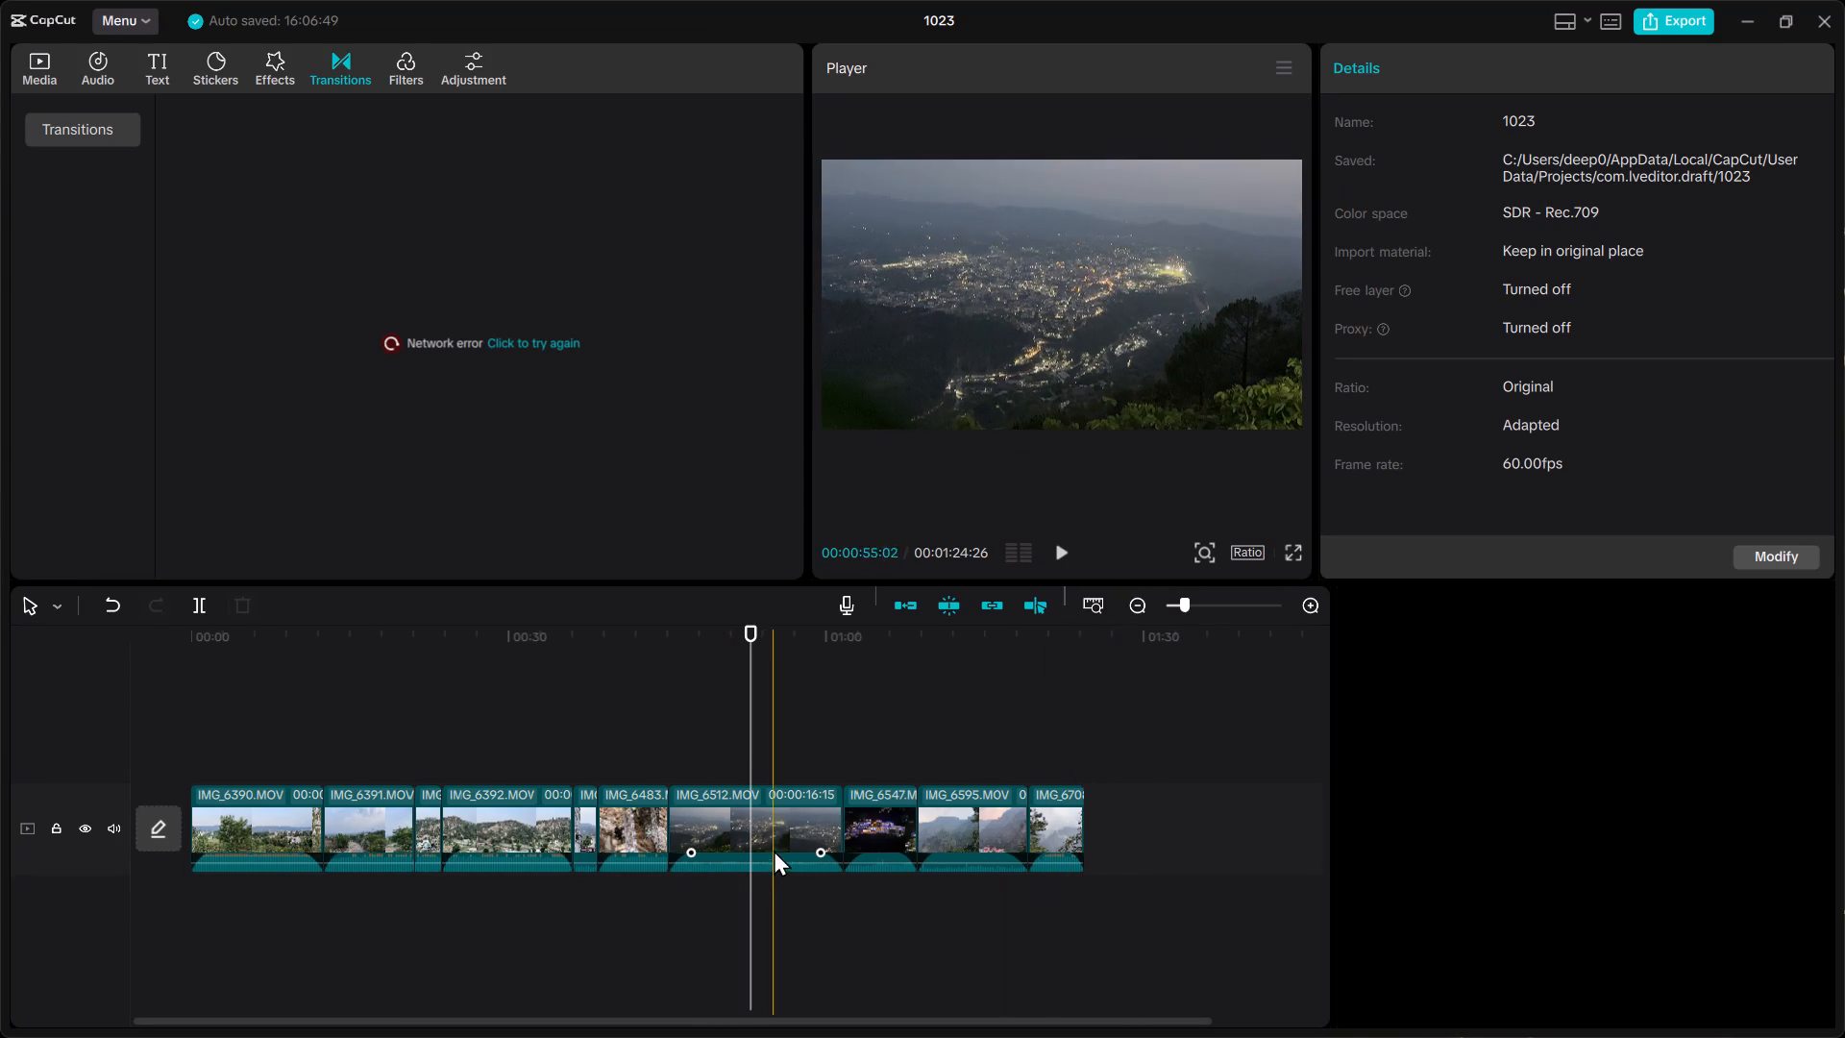
left_click(700, 848)
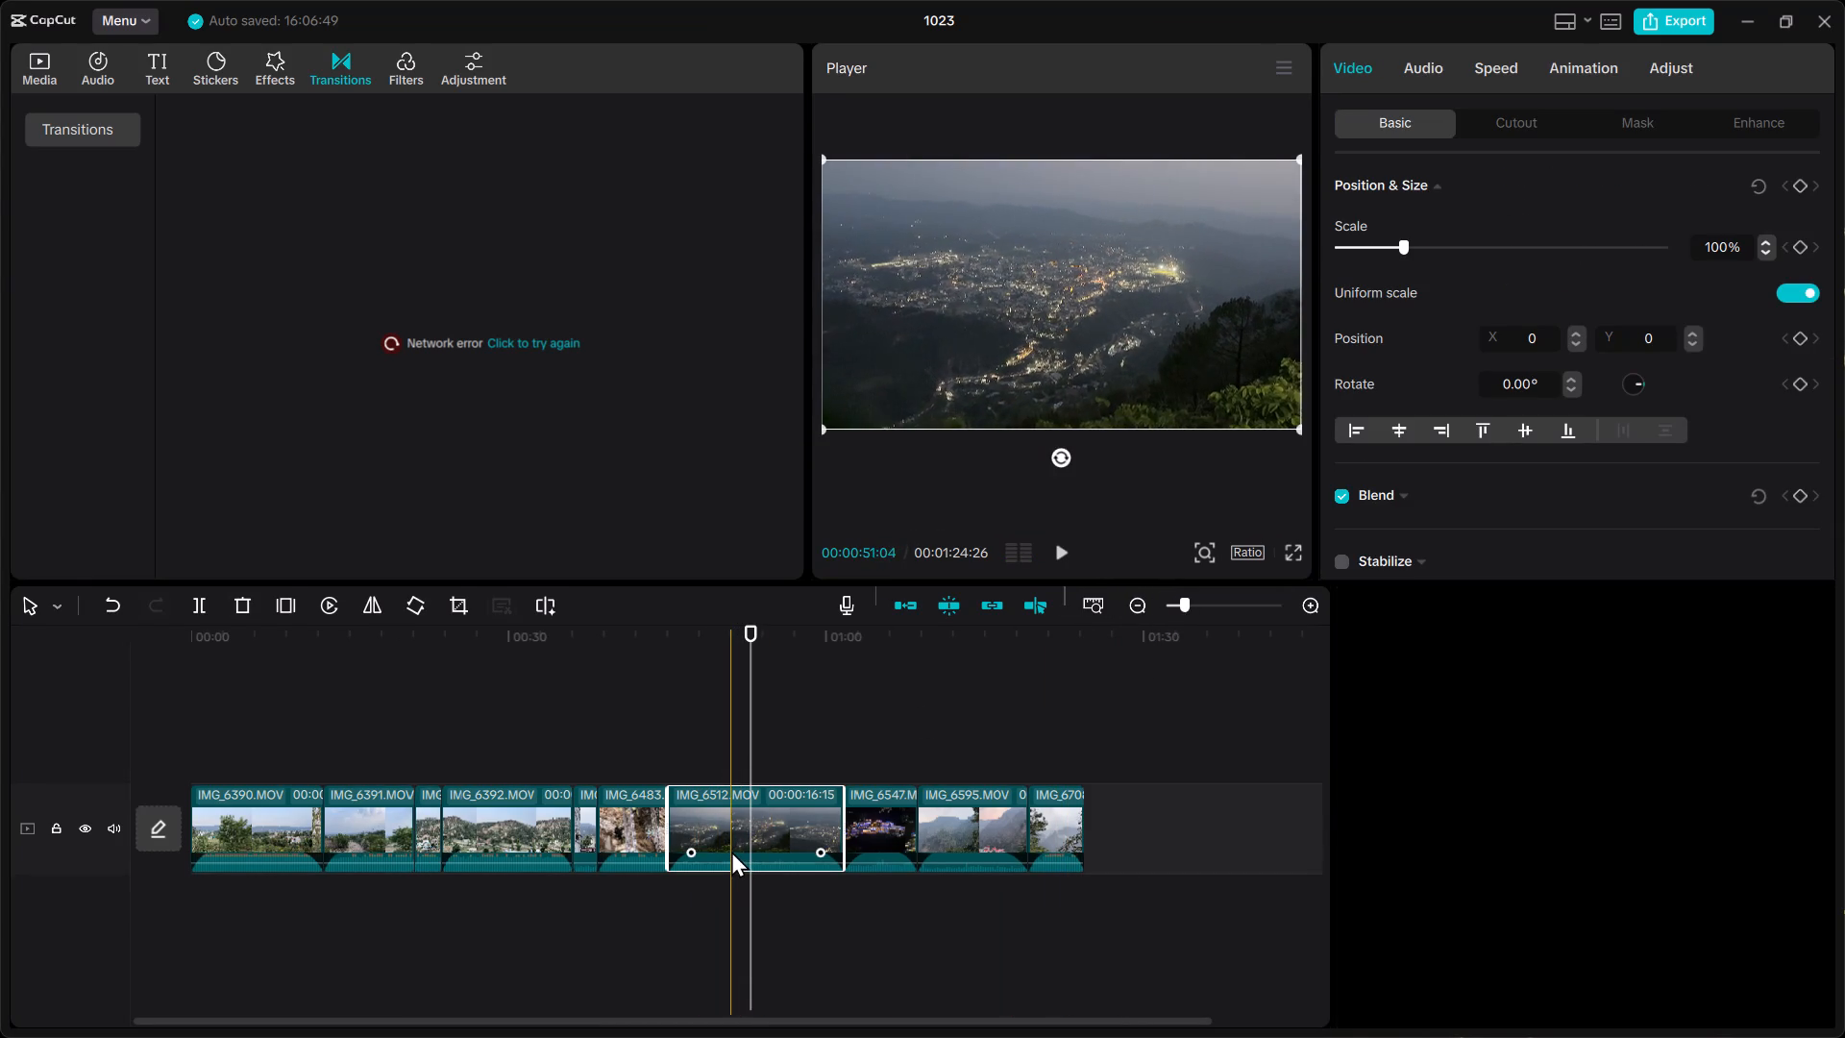
left_click(731, 851)
left_click(734, 845)
scroll(737, 842, "up", 7)
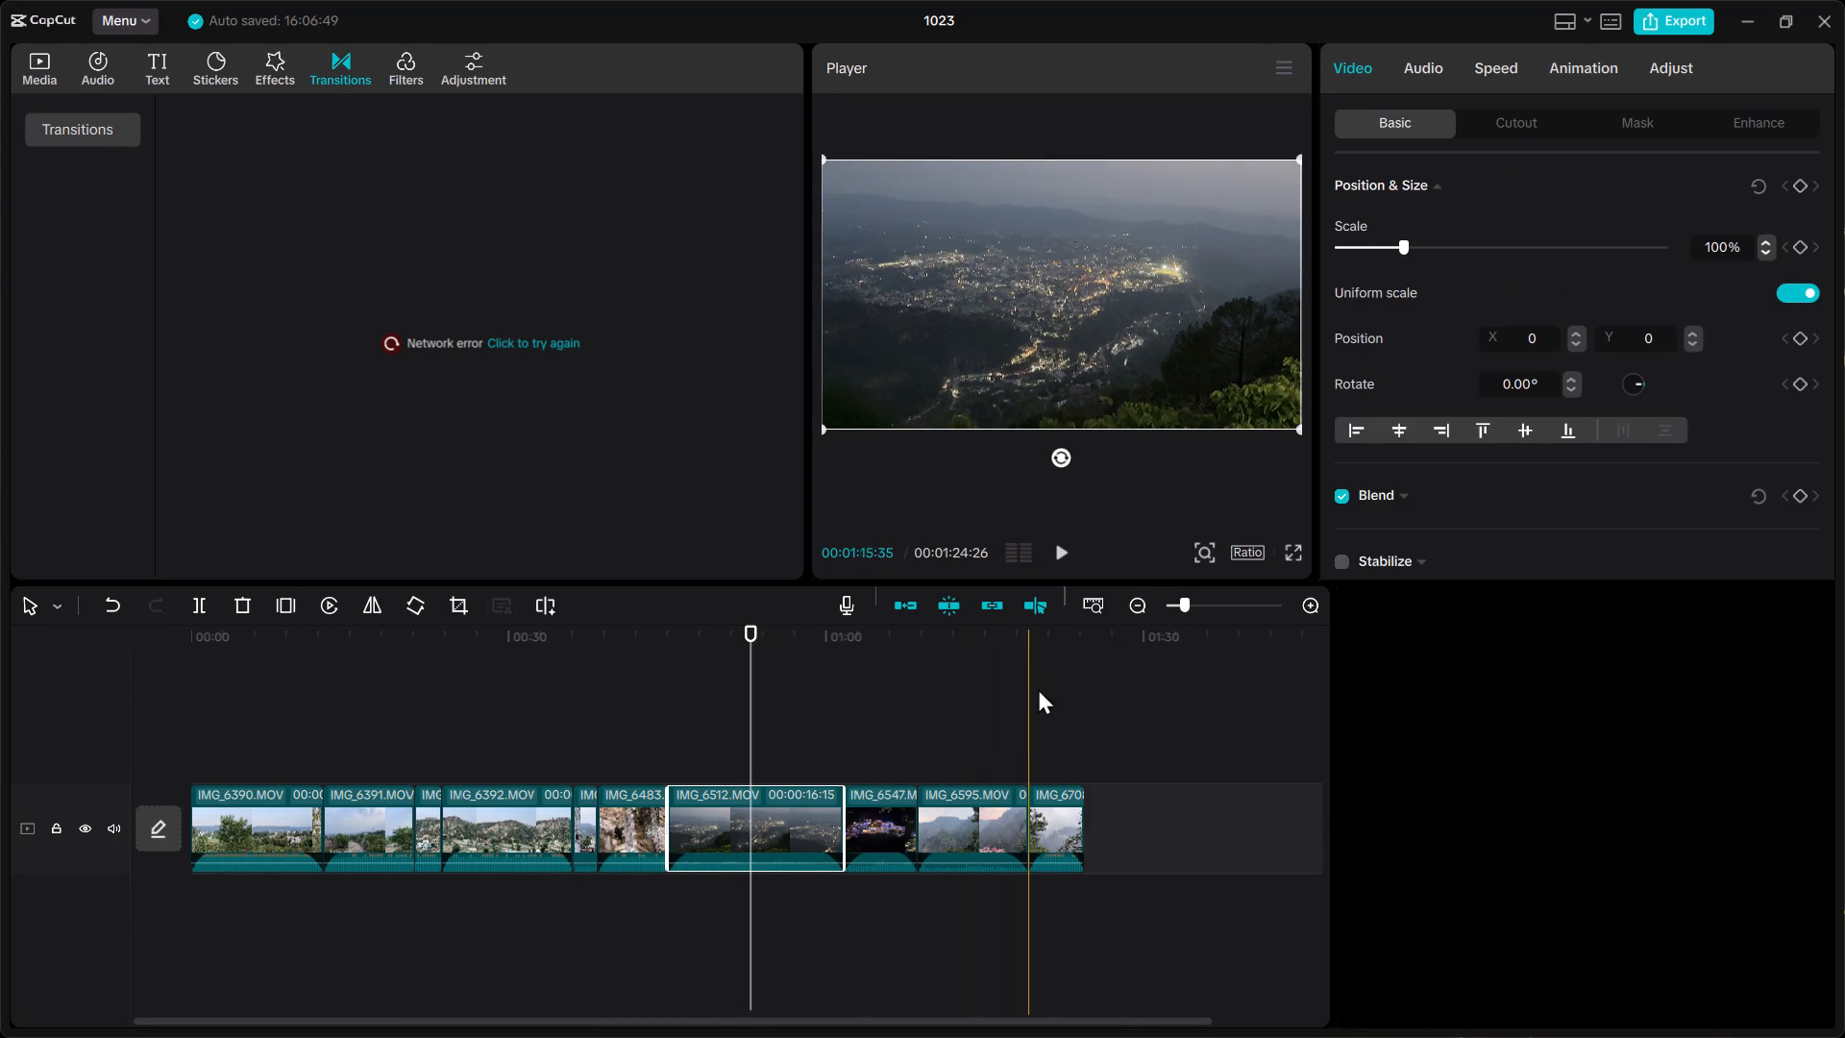
left_click(1098, 598)
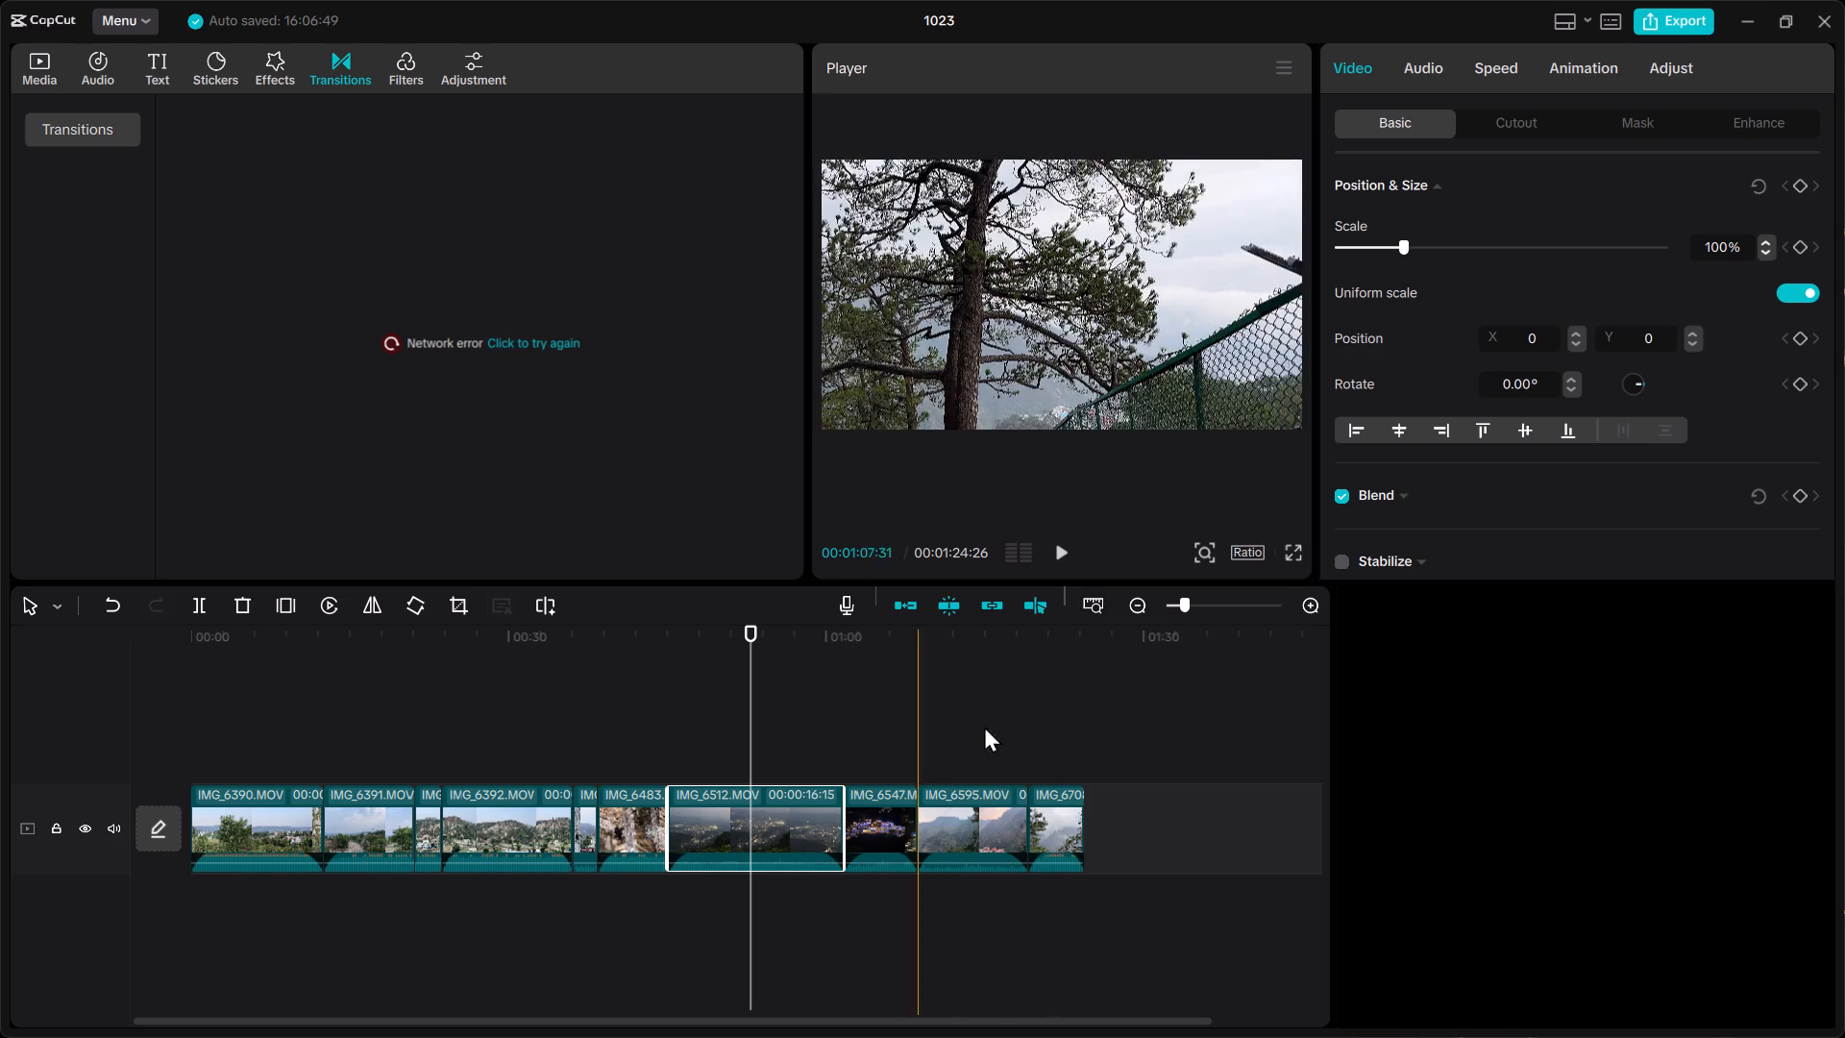
triple_click(1093, 604)
left_click(1093, 604)
scroll(947, 719, "up", 2)
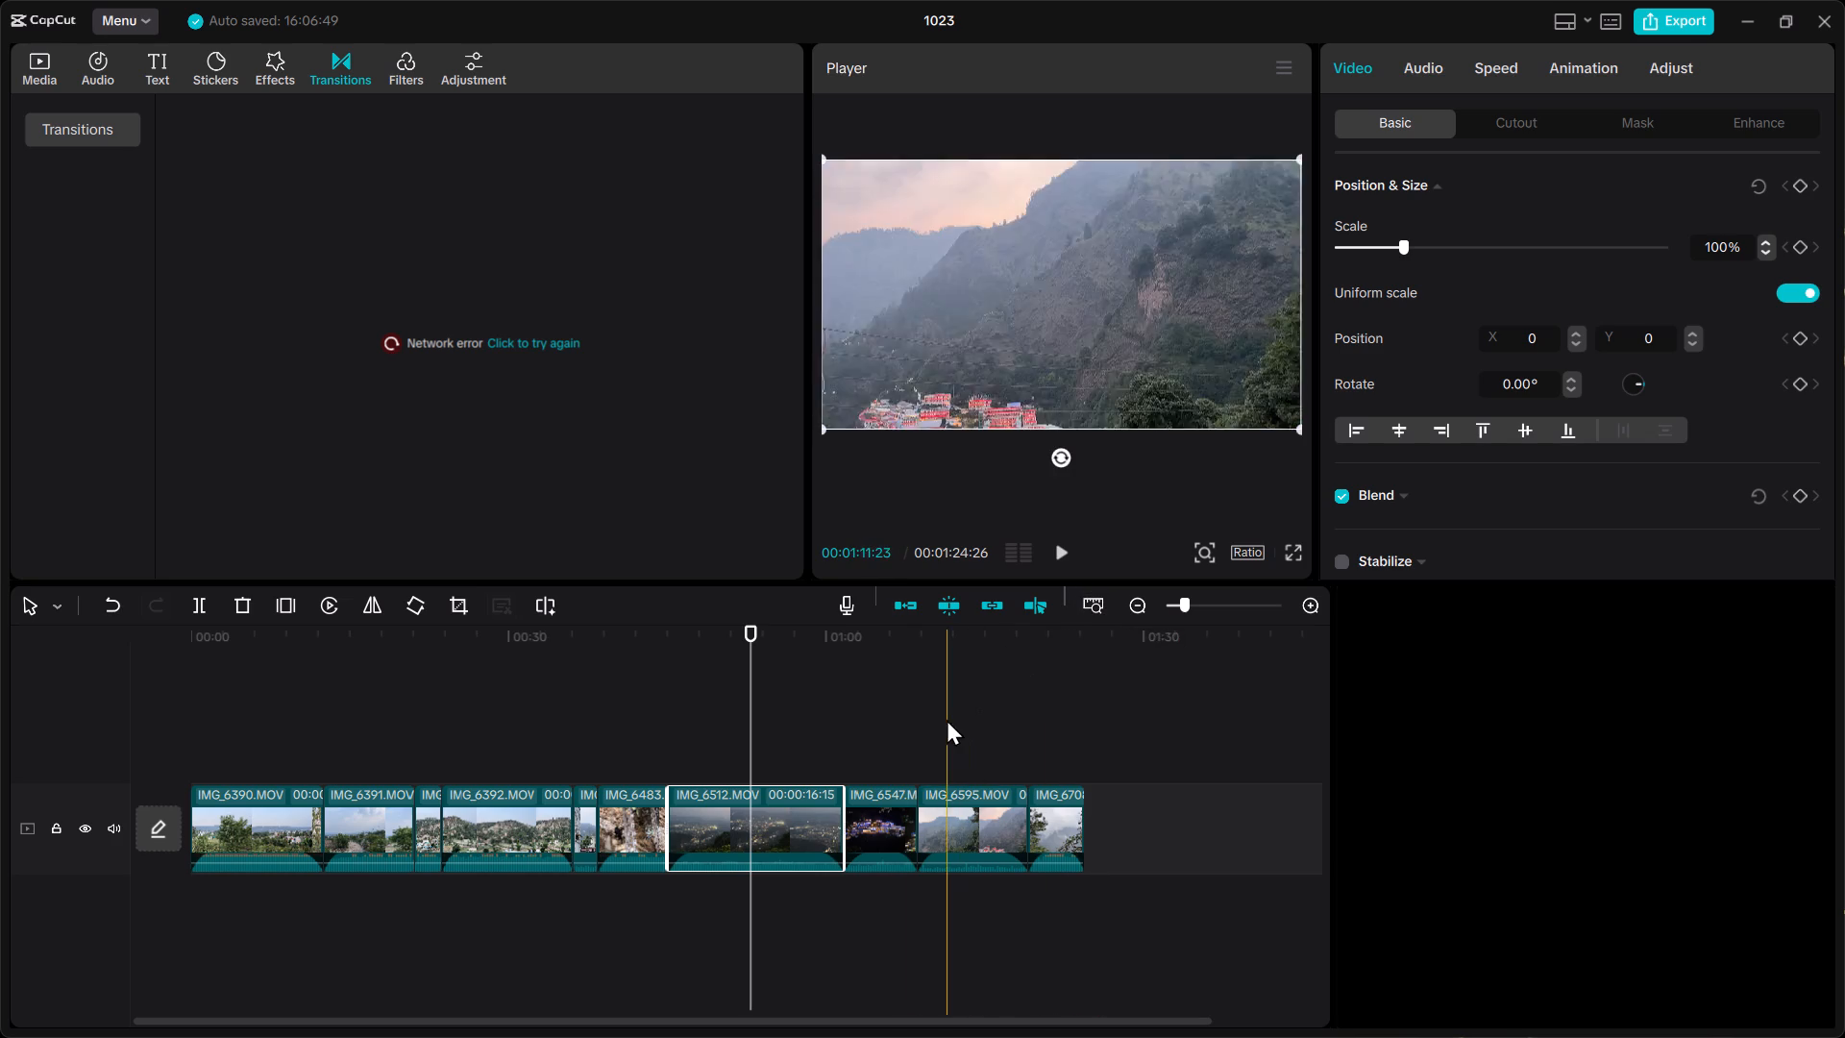
scroll(947, 719, "up", 1)
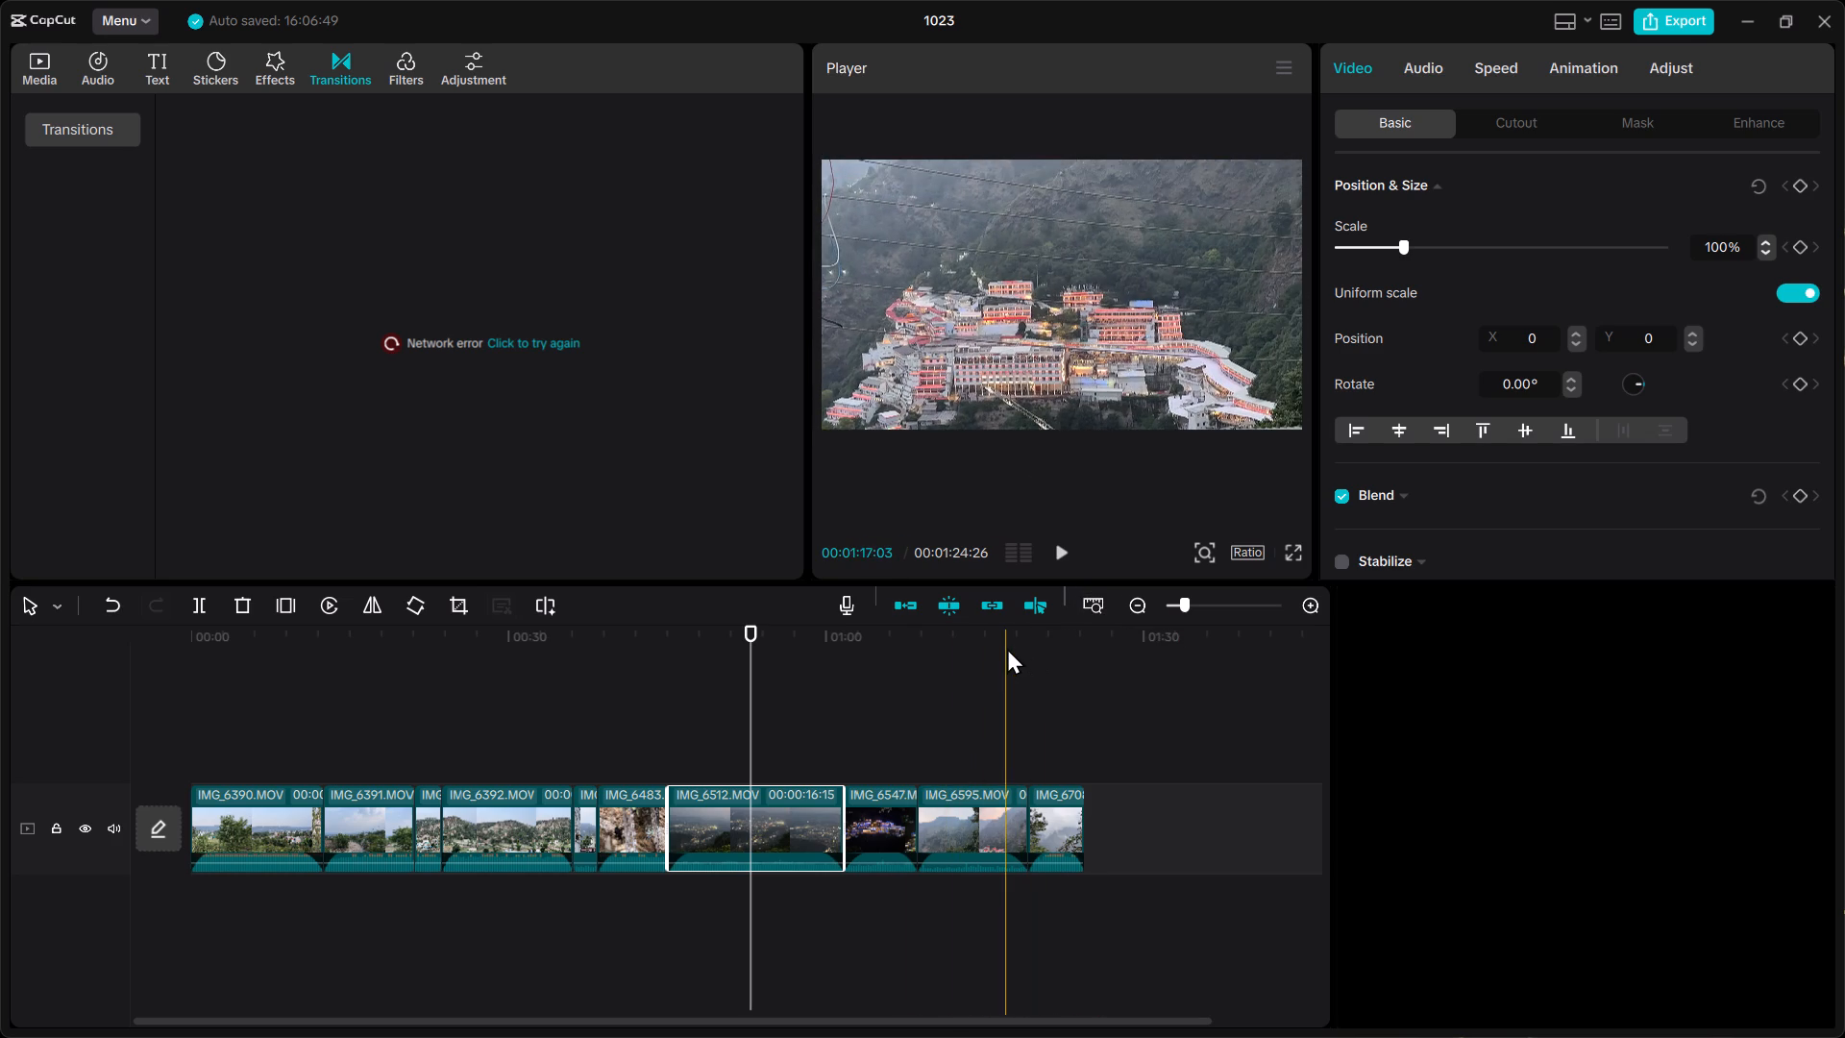
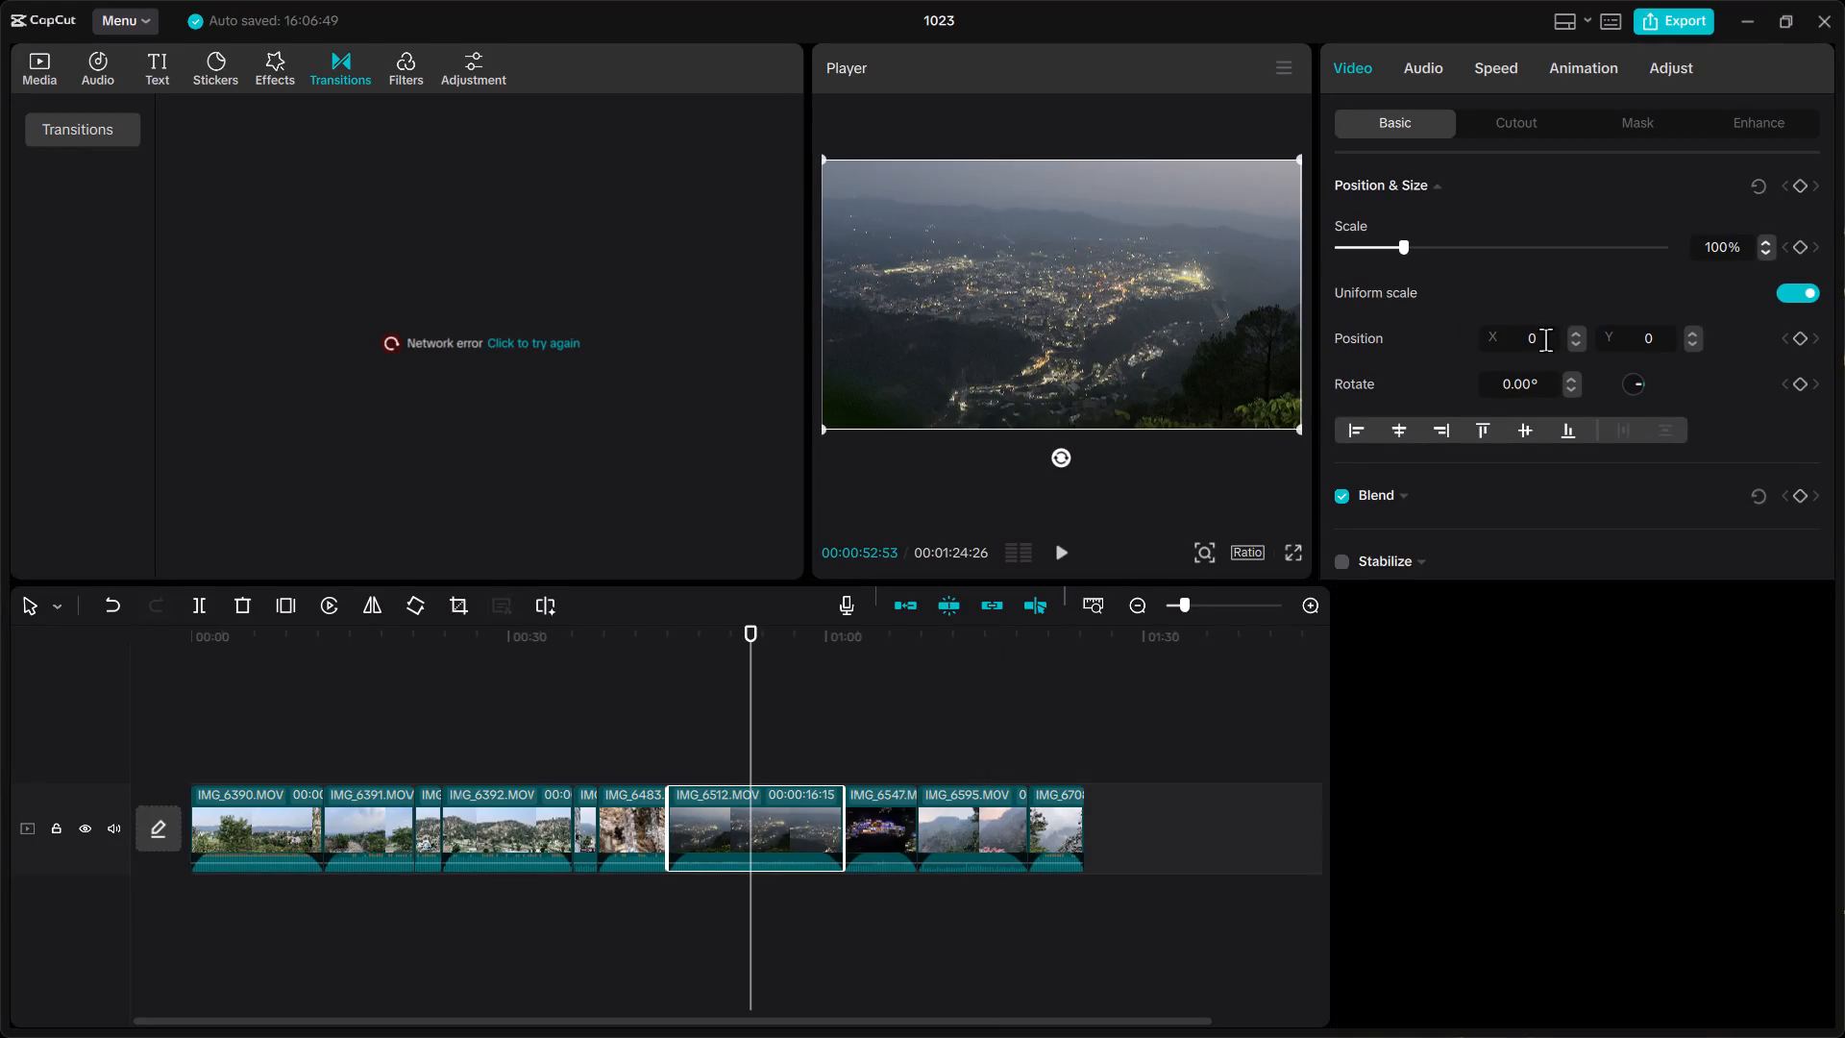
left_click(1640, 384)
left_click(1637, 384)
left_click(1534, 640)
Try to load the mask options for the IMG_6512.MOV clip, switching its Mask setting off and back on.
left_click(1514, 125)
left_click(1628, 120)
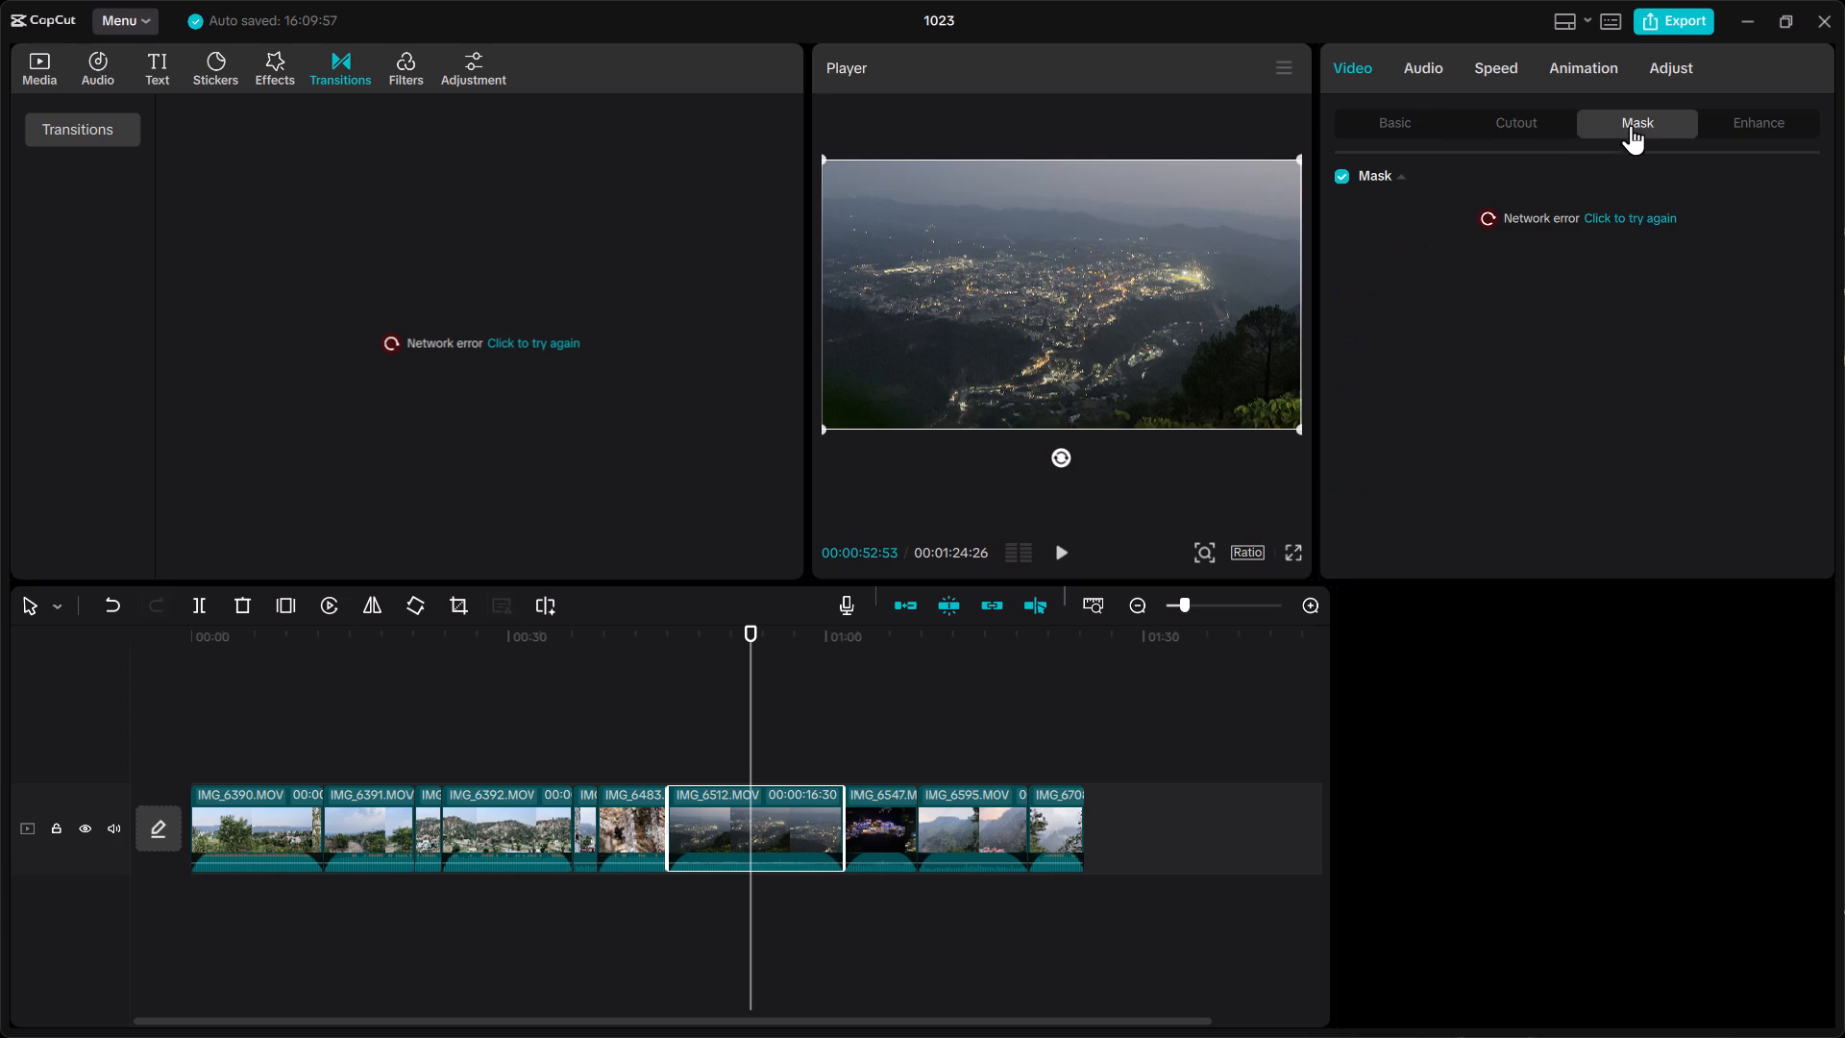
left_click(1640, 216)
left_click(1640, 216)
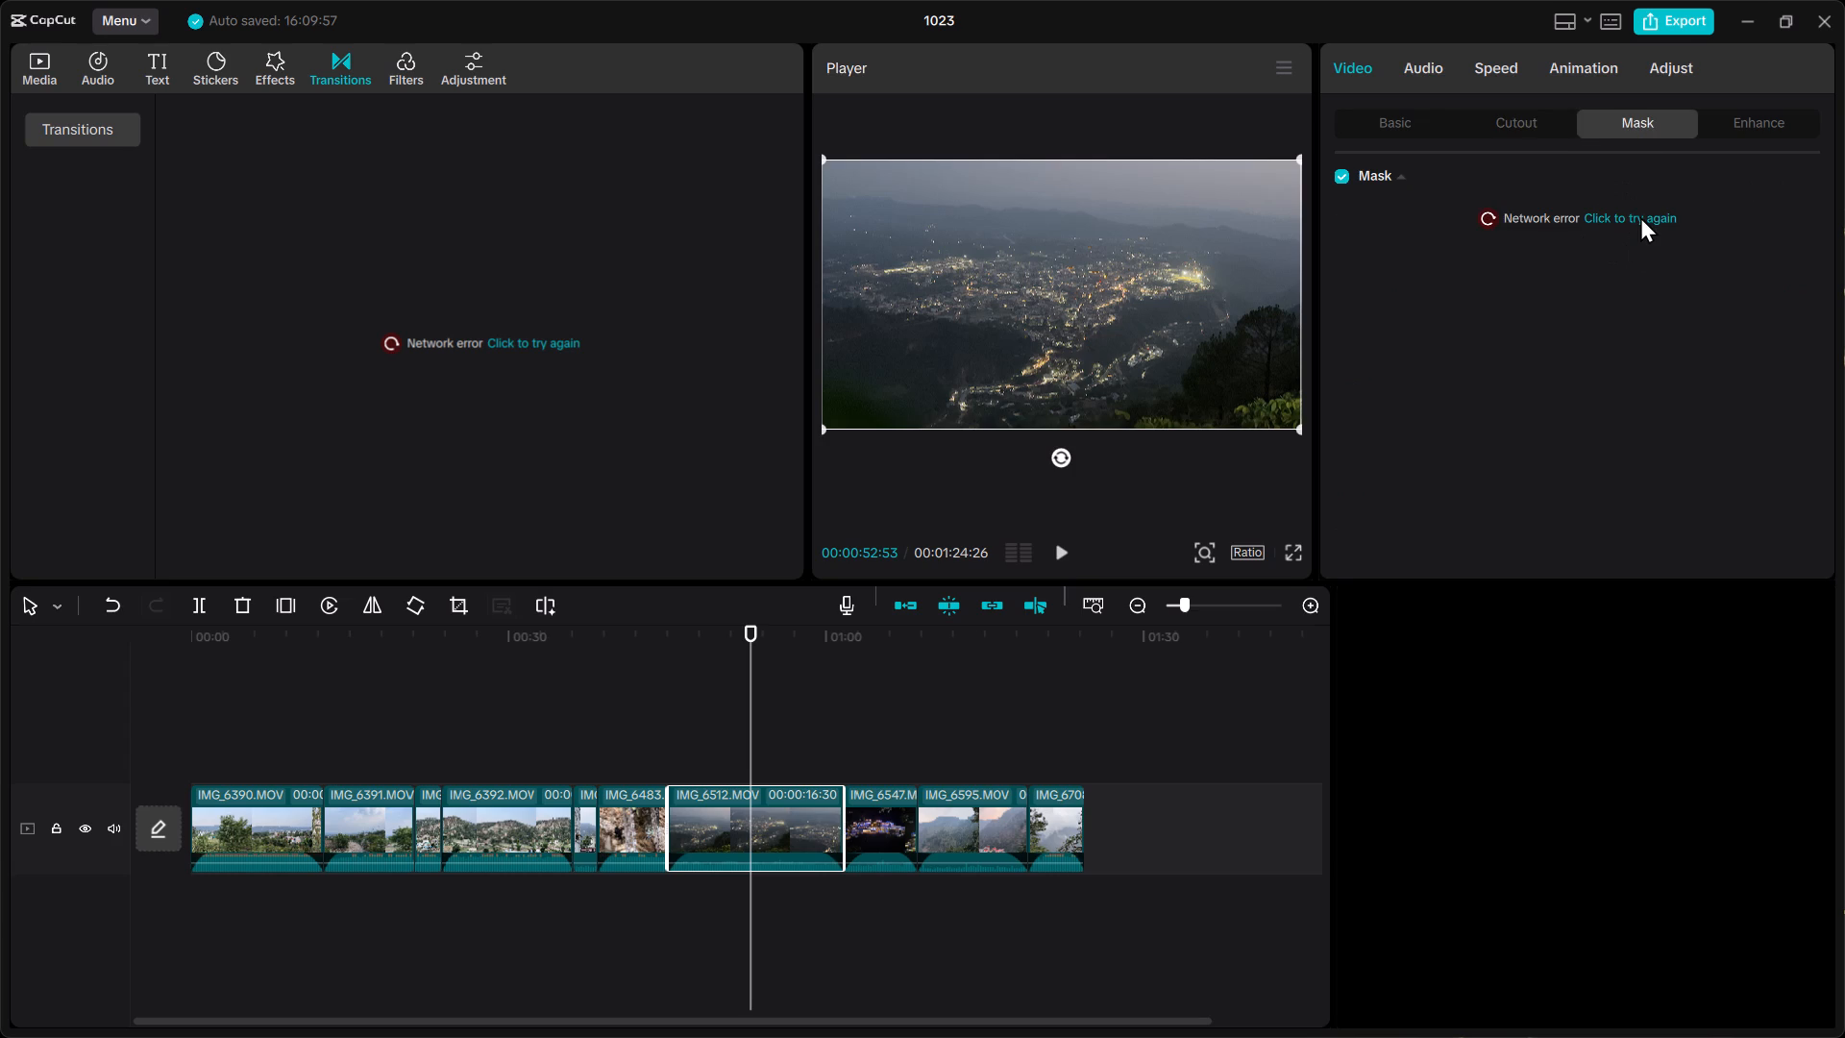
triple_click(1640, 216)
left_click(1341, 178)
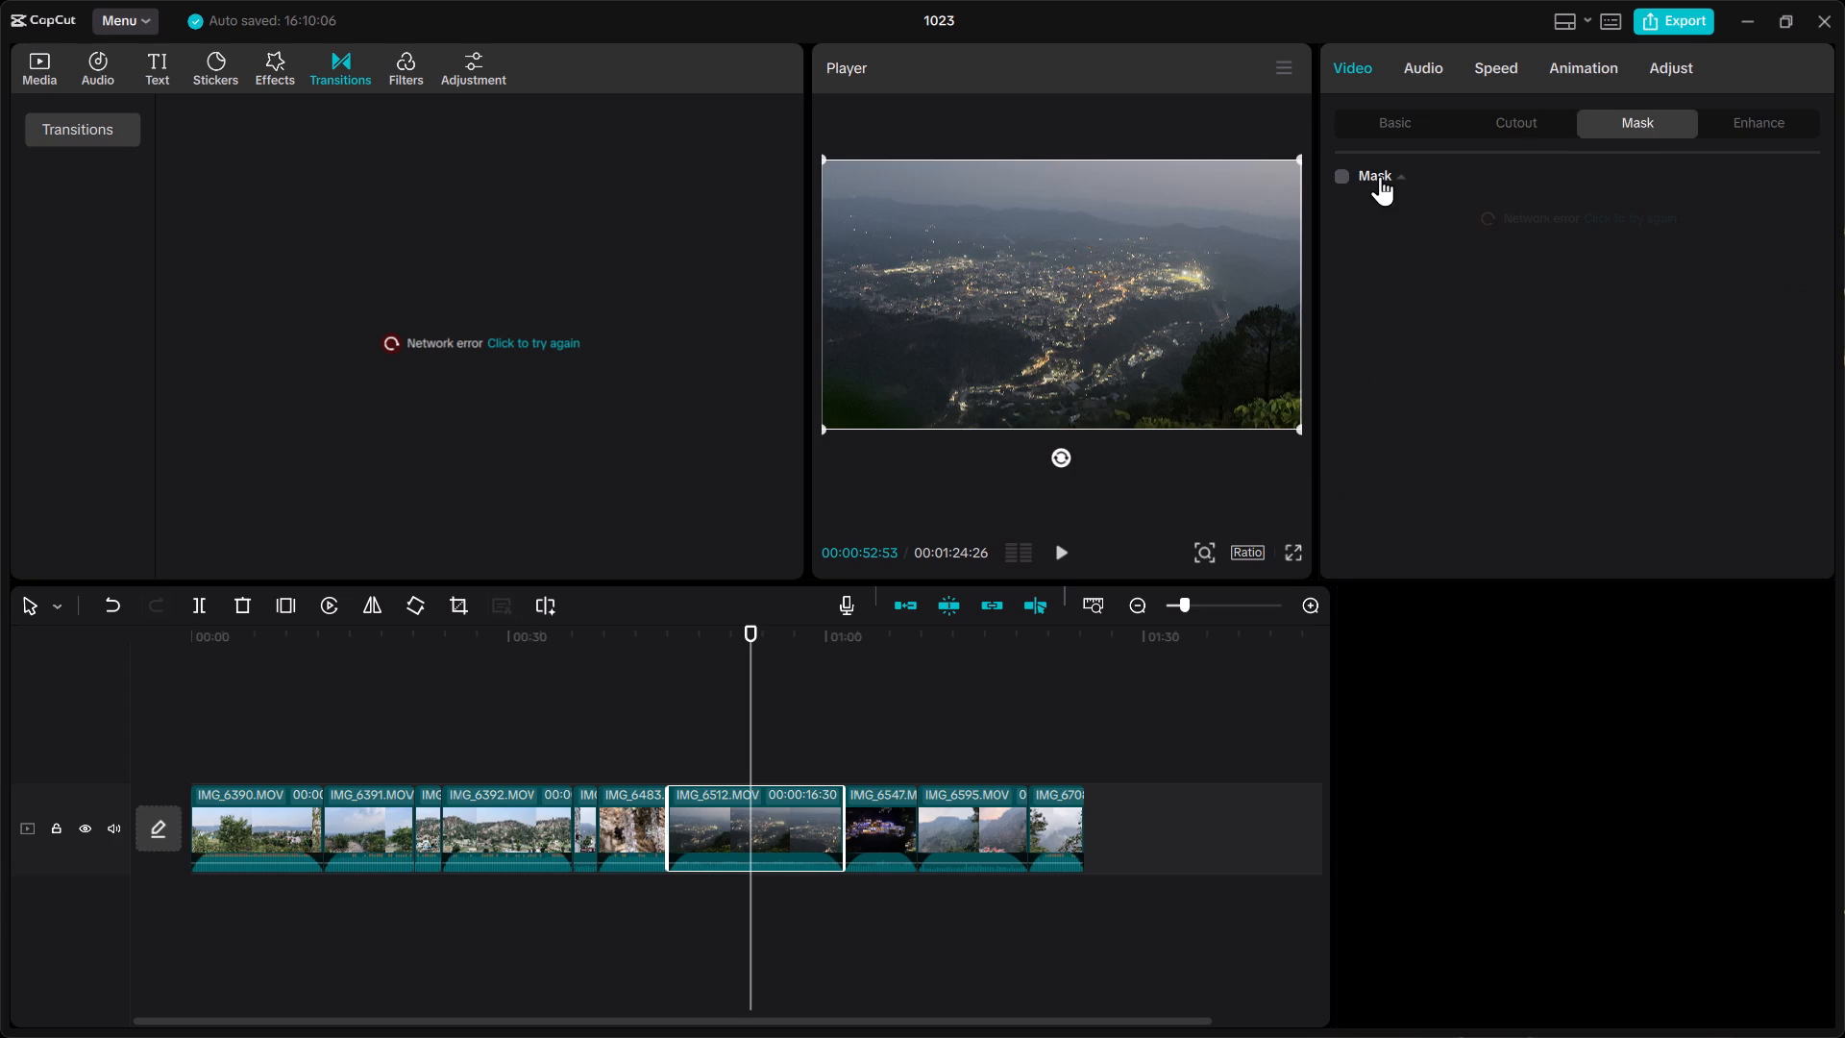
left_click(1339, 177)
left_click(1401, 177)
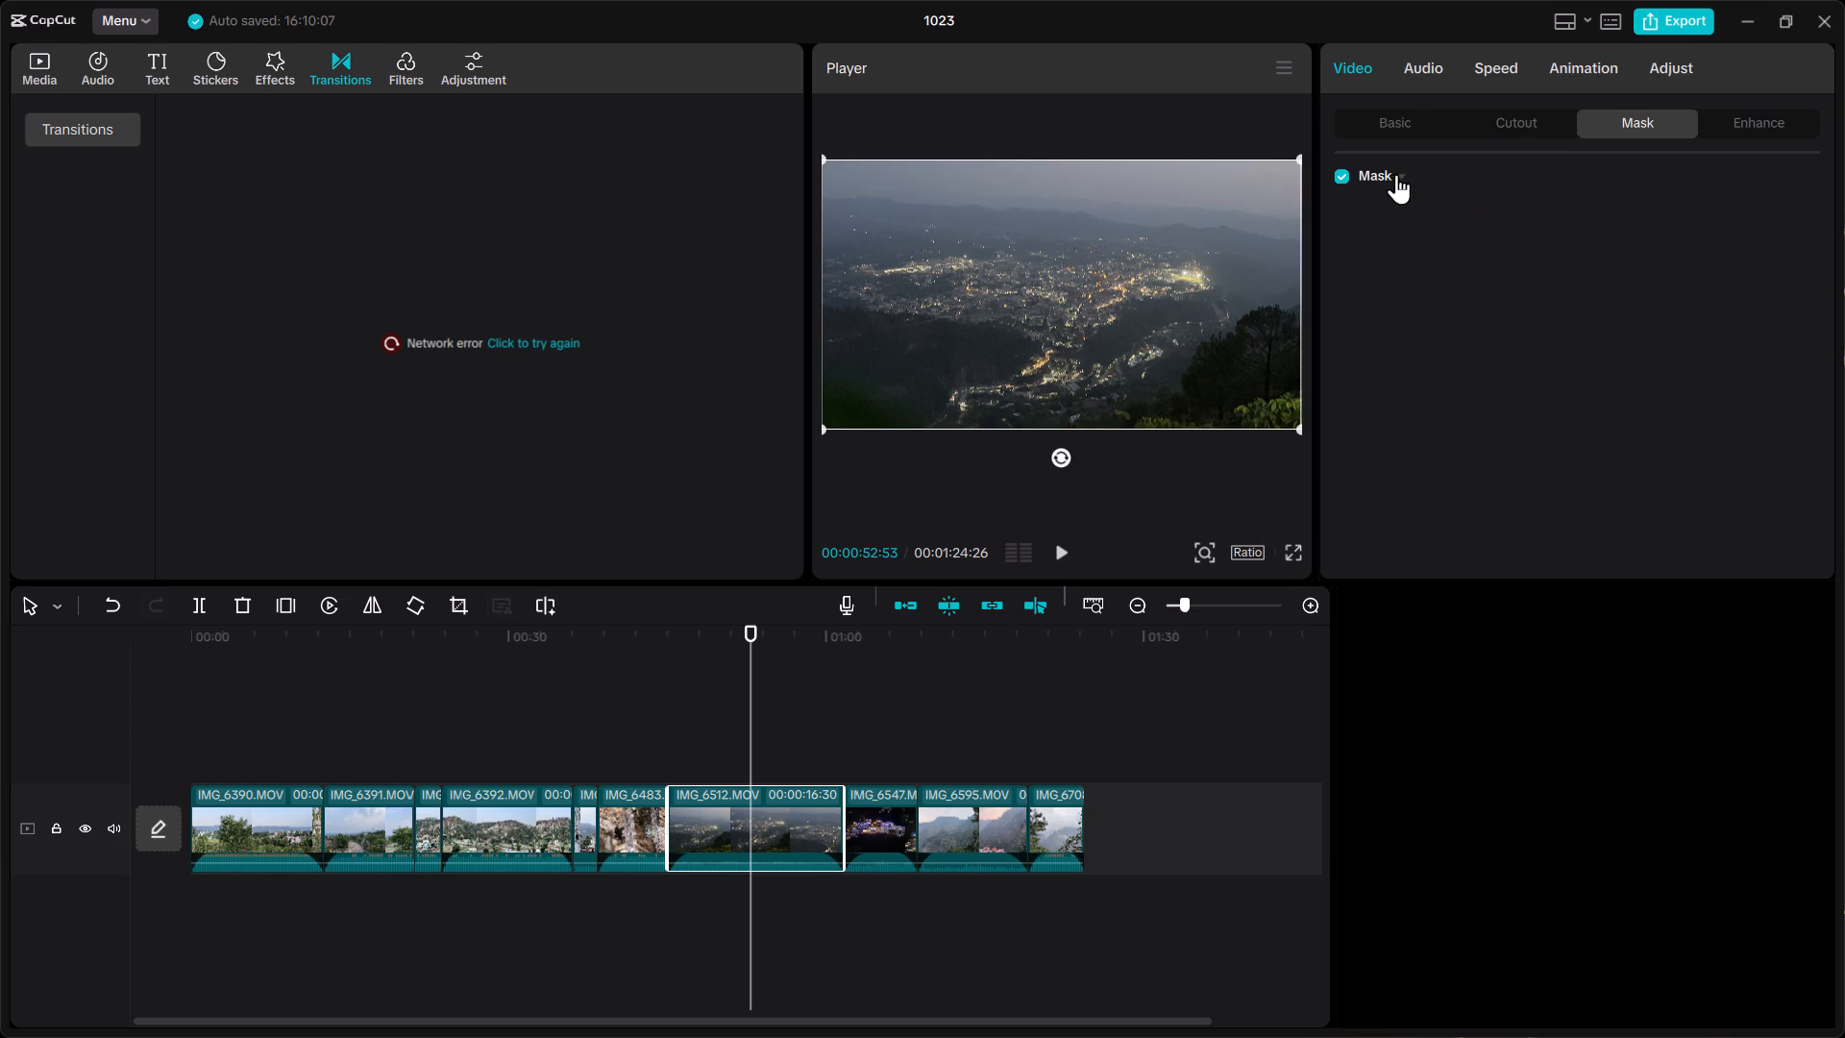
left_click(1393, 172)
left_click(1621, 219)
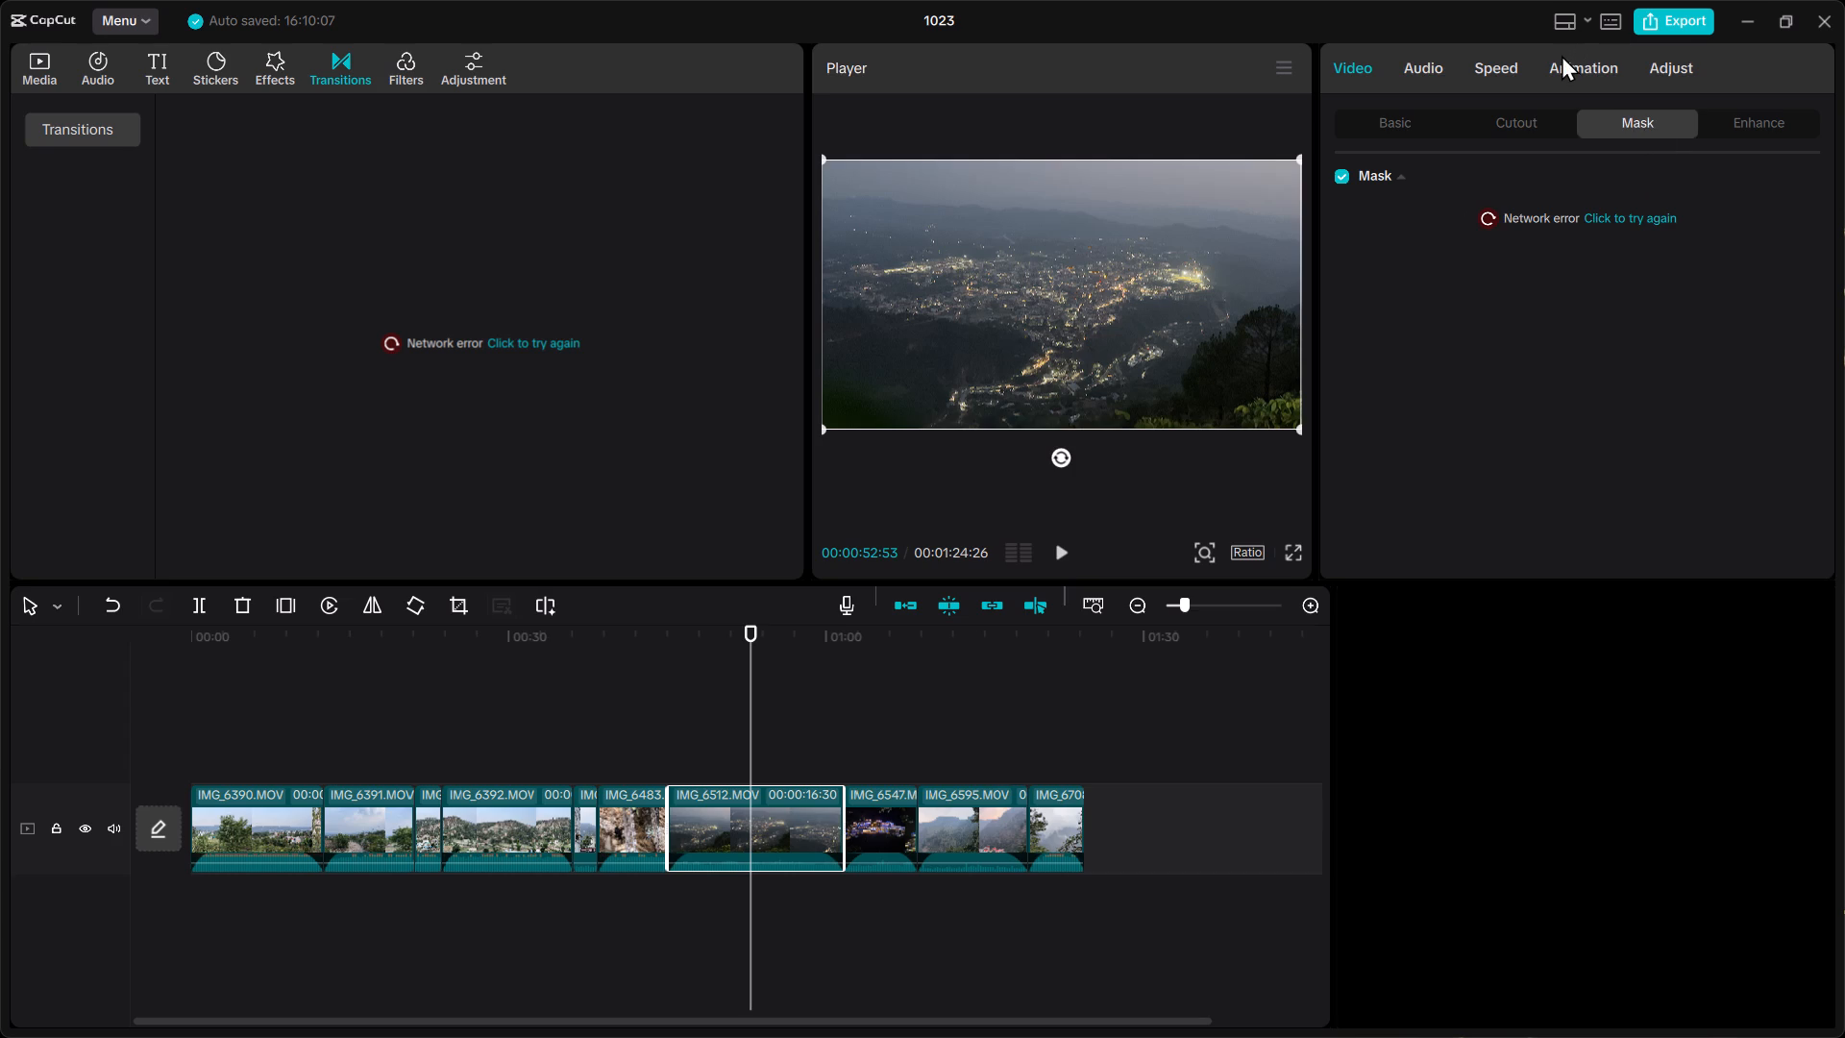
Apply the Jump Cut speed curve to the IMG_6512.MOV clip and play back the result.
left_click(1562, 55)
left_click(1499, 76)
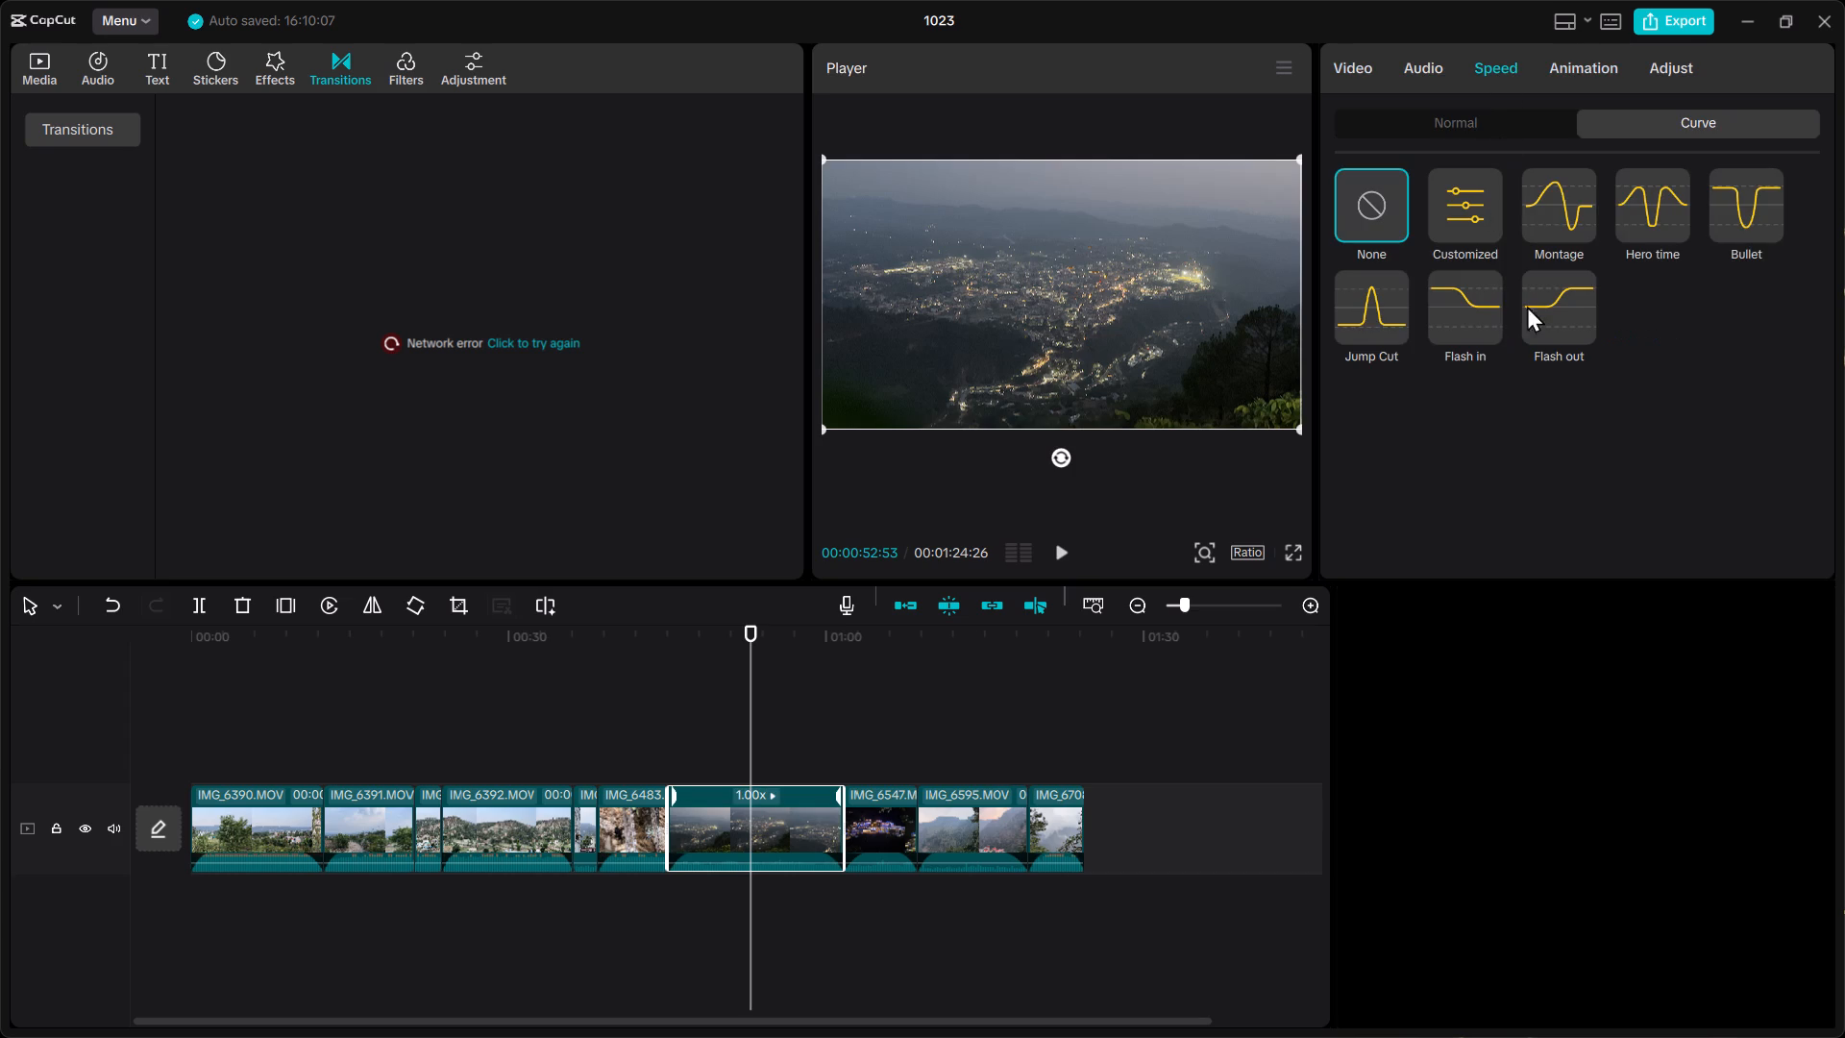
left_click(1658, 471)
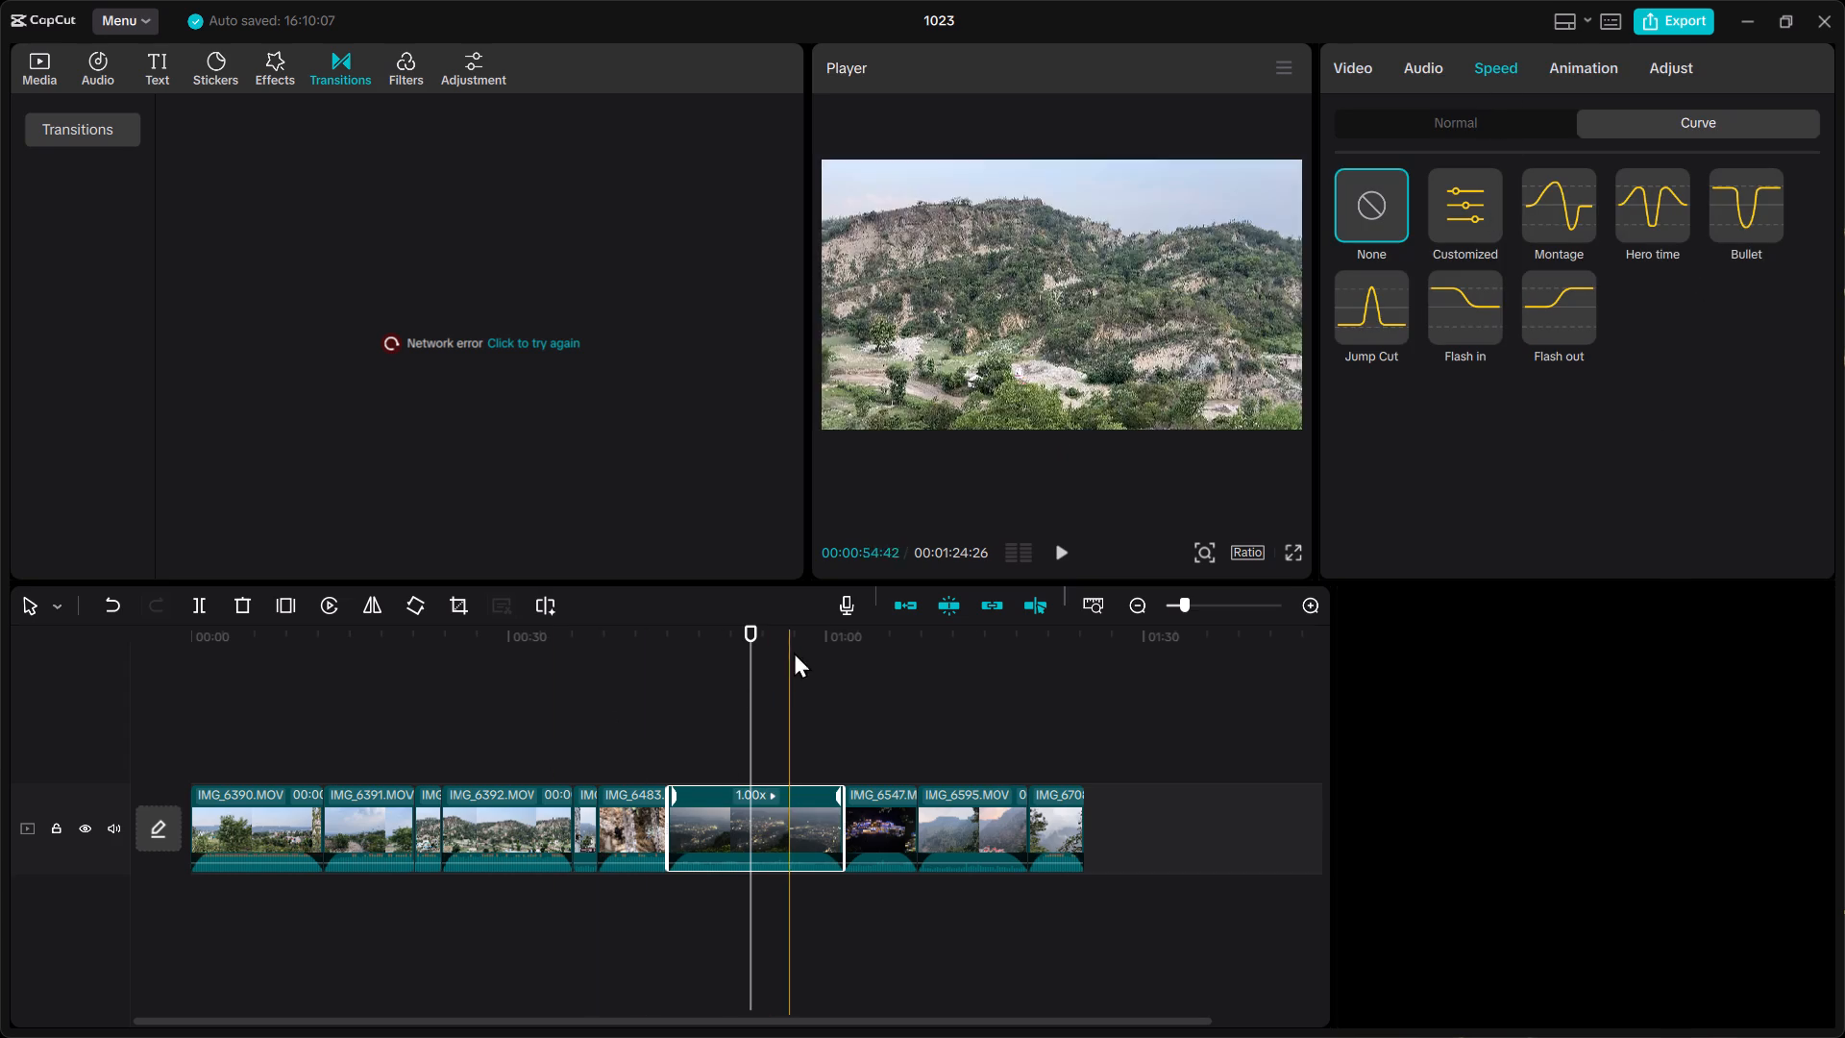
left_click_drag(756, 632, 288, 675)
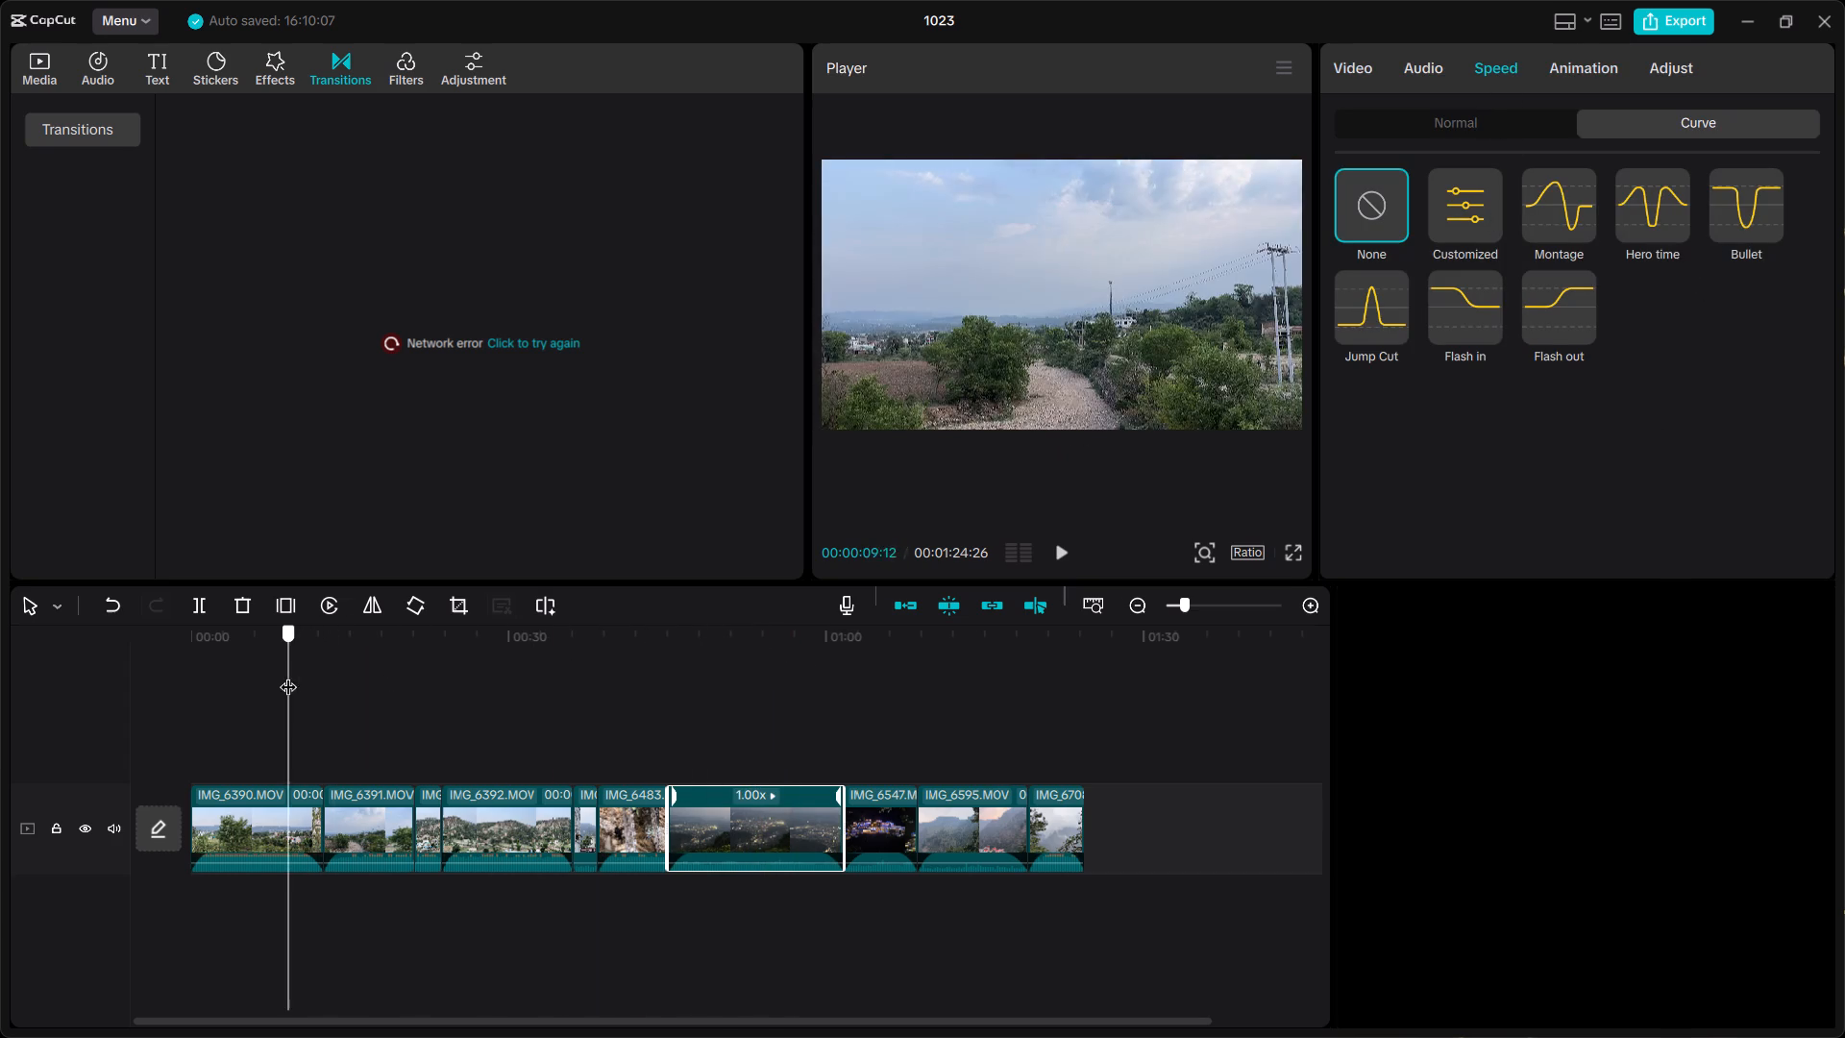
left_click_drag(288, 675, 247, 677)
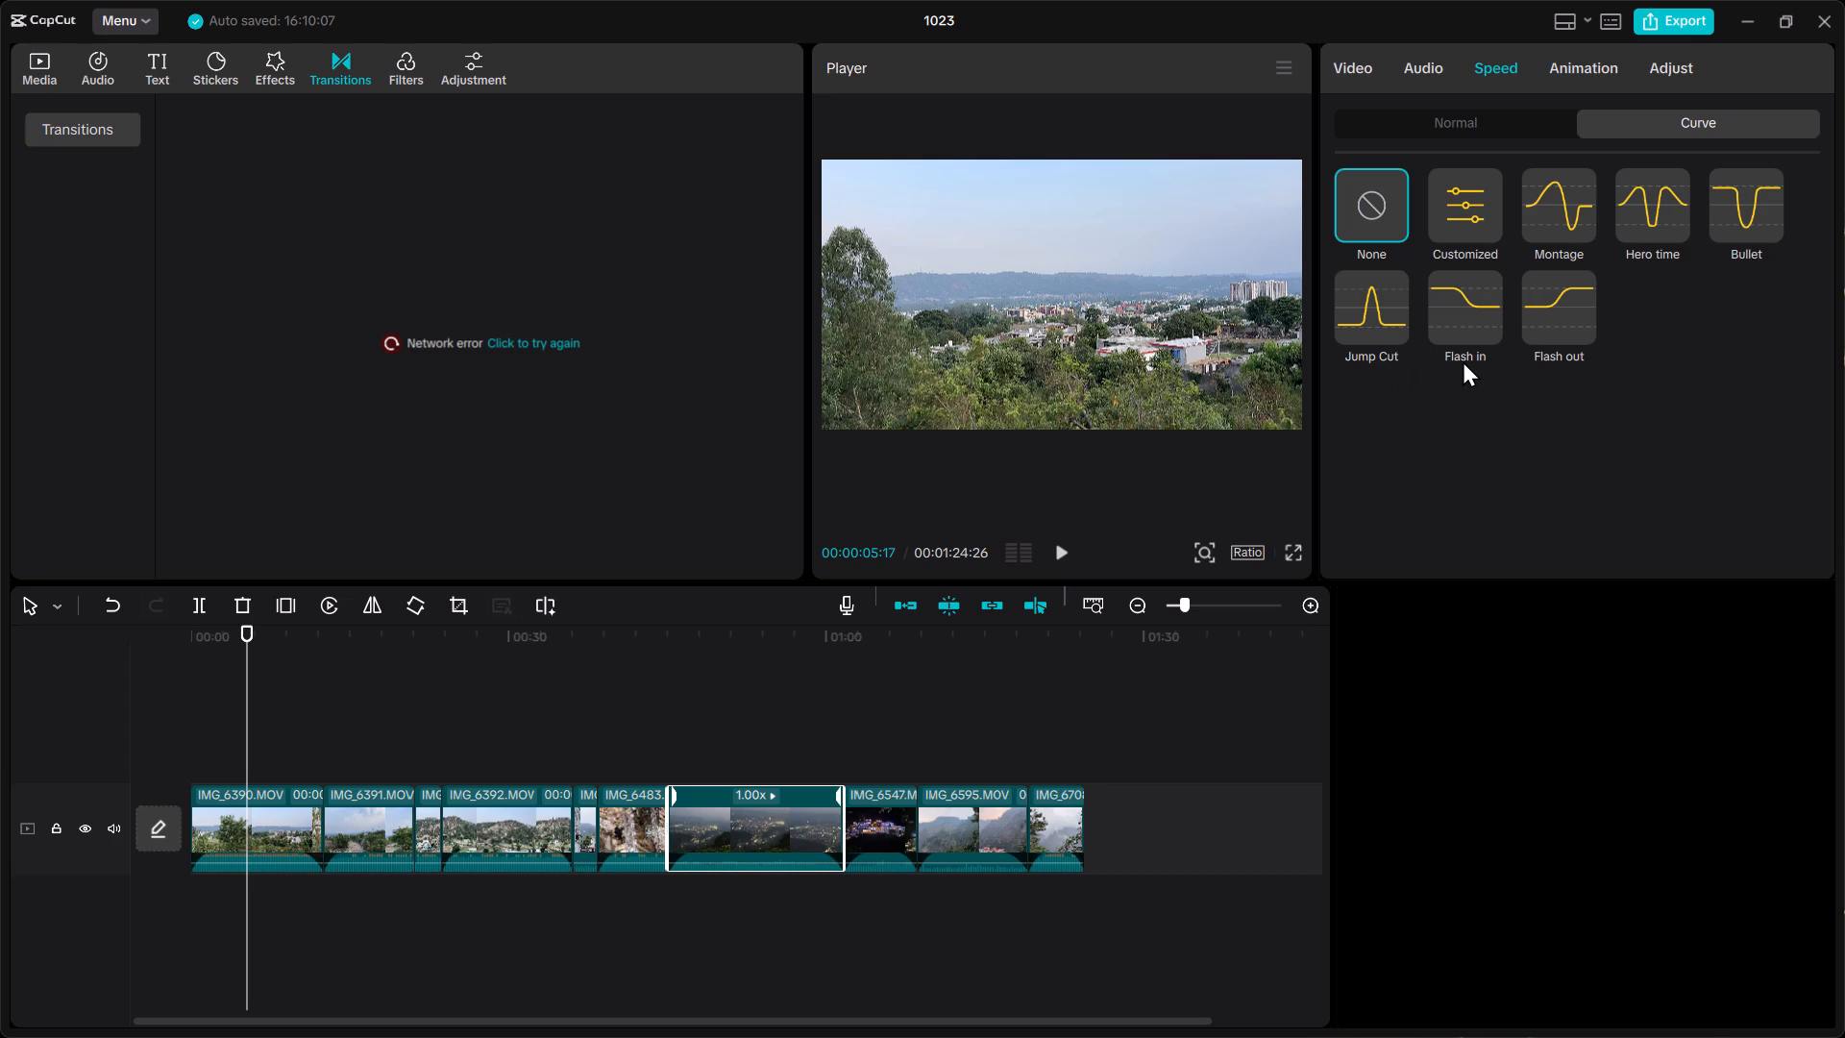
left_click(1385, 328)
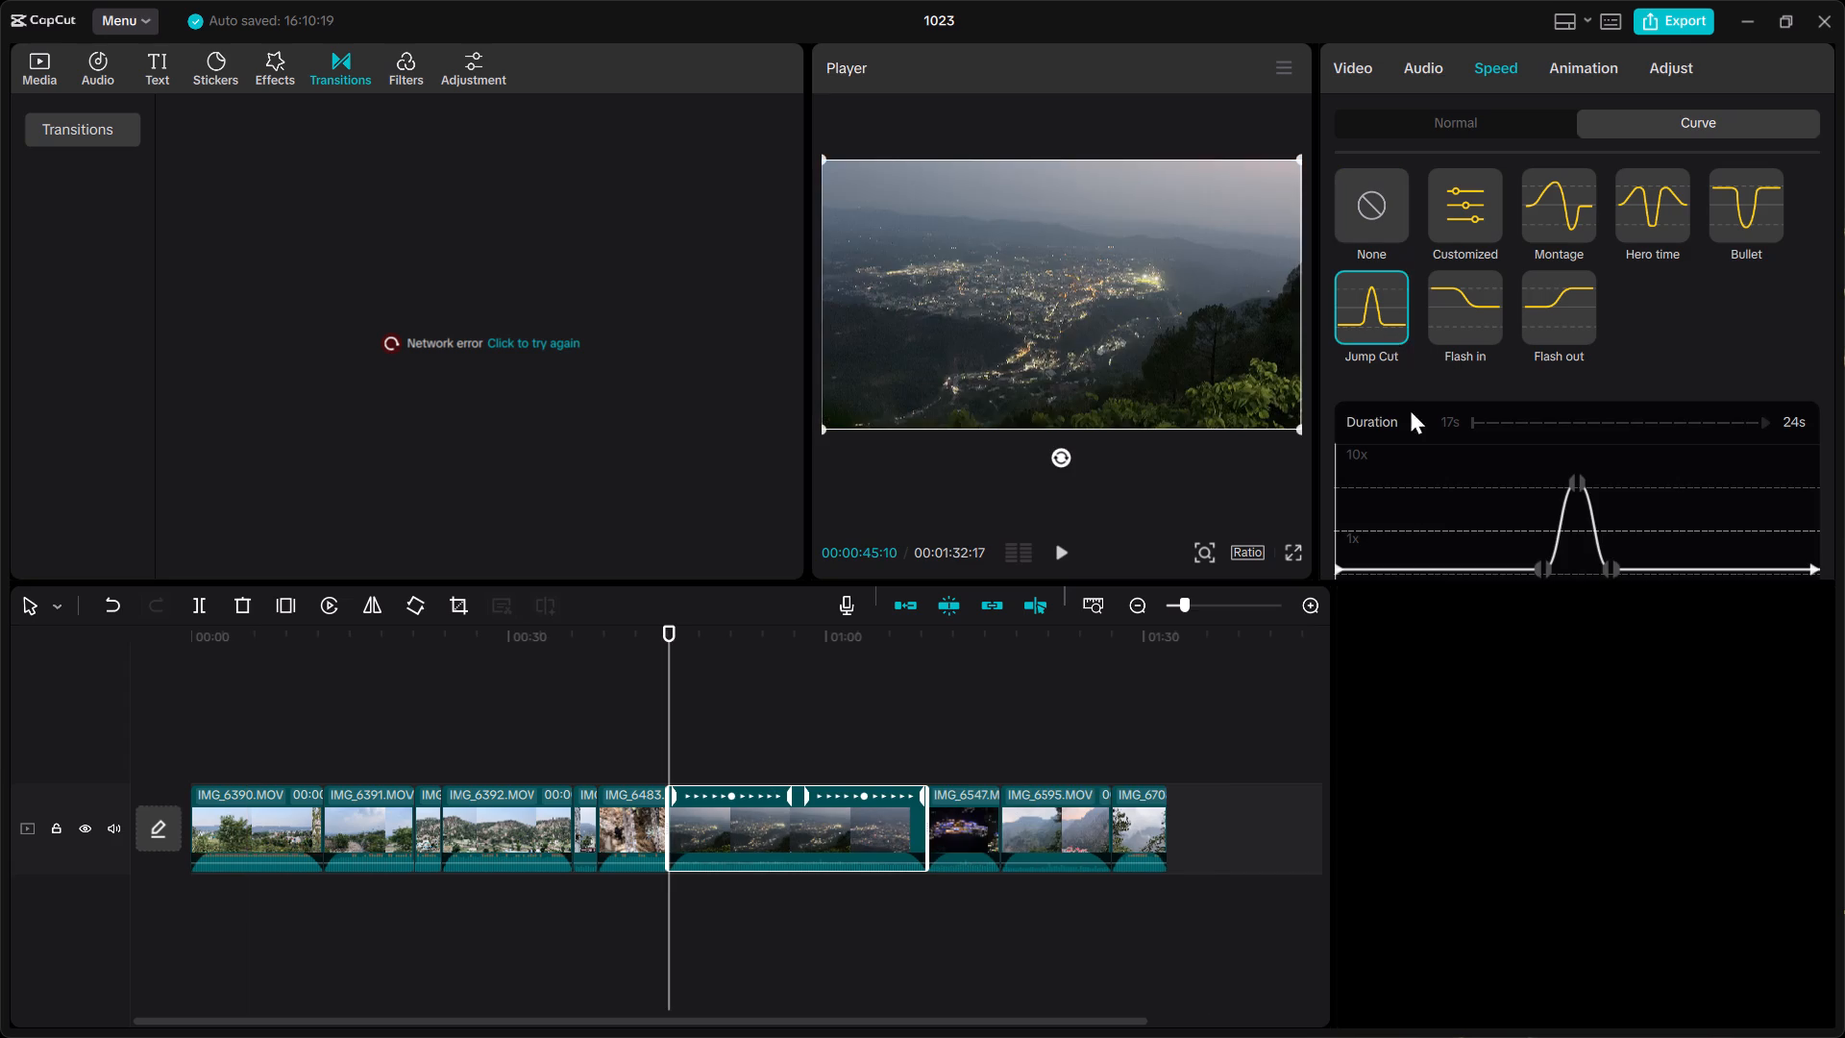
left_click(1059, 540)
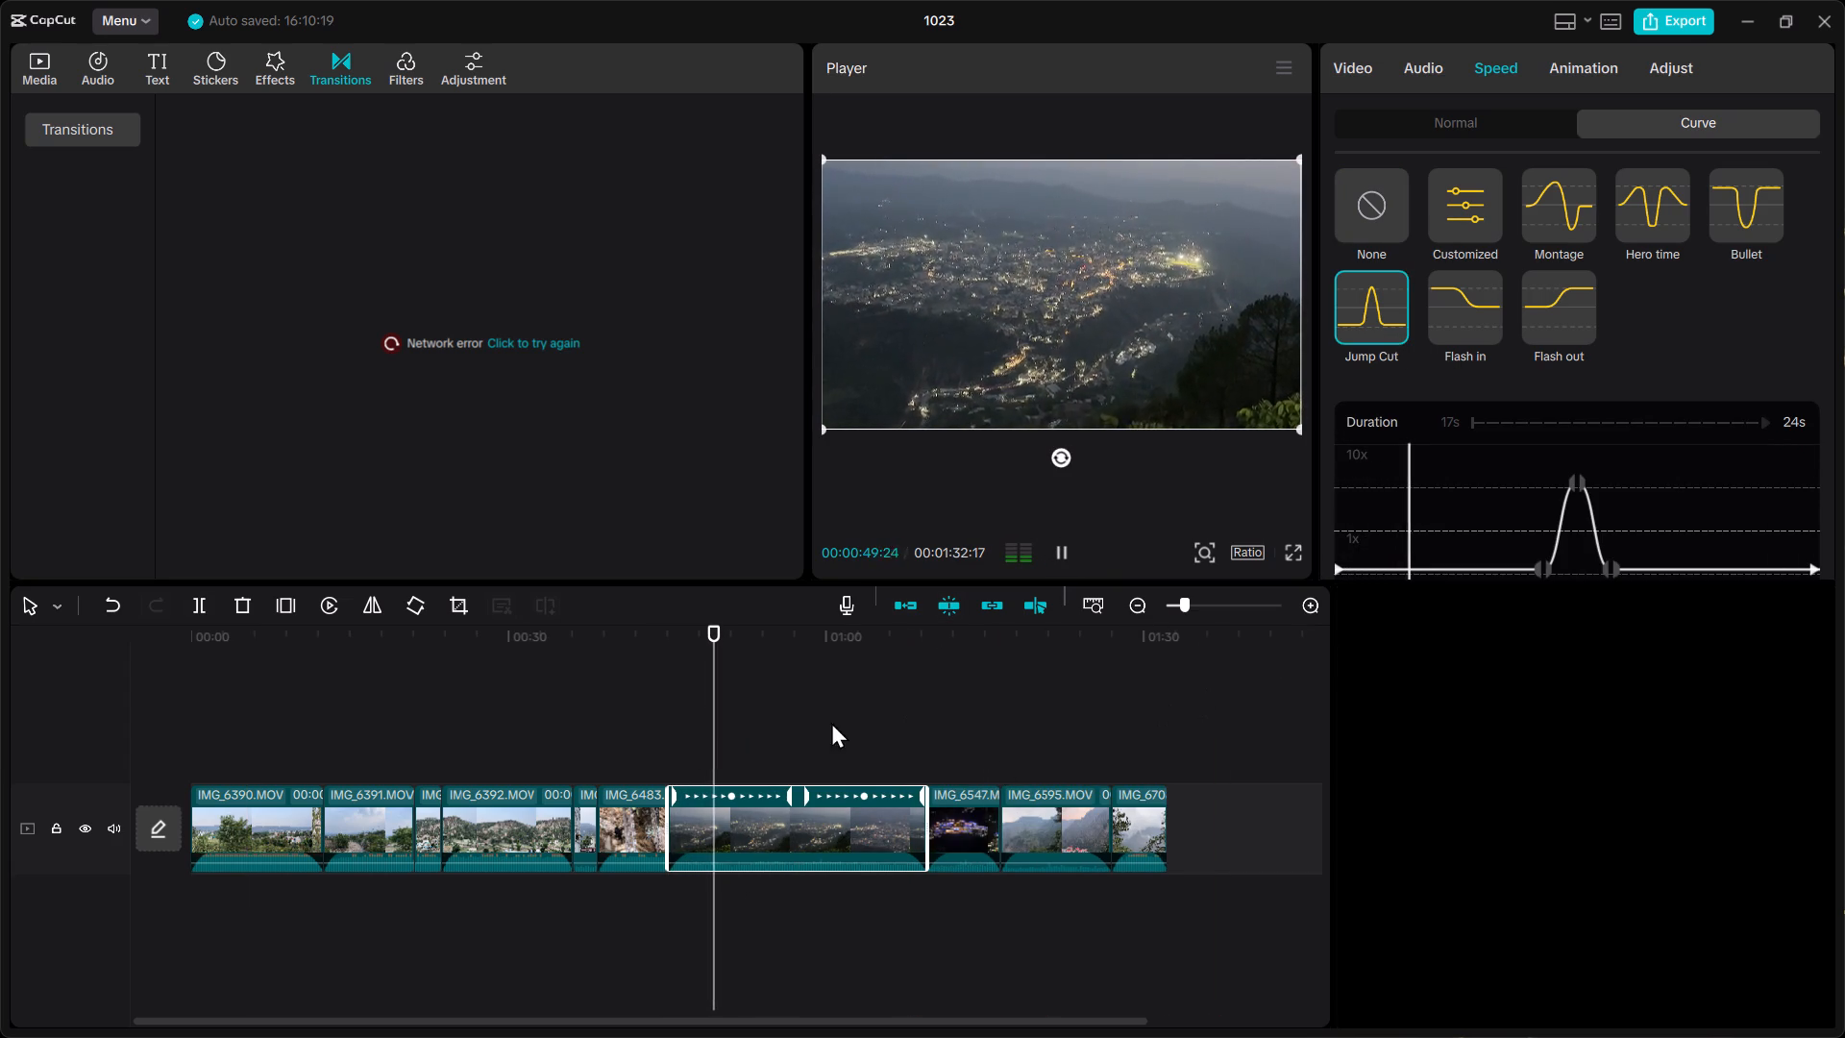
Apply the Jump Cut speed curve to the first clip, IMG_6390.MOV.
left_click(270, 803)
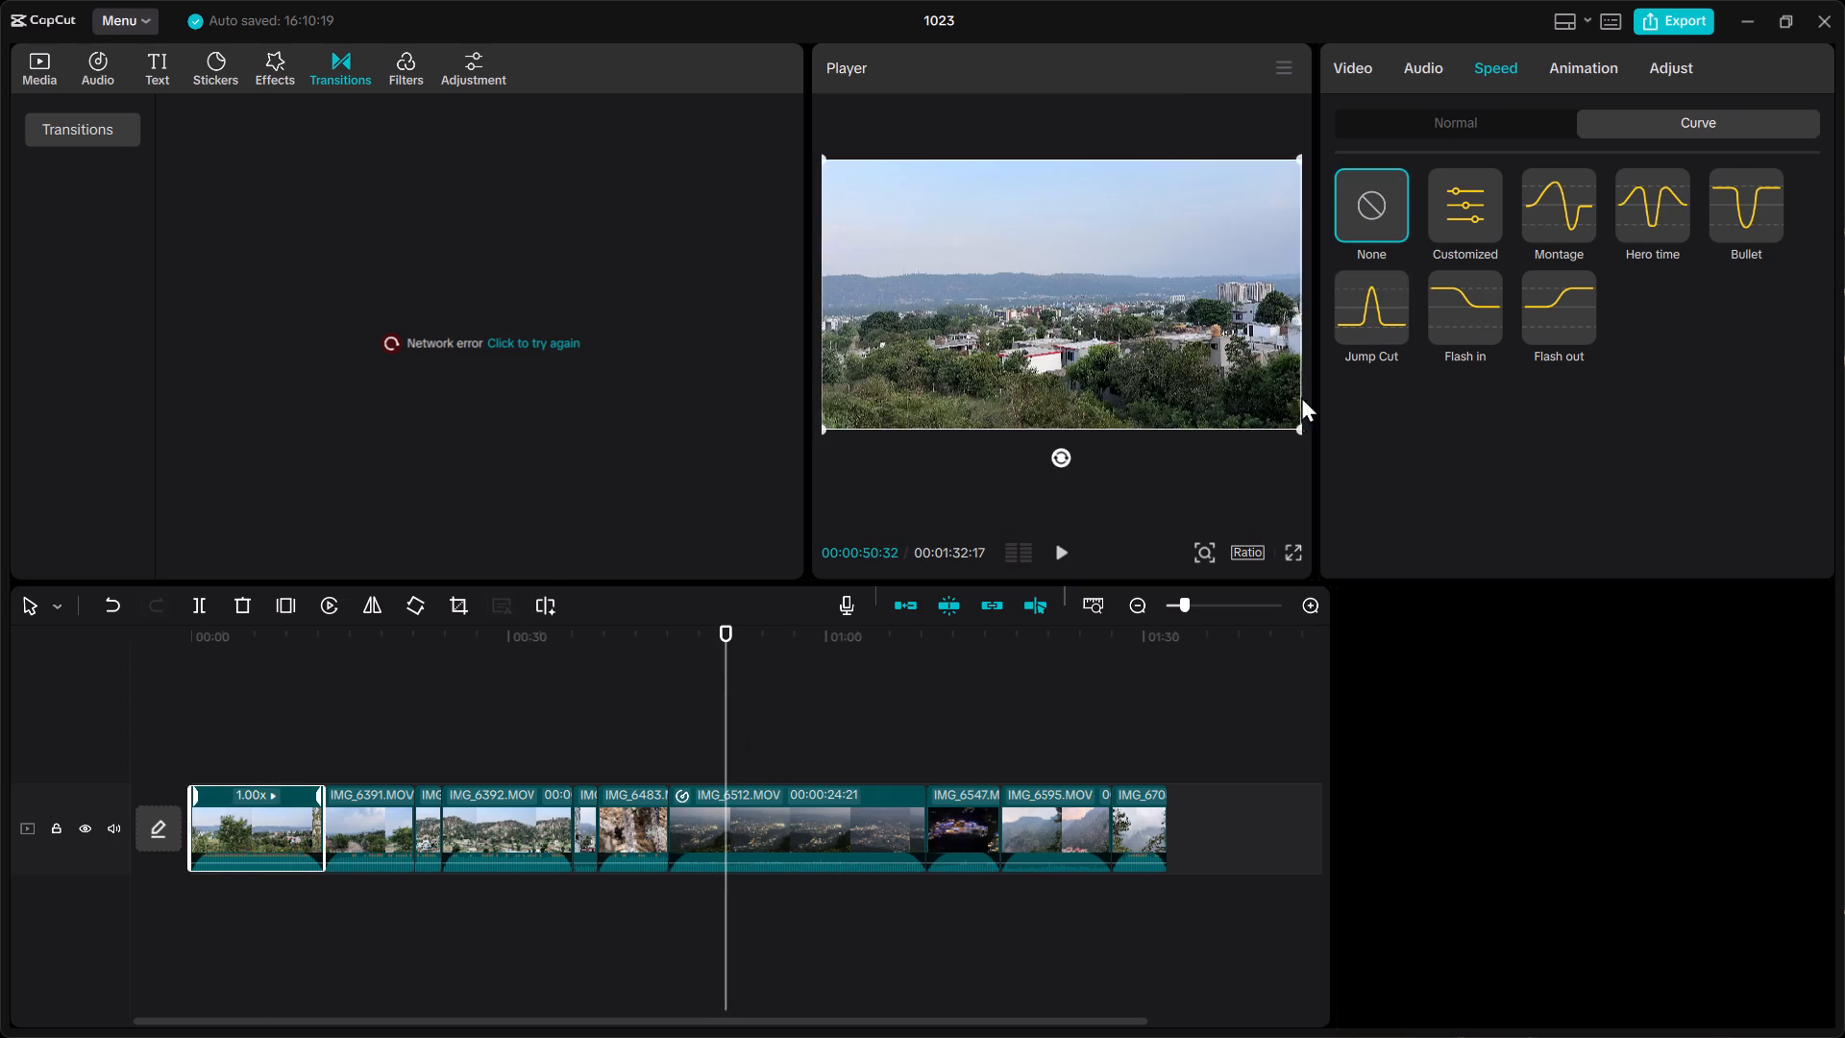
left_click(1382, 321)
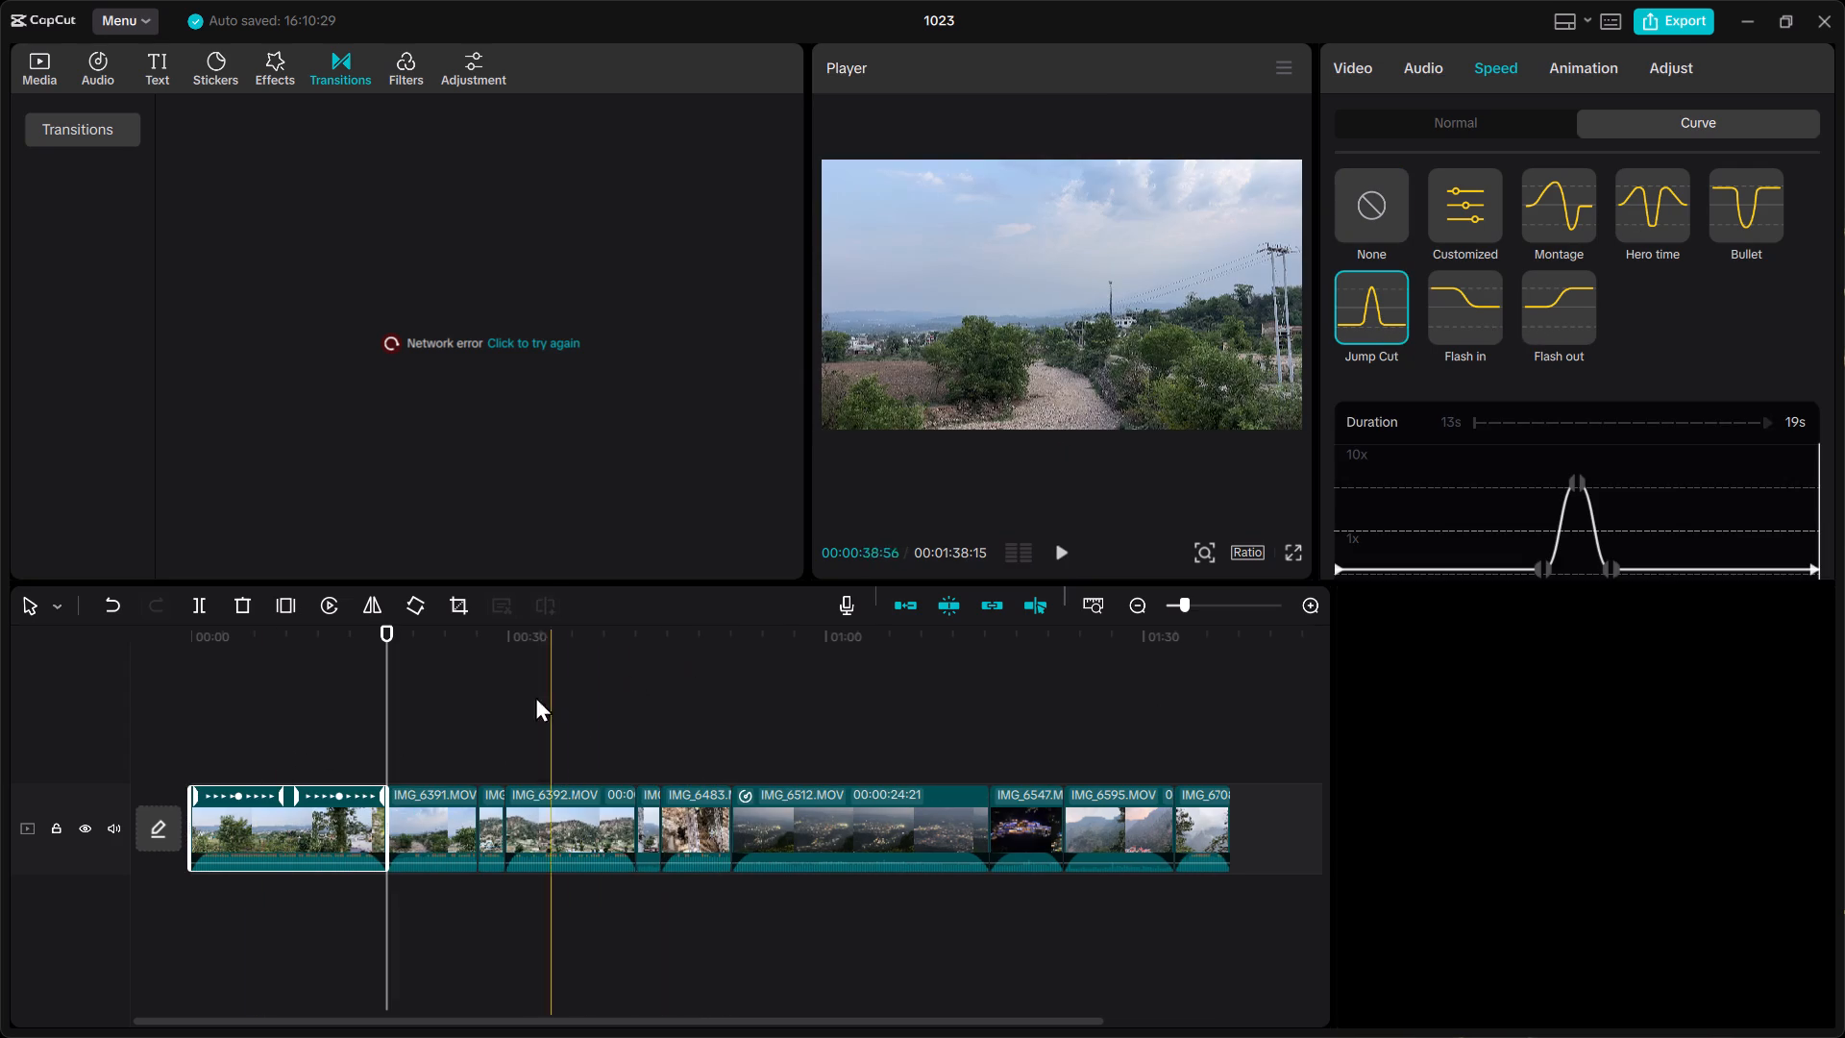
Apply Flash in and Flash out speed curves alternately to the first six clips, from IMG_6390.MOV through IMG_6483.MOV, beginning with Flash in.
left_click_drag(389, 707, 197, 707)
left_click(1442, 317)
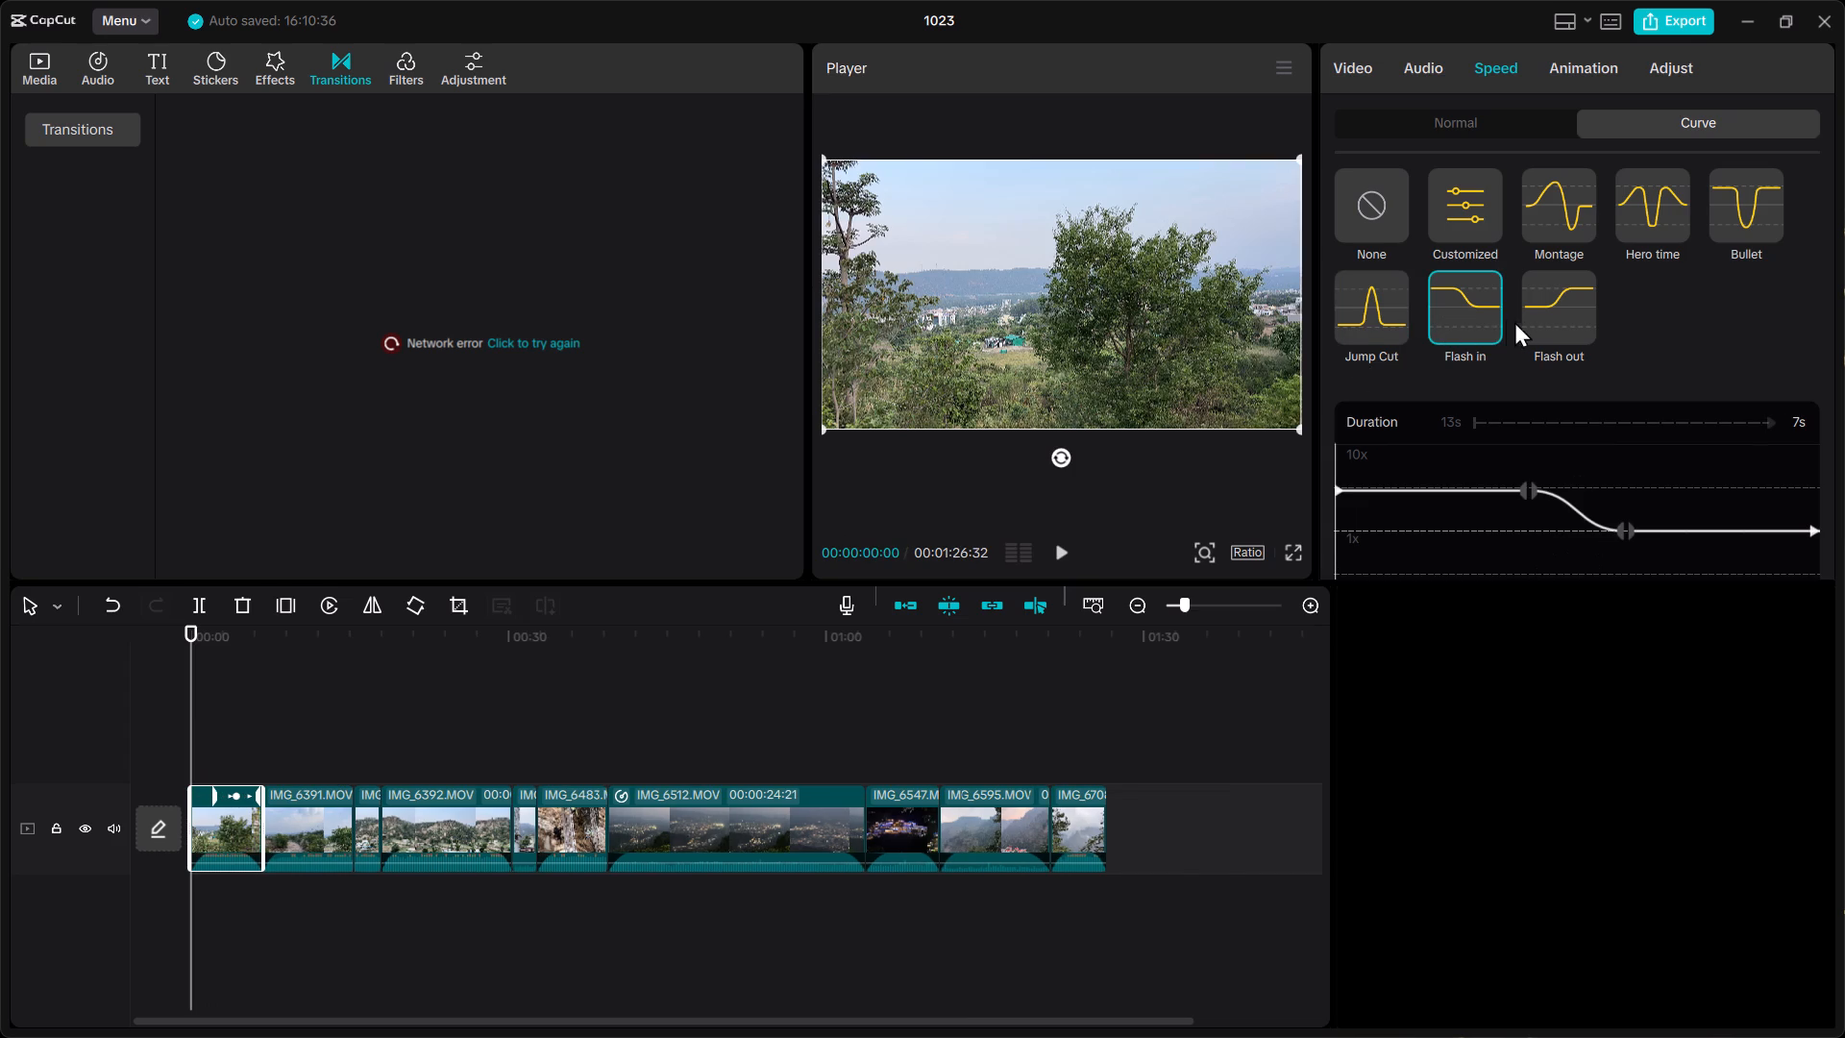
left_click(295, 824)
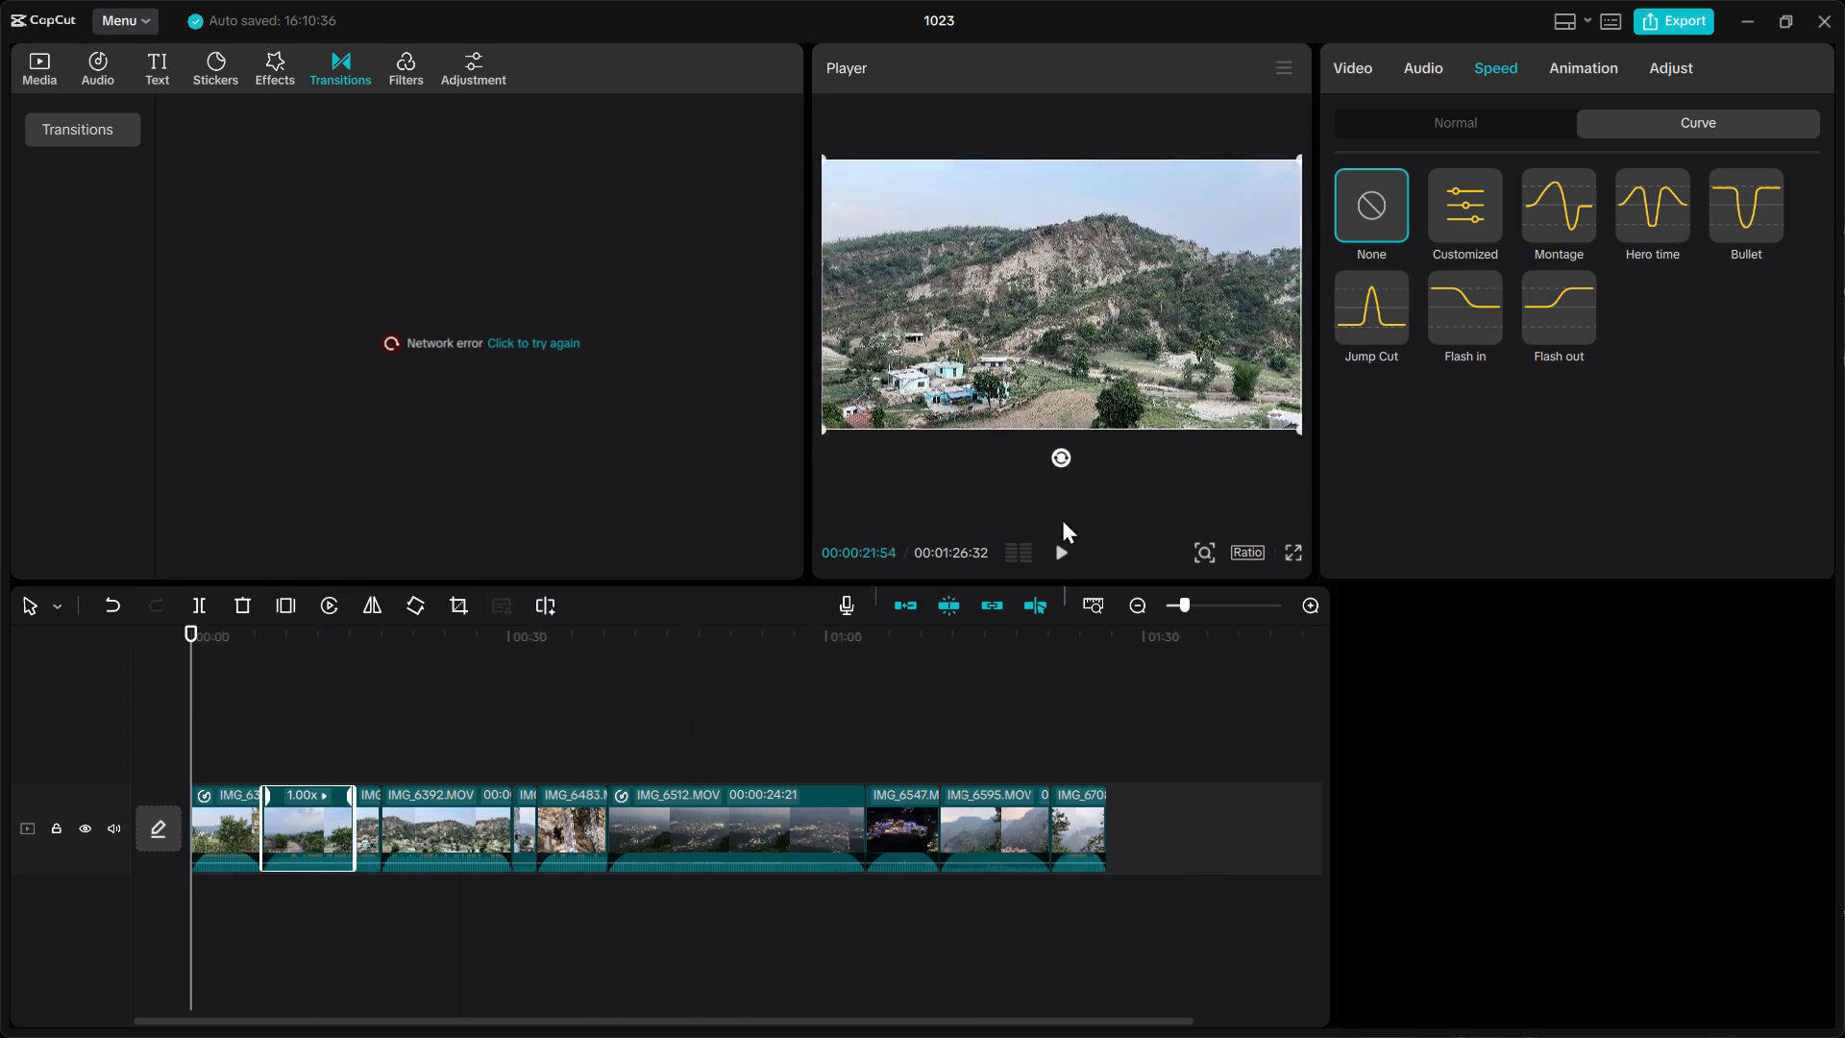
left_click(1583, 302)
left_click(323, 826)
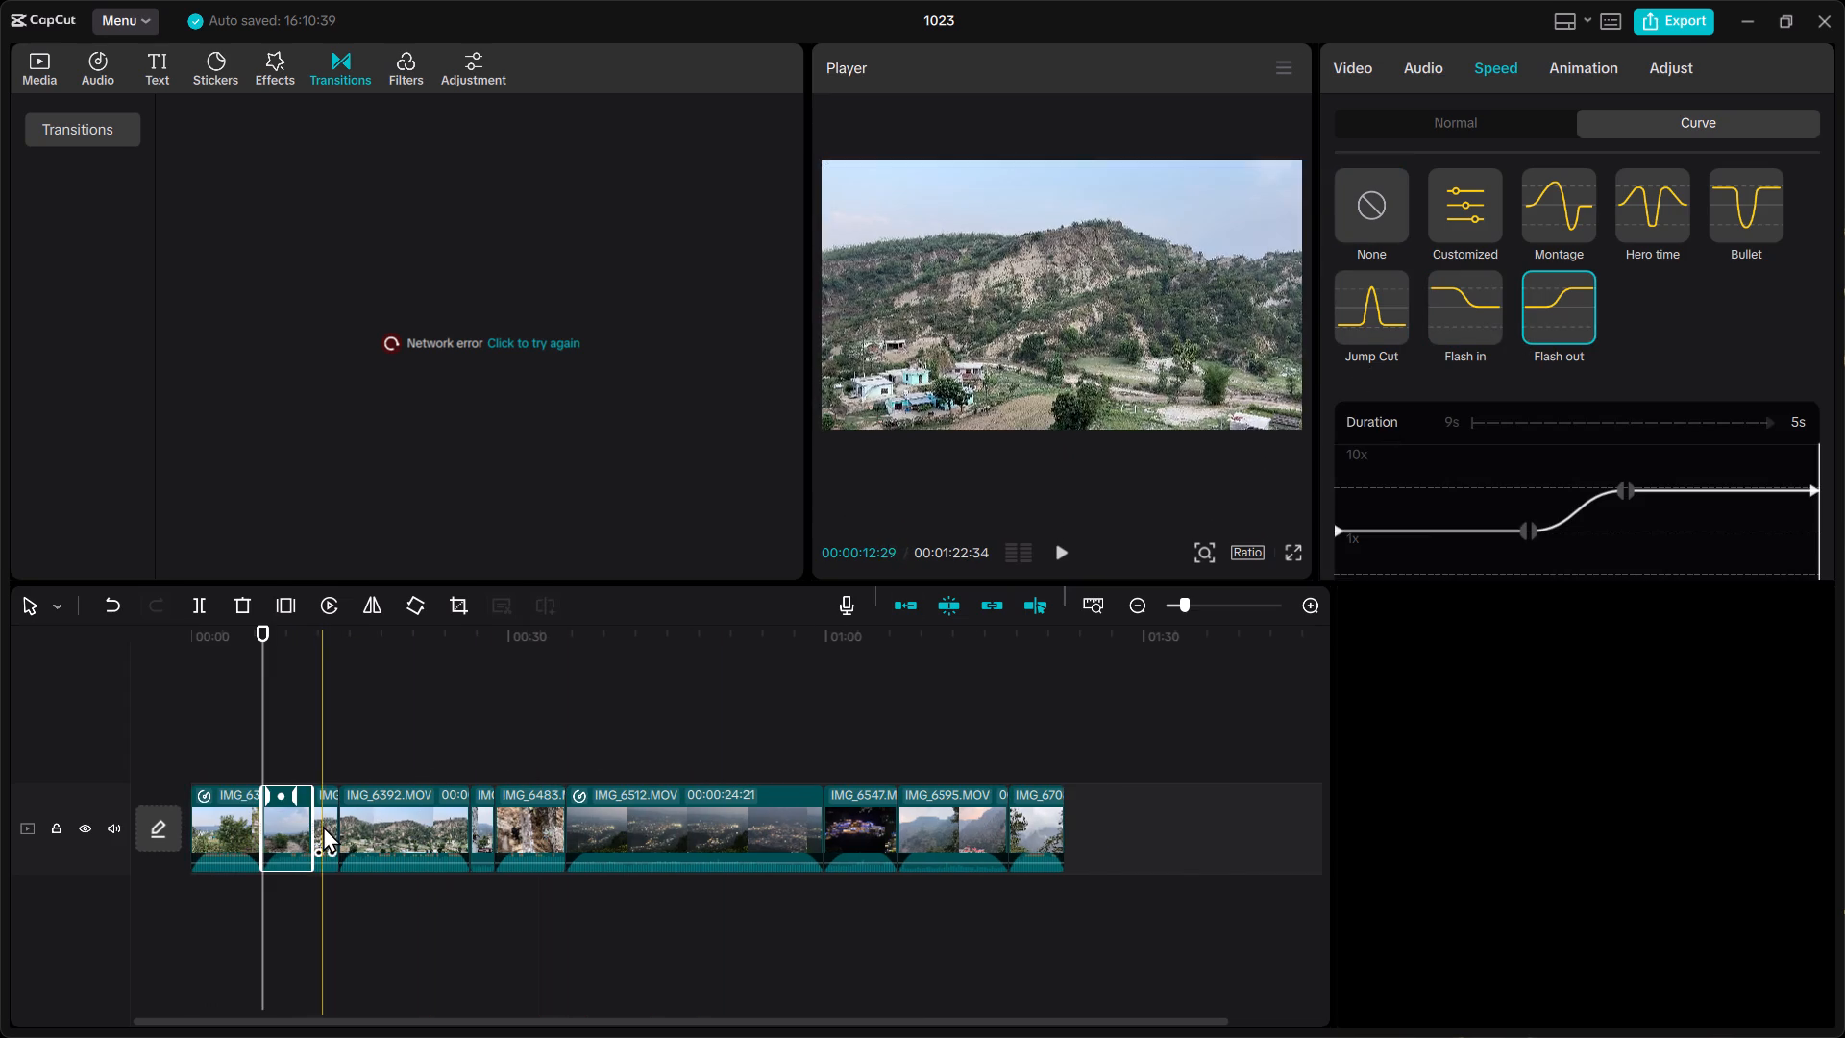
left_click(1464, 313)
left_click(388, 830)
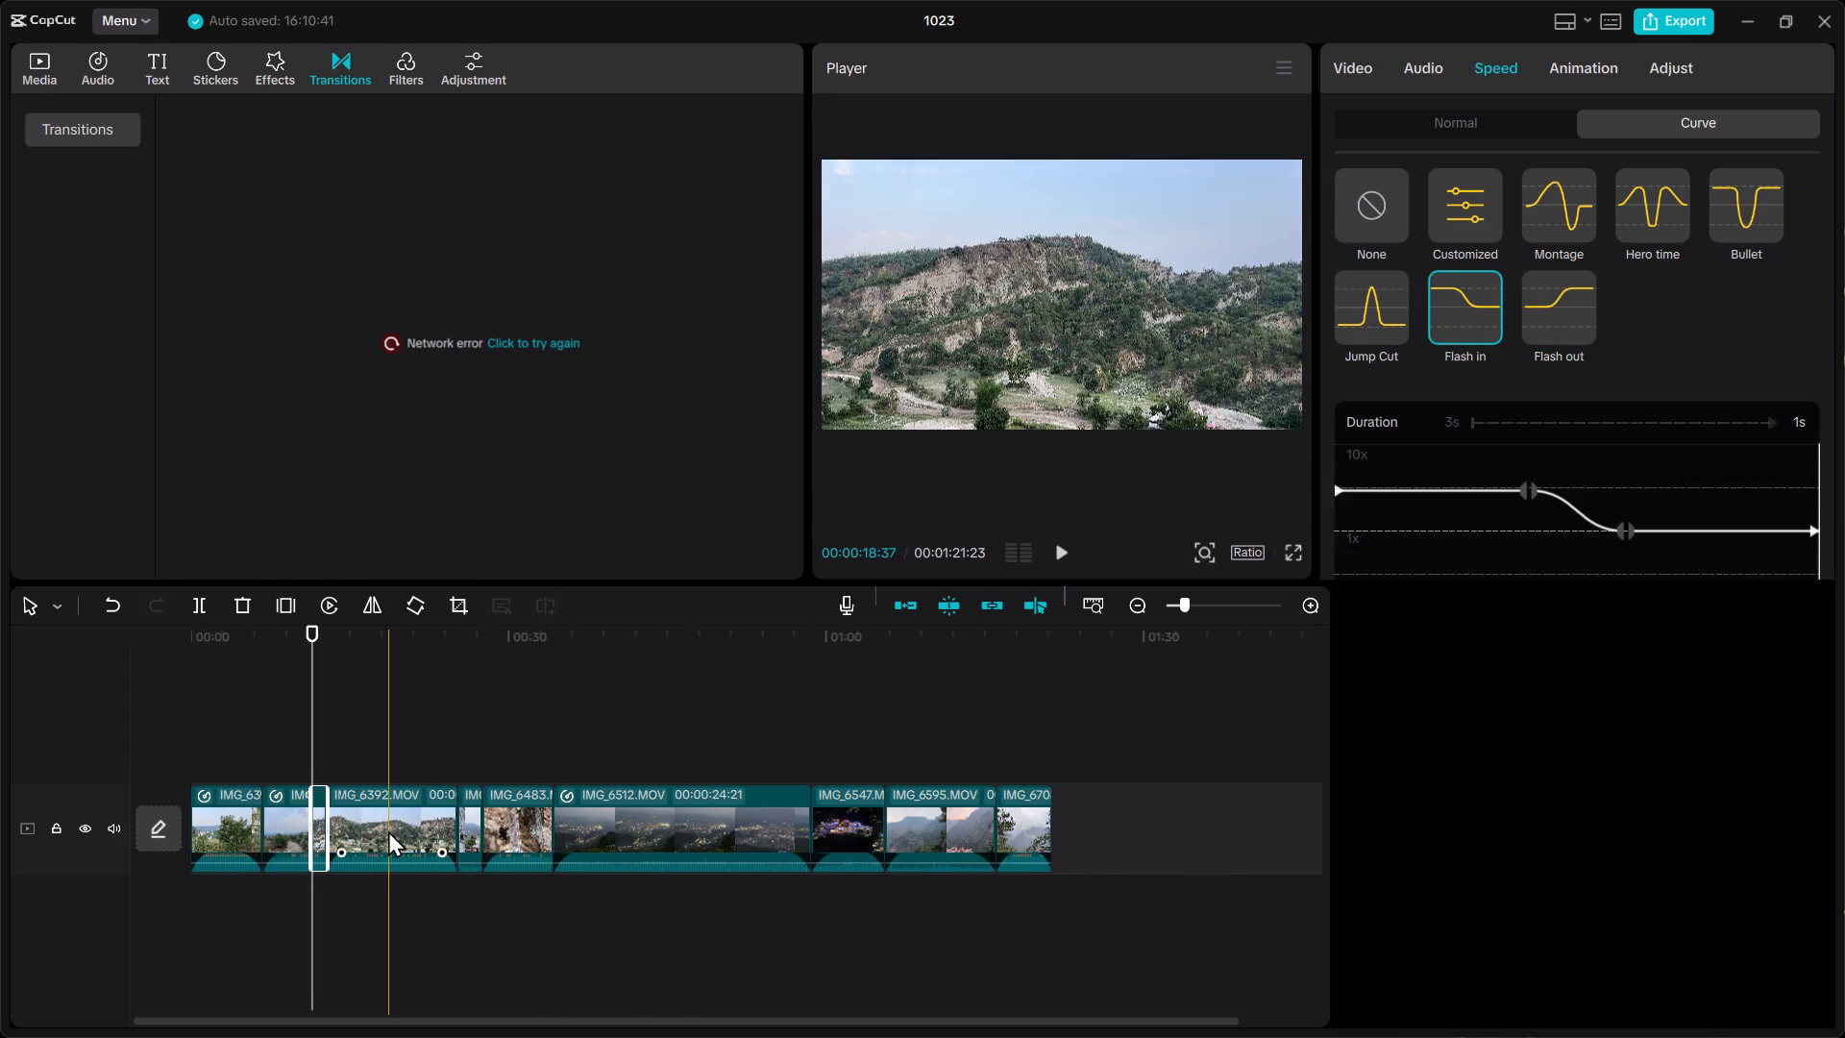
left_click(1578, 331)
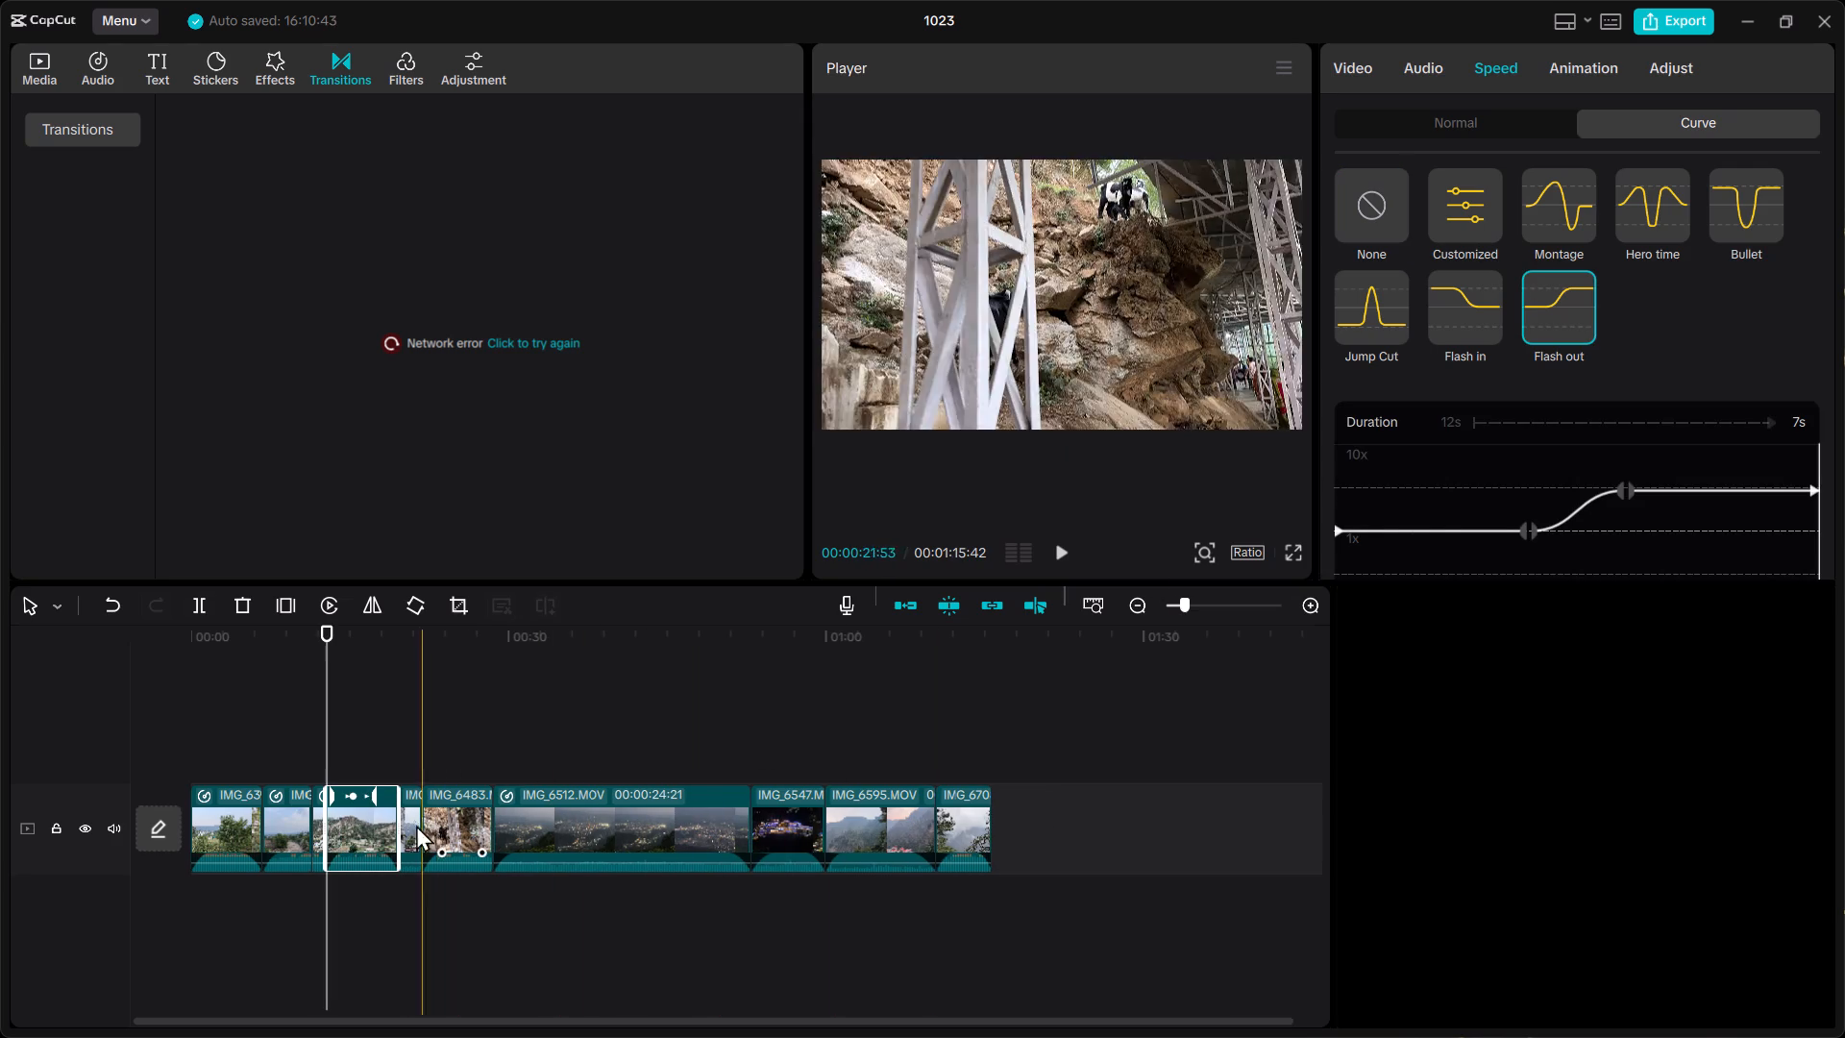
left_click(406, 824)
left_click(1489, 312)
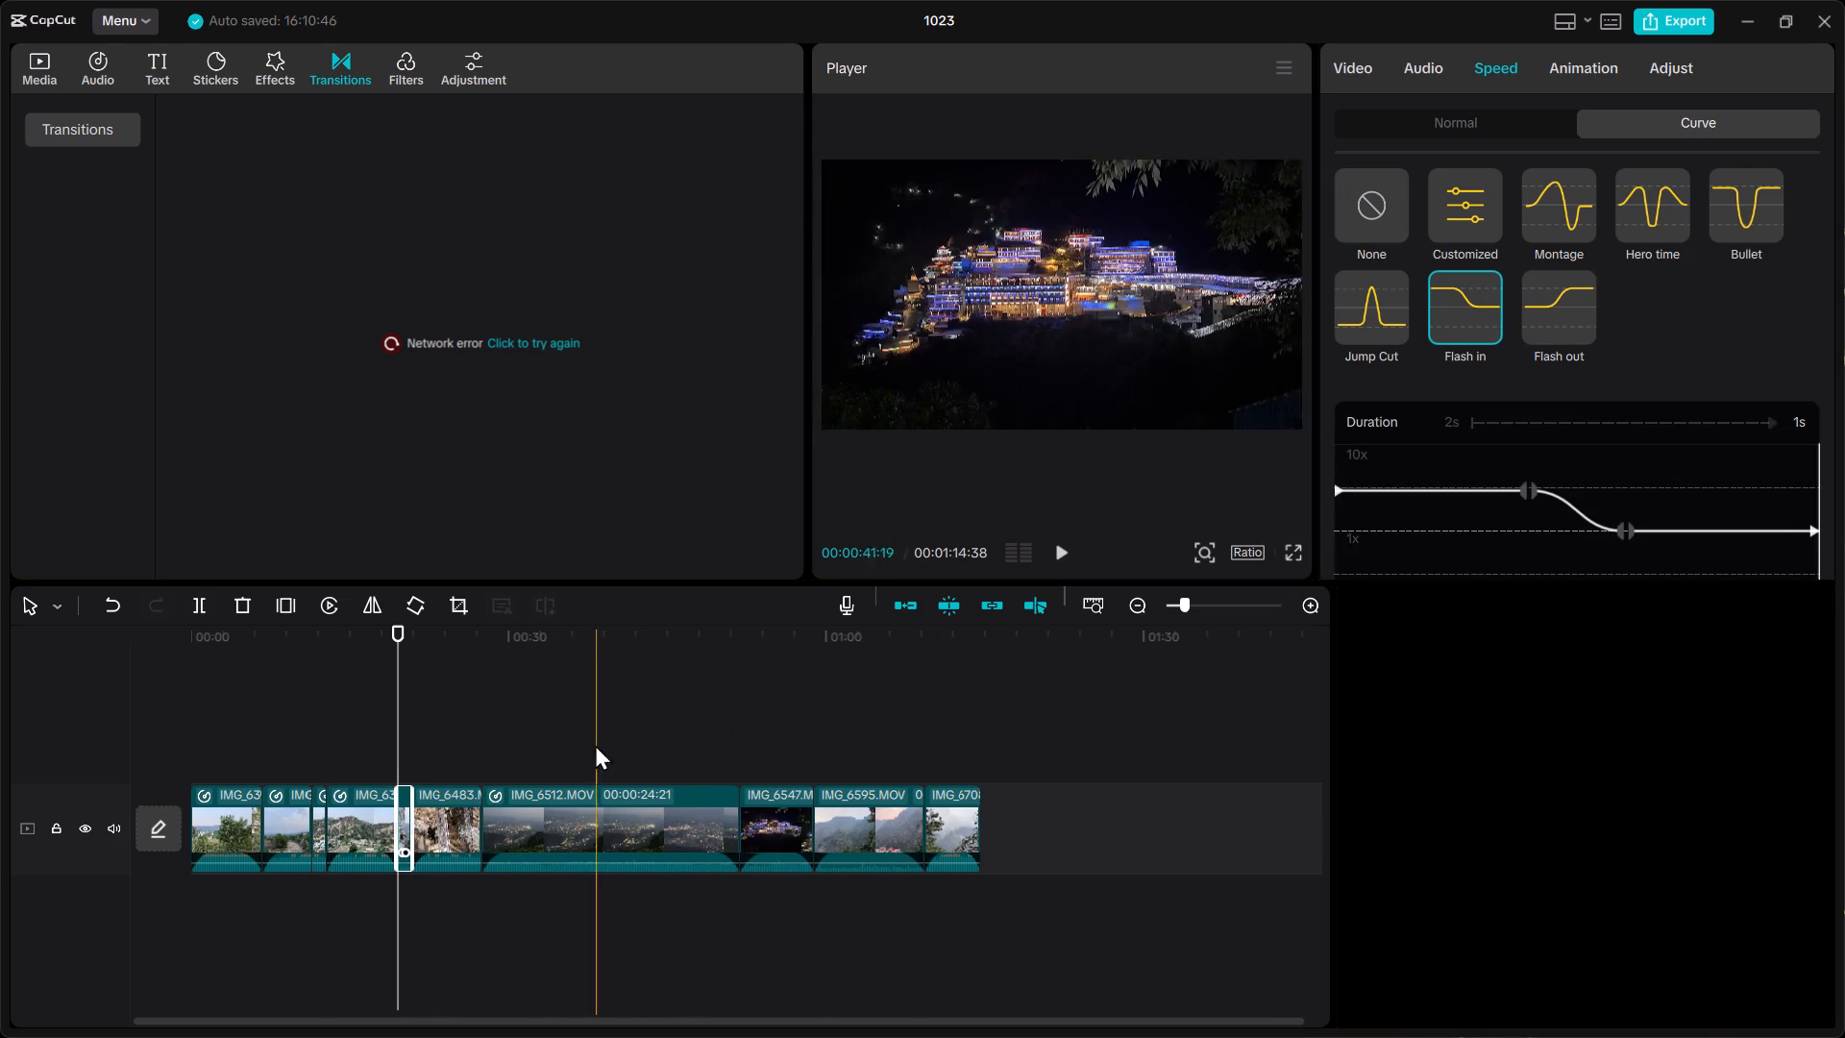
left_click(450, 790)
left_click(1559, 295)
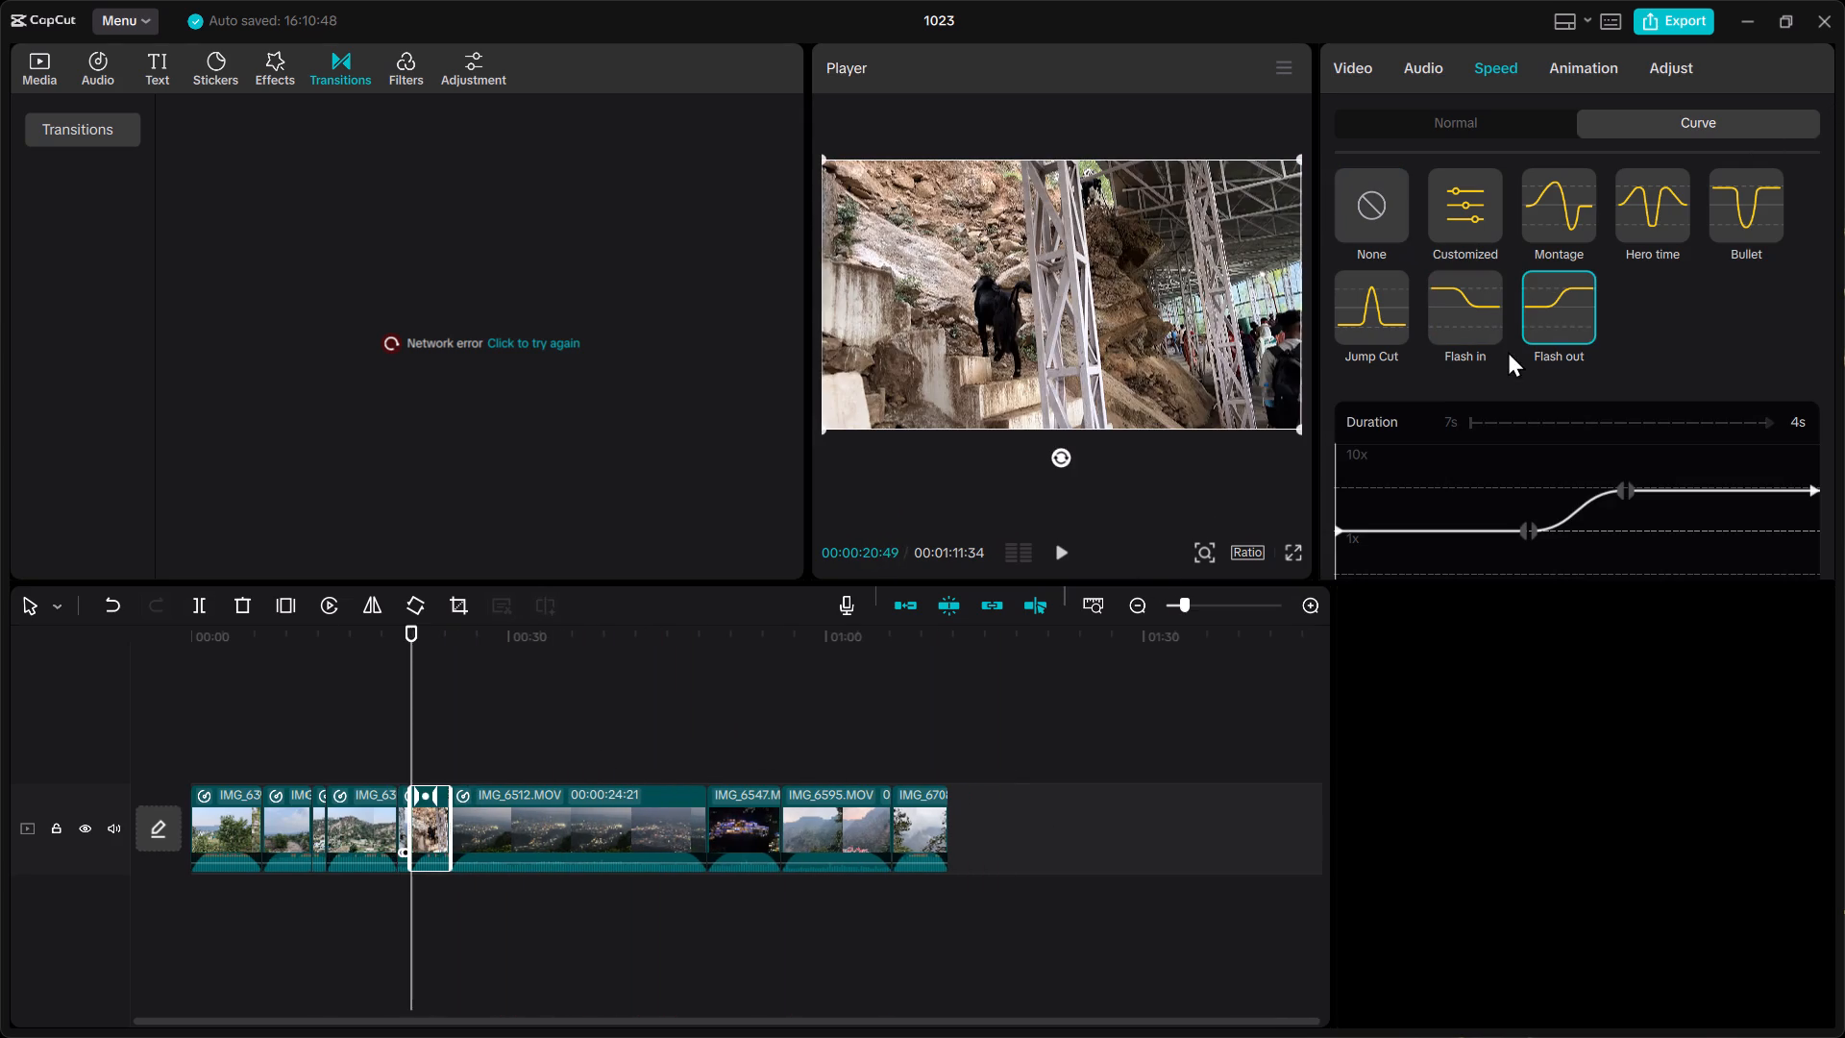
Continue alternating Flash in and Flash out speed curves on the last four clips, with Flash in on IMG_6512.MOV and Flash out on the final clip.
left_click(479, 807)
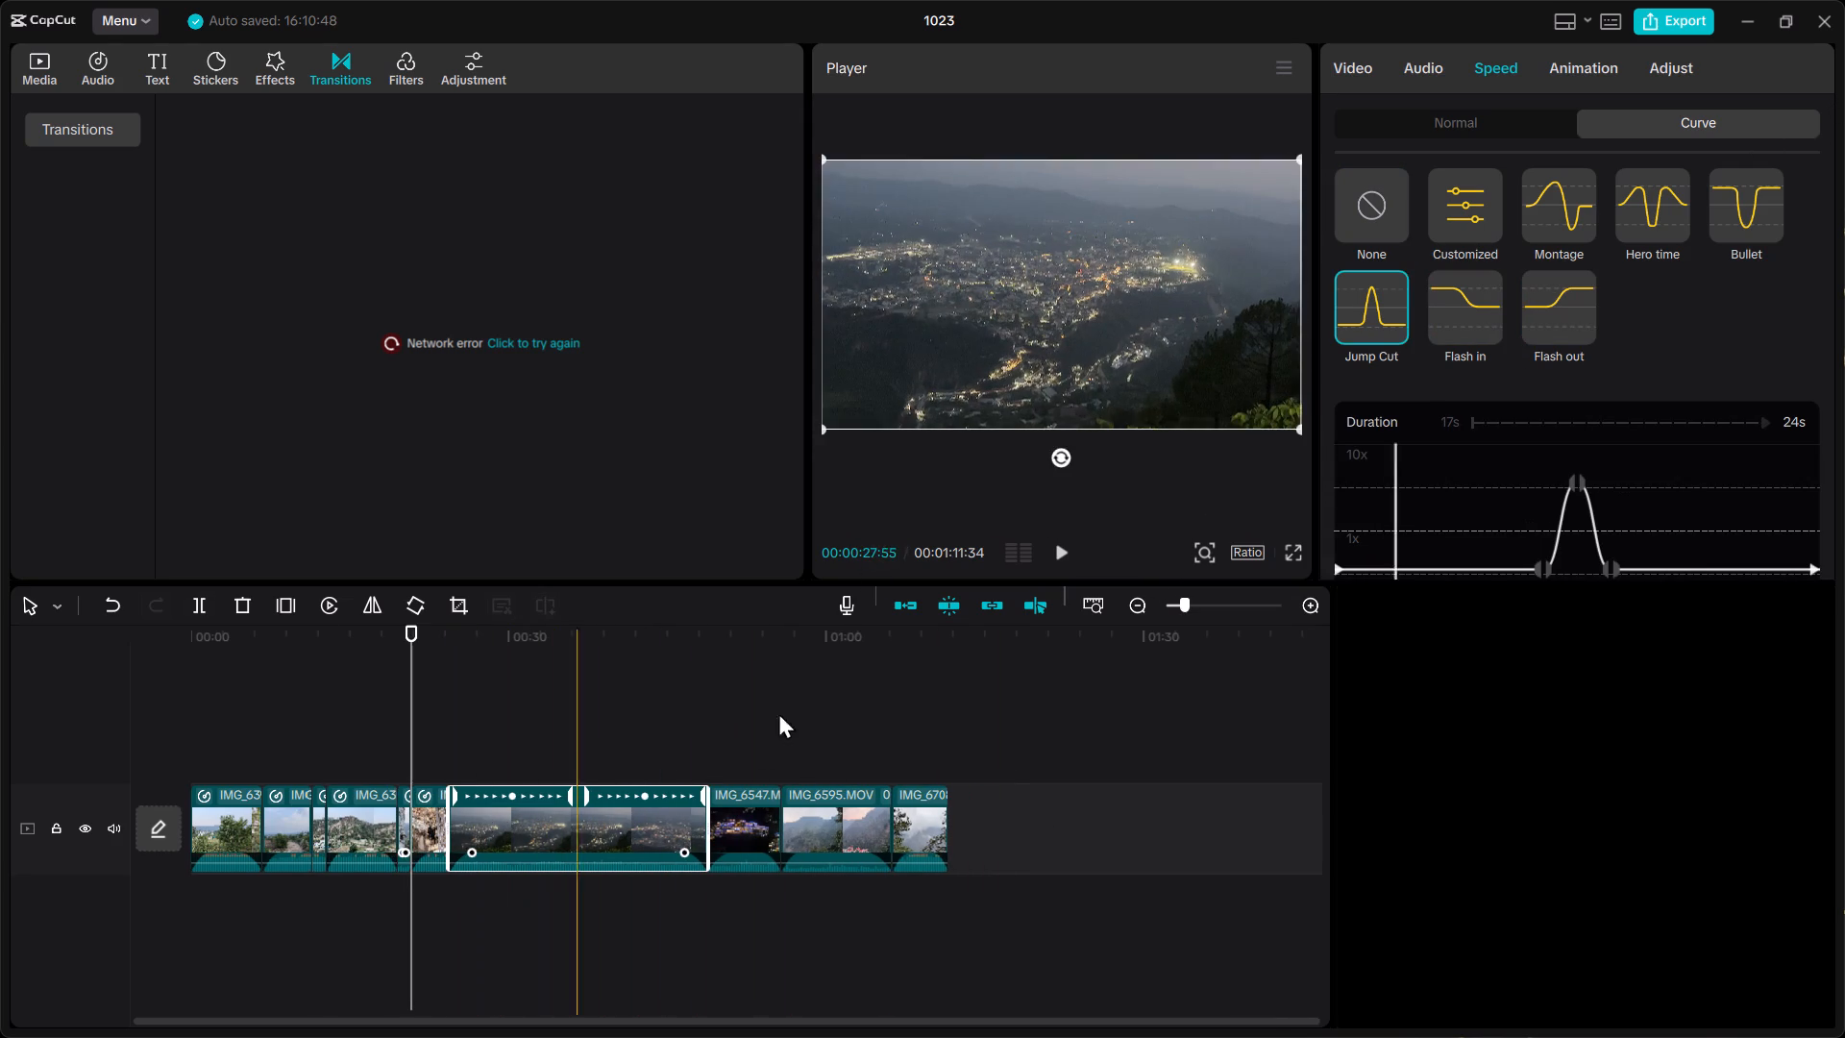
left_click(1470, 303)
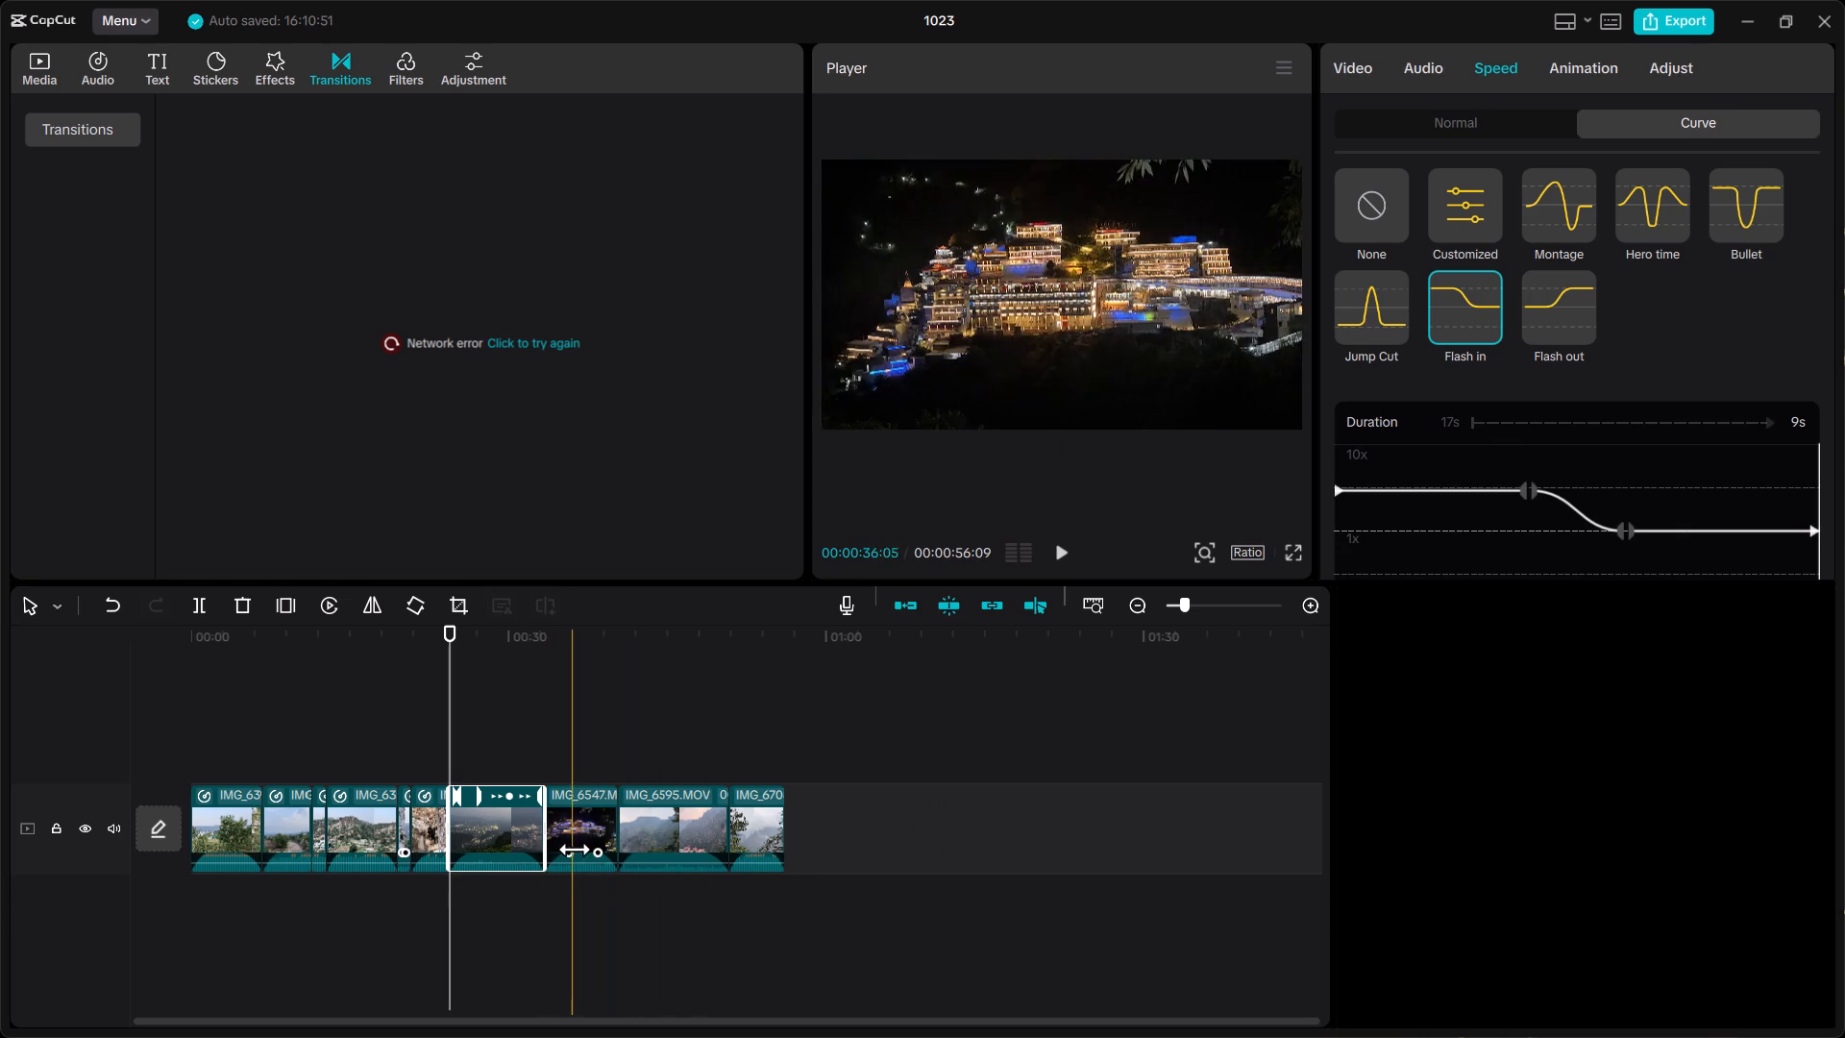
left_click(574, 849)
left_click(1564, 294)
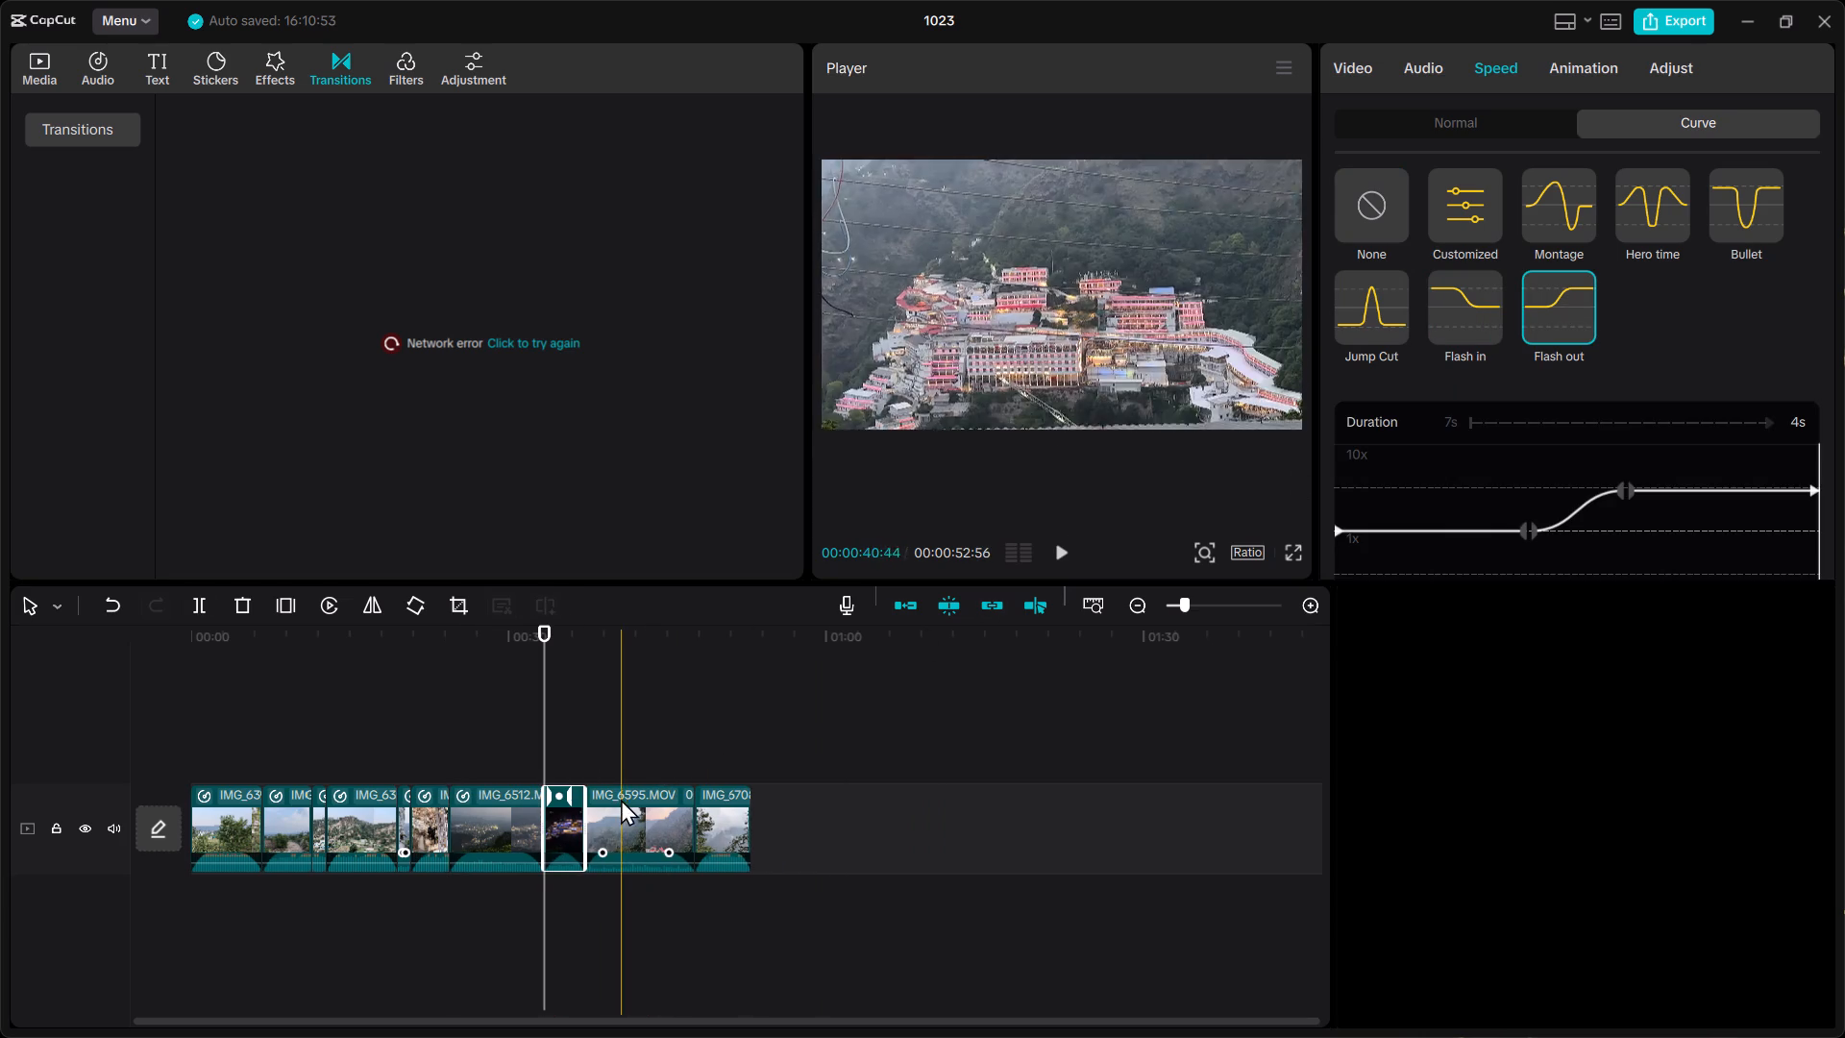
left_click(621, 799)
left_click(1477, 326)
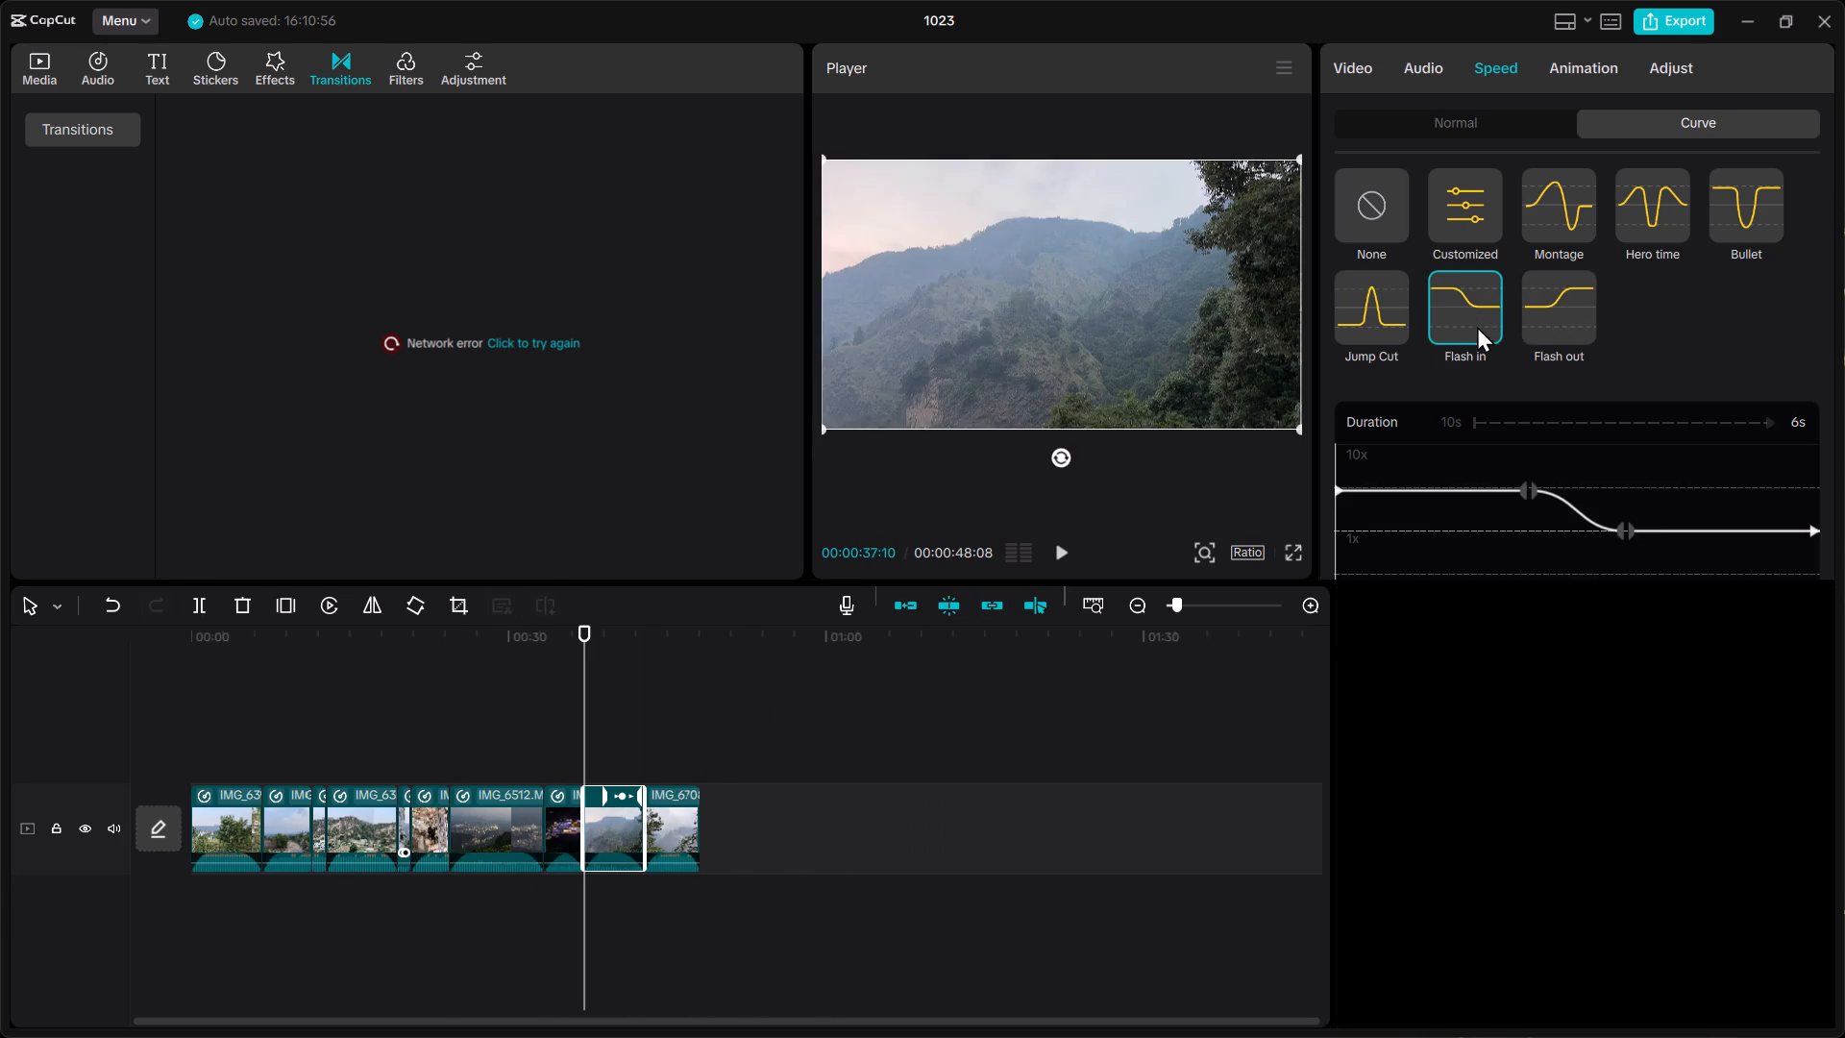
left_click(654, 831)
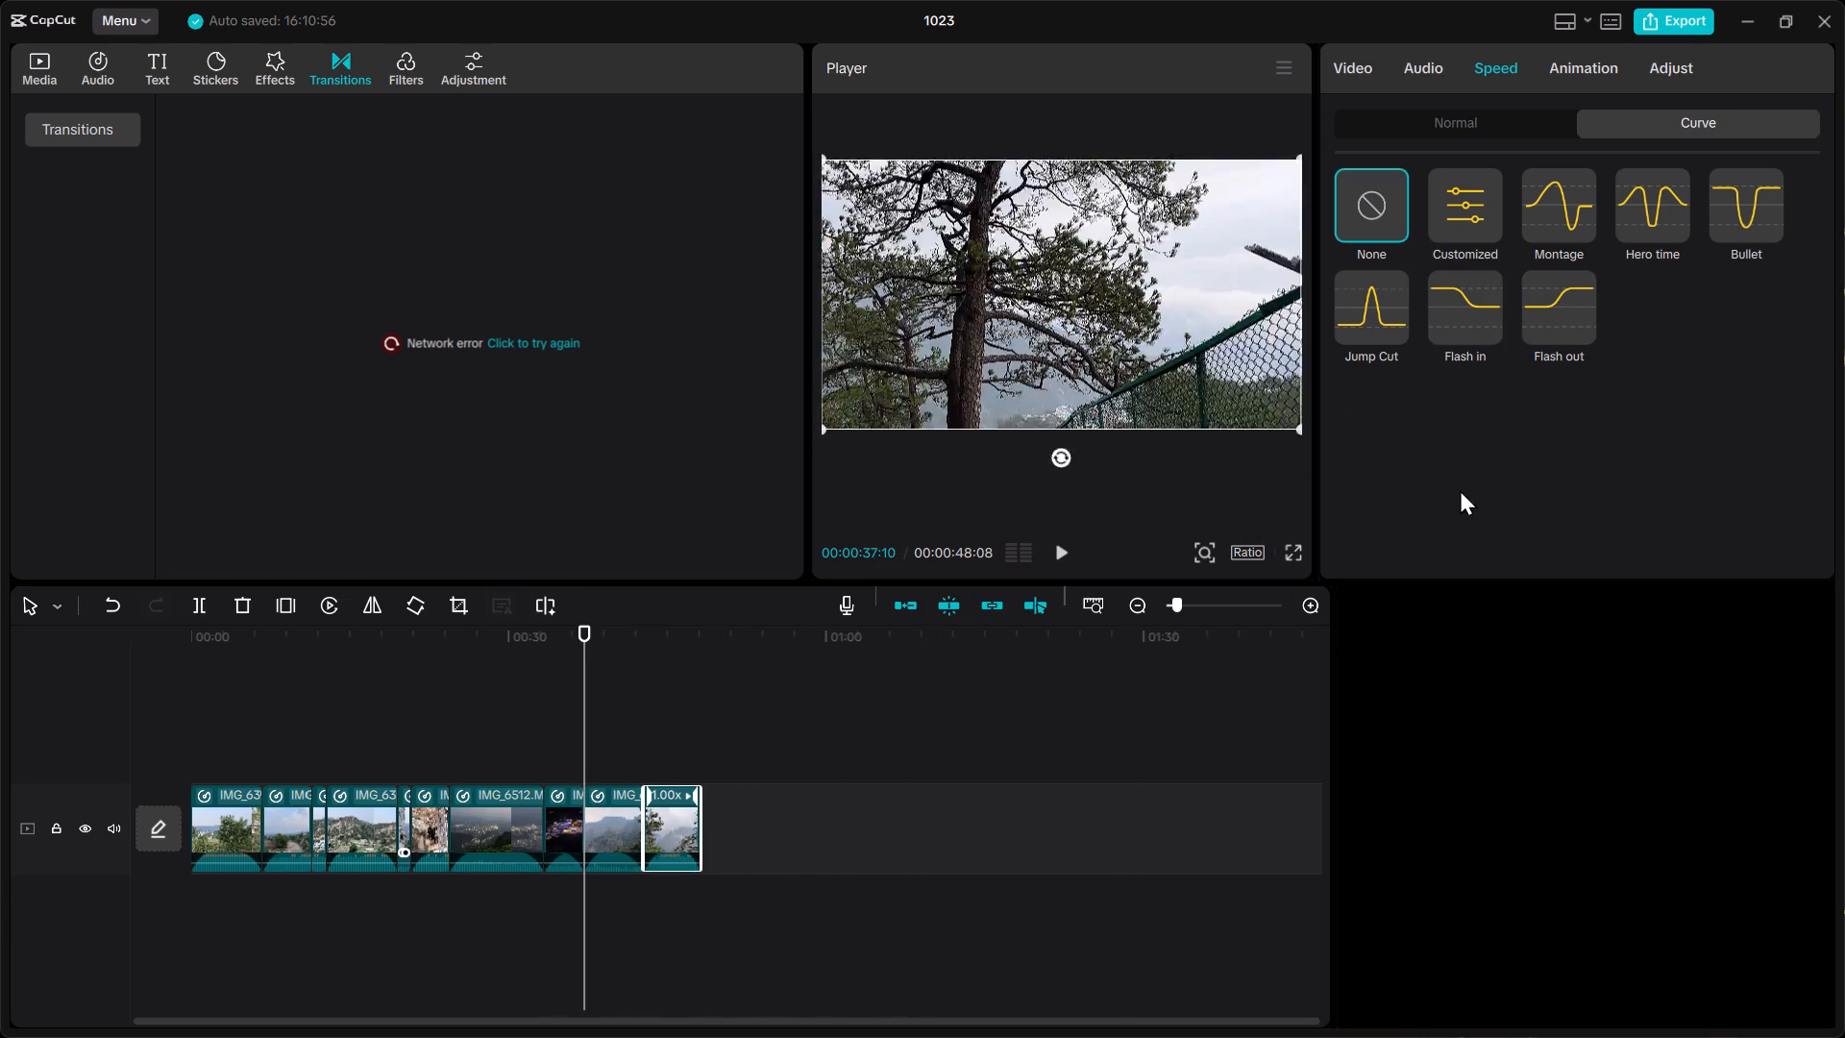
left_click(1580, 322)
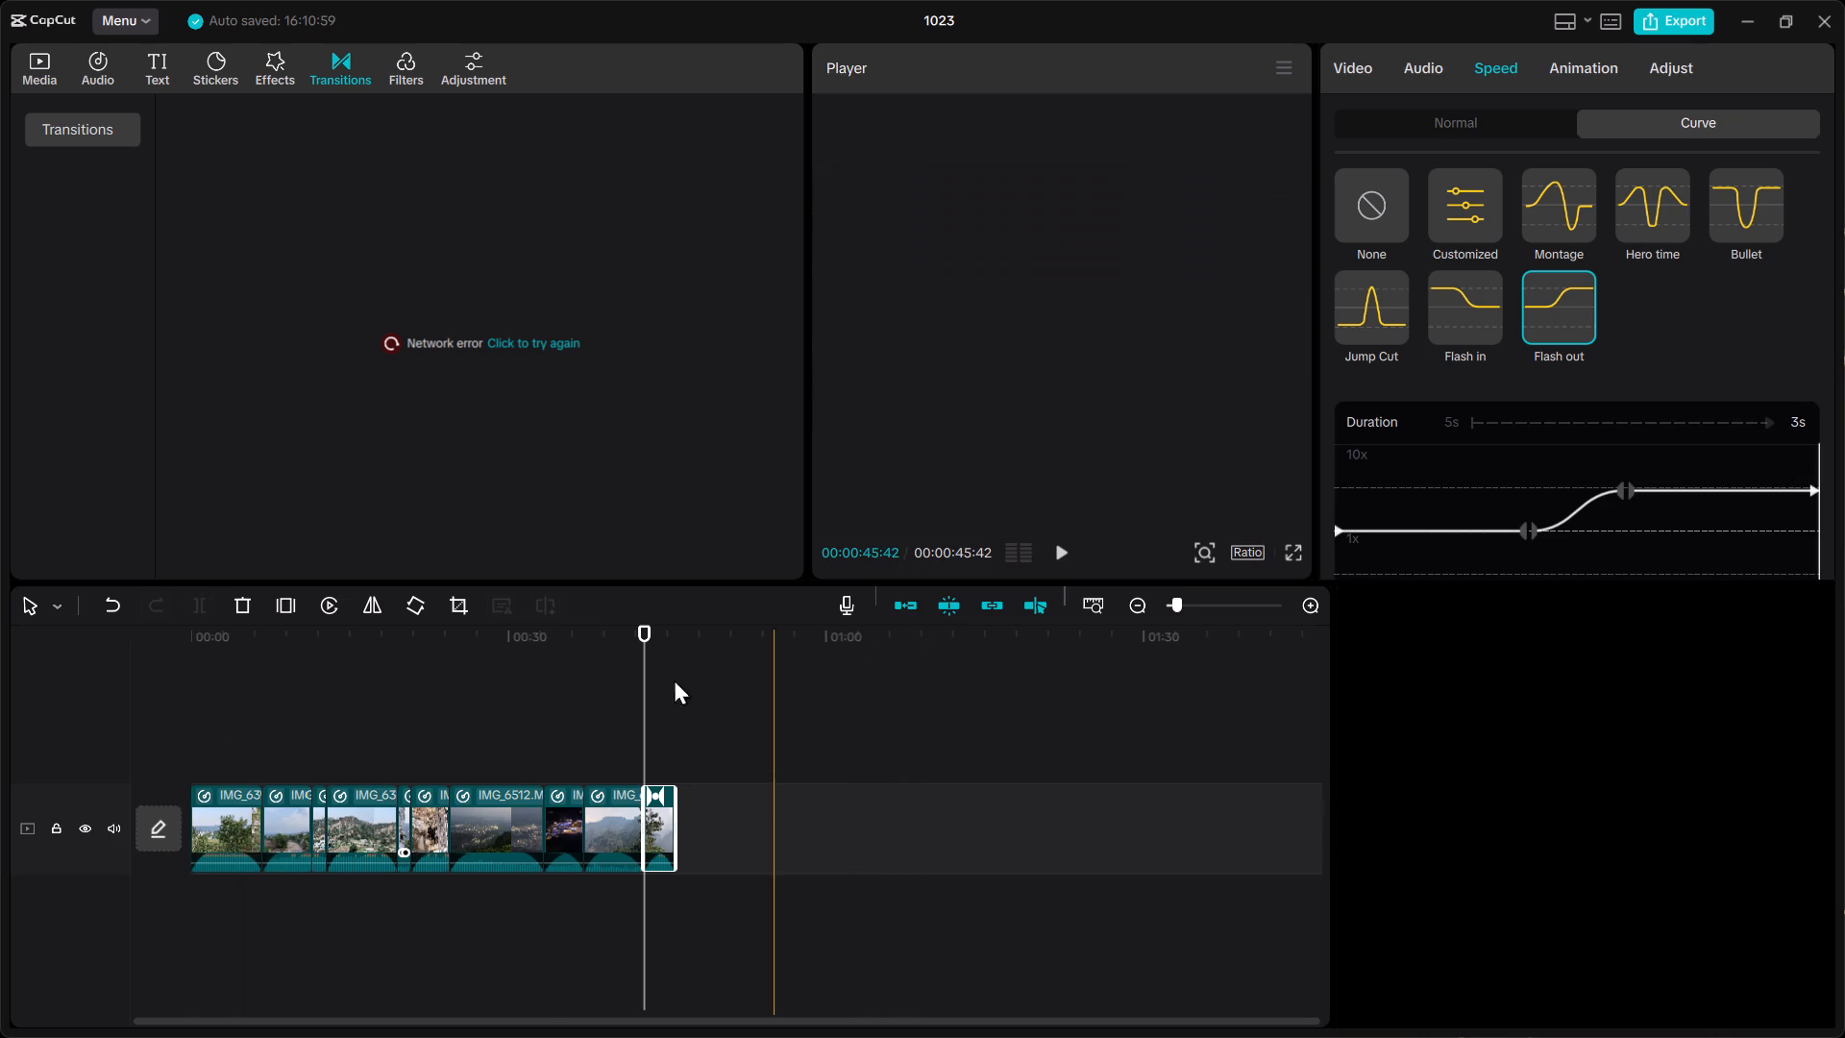
Play back the speed-curved video from the start of the timeline.
left_click_drag(651, 636, 65, 637)
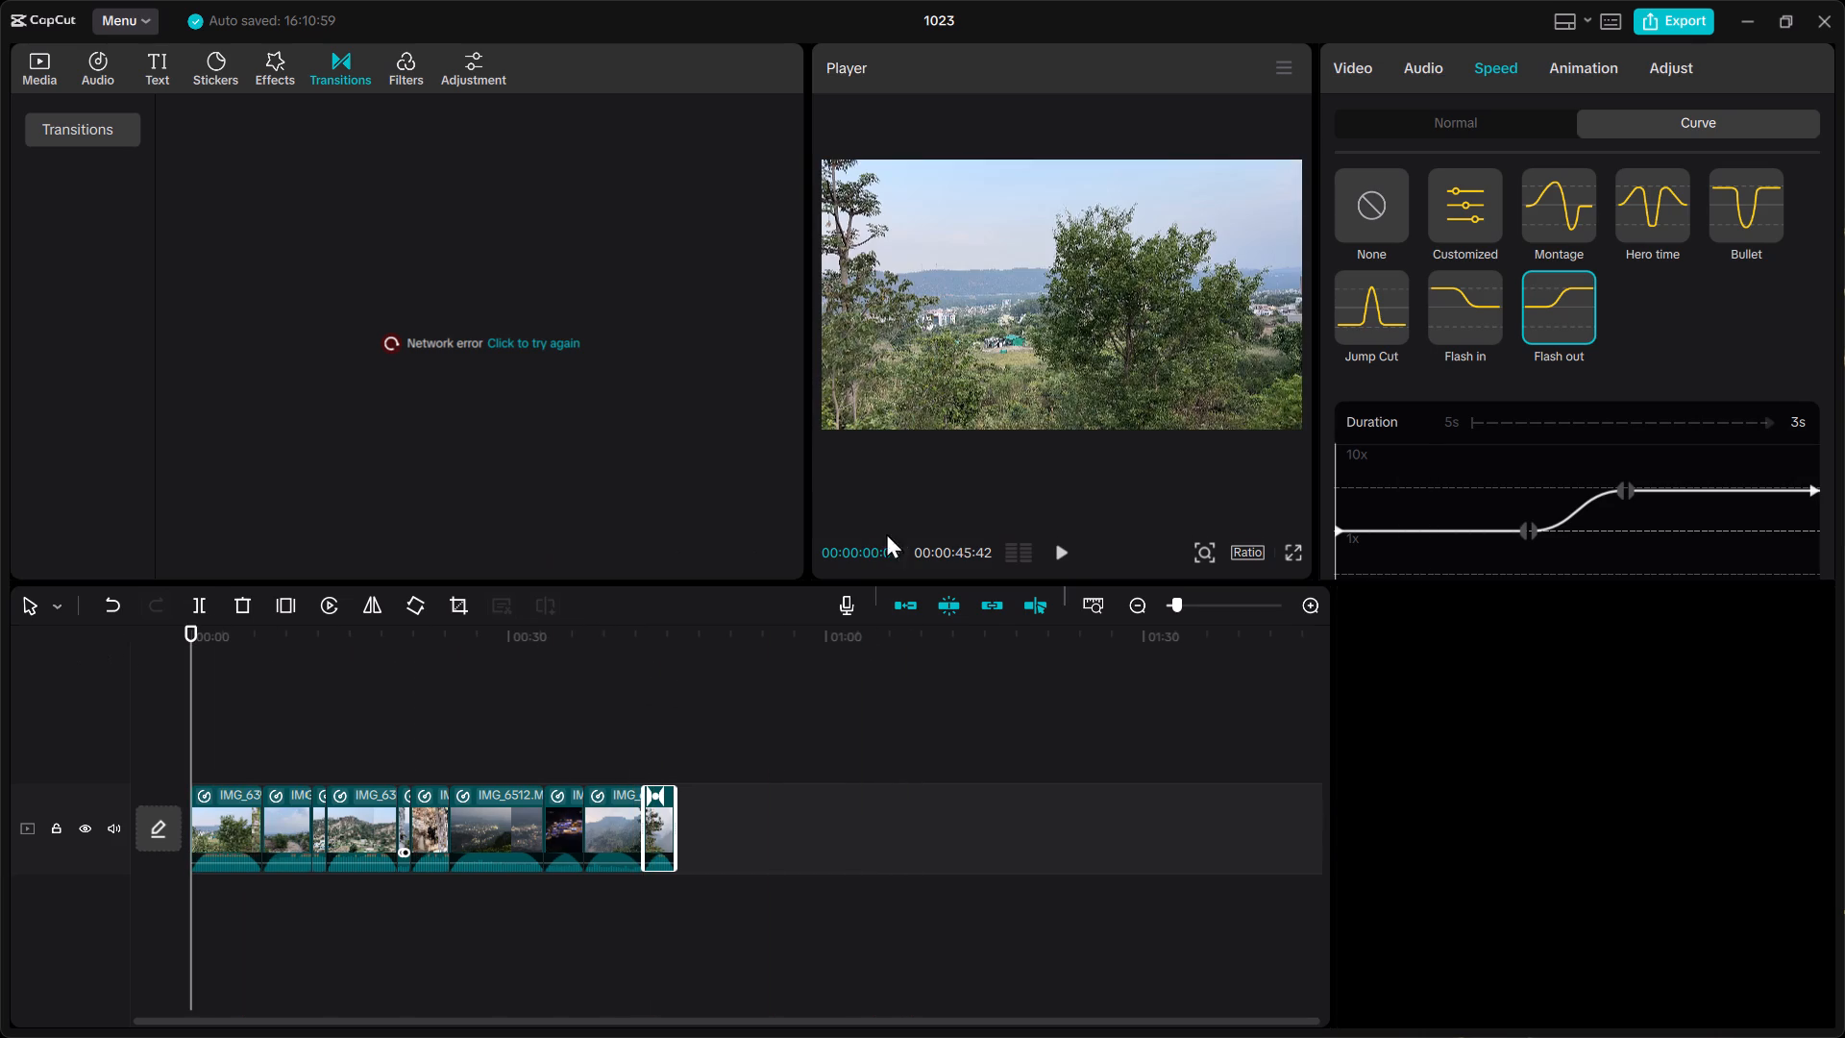
left_click(1066, 546)
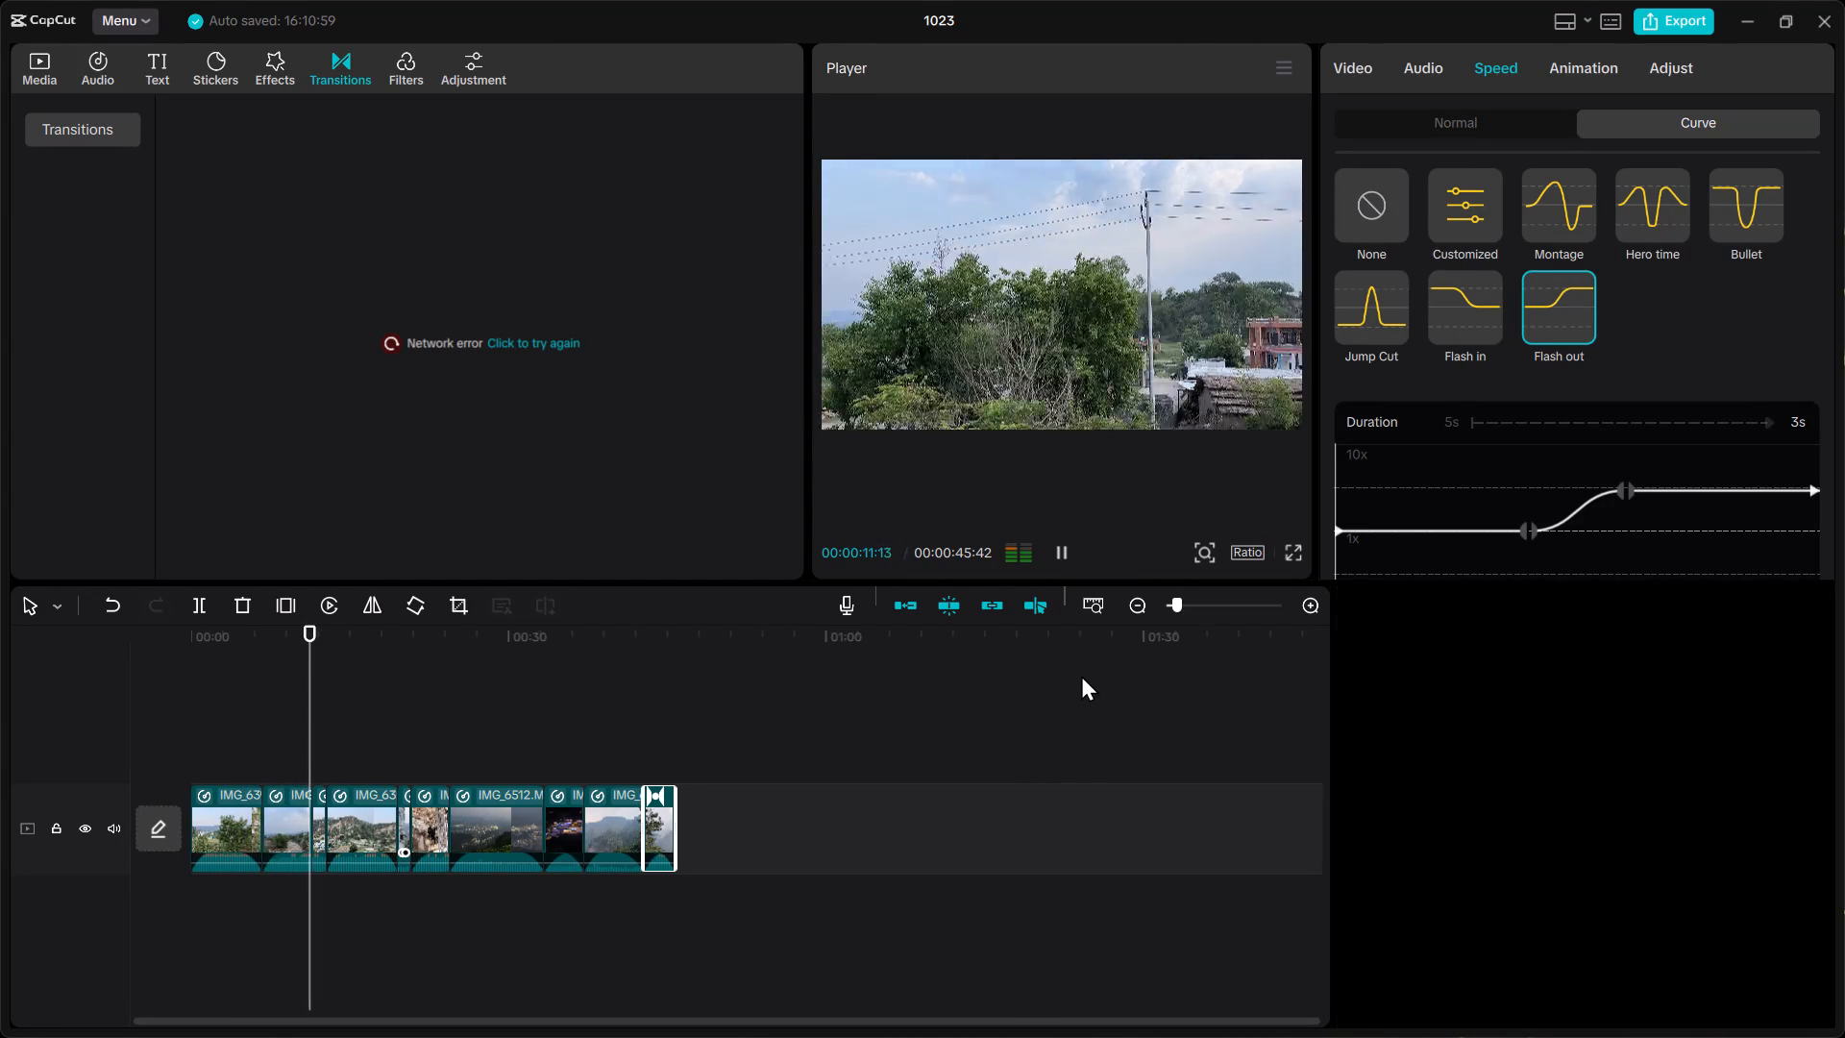
left_click(1237, 702)
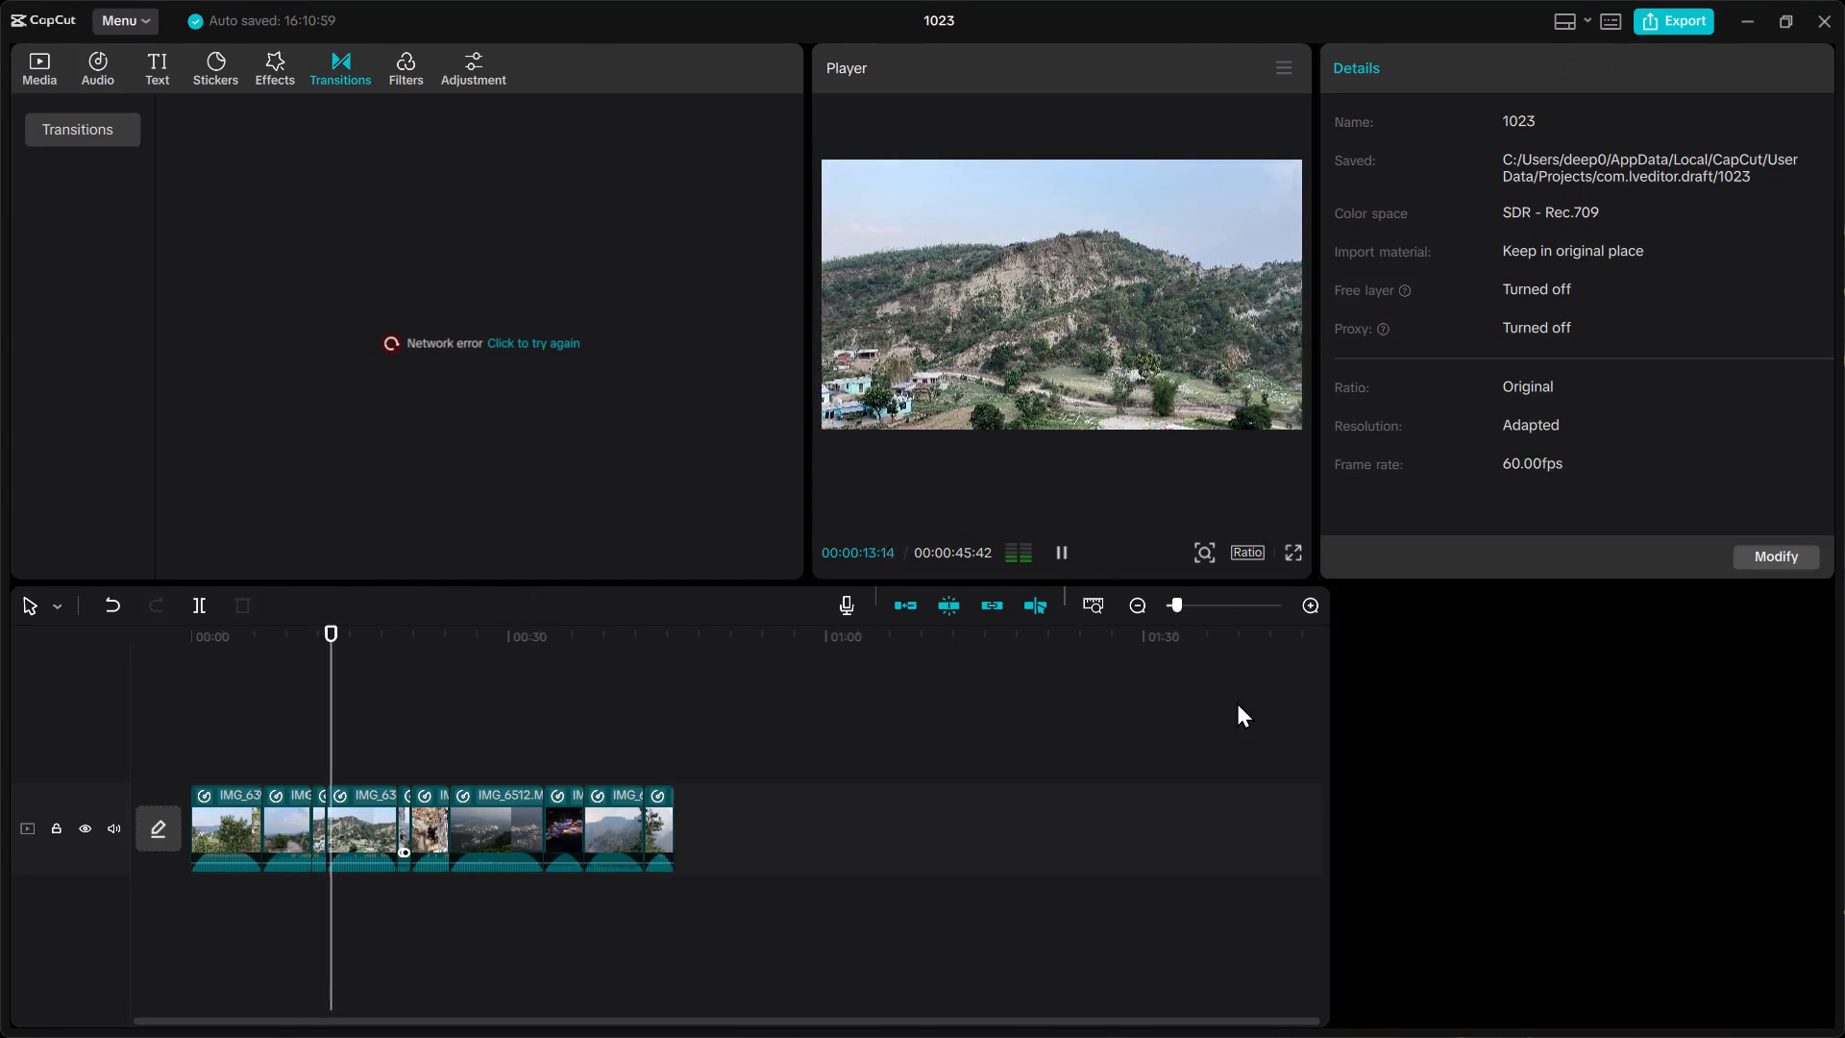
left_click(496, 703)
Select all the clips on the timeline and delete them, leaving the main track empty.
left_click_drag(867, 826, 178, 835)
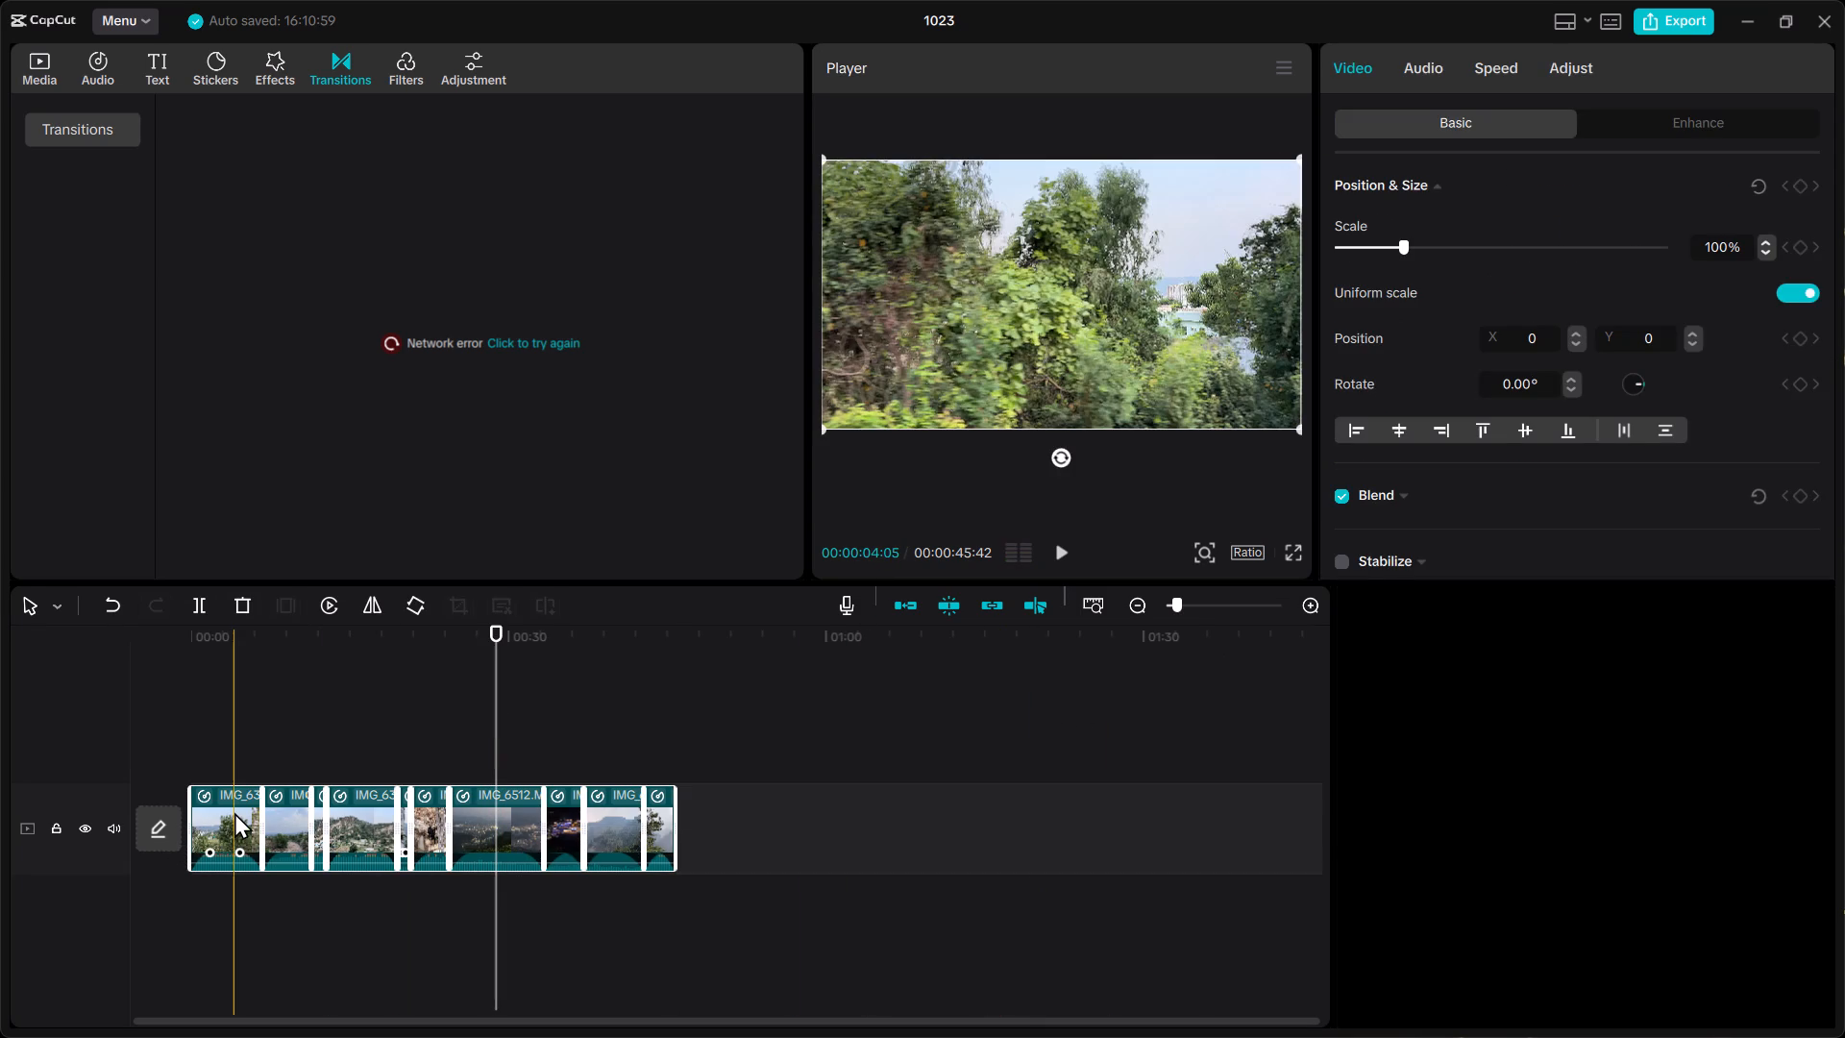
key("Delete")
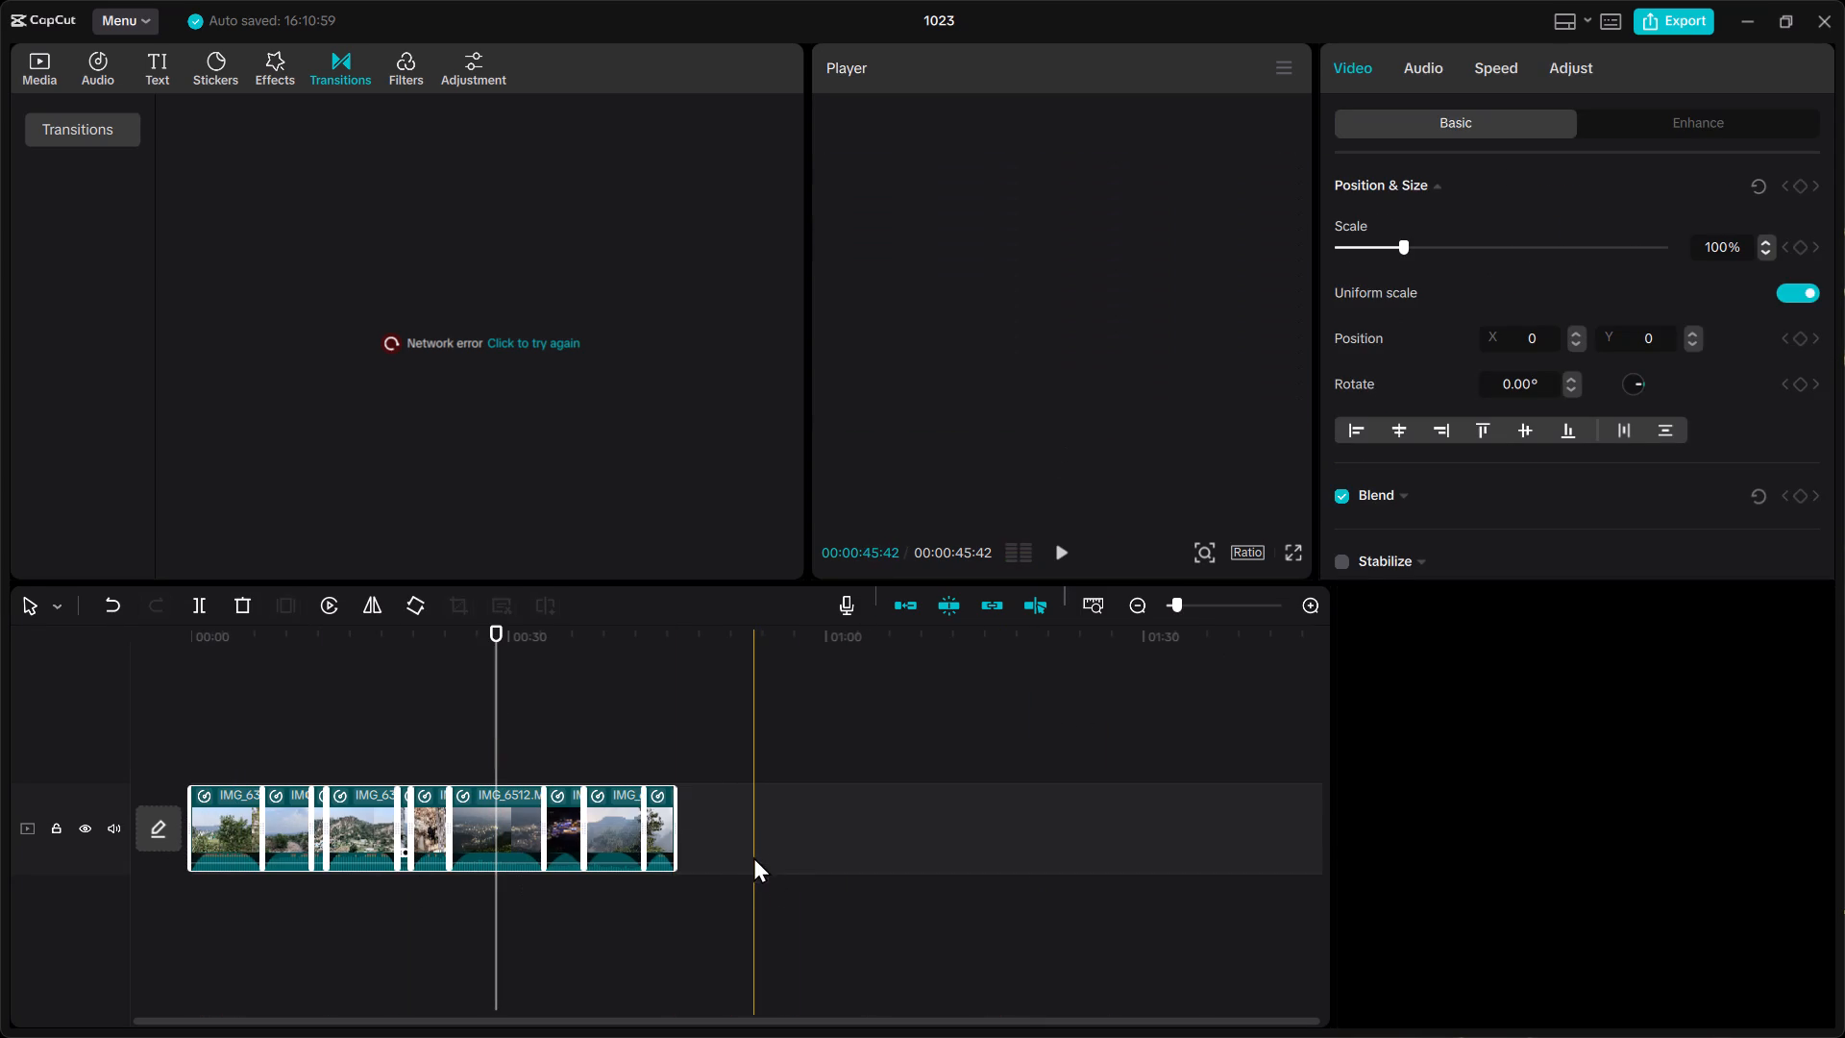
left_click_drag(756, 836, 186, 823)
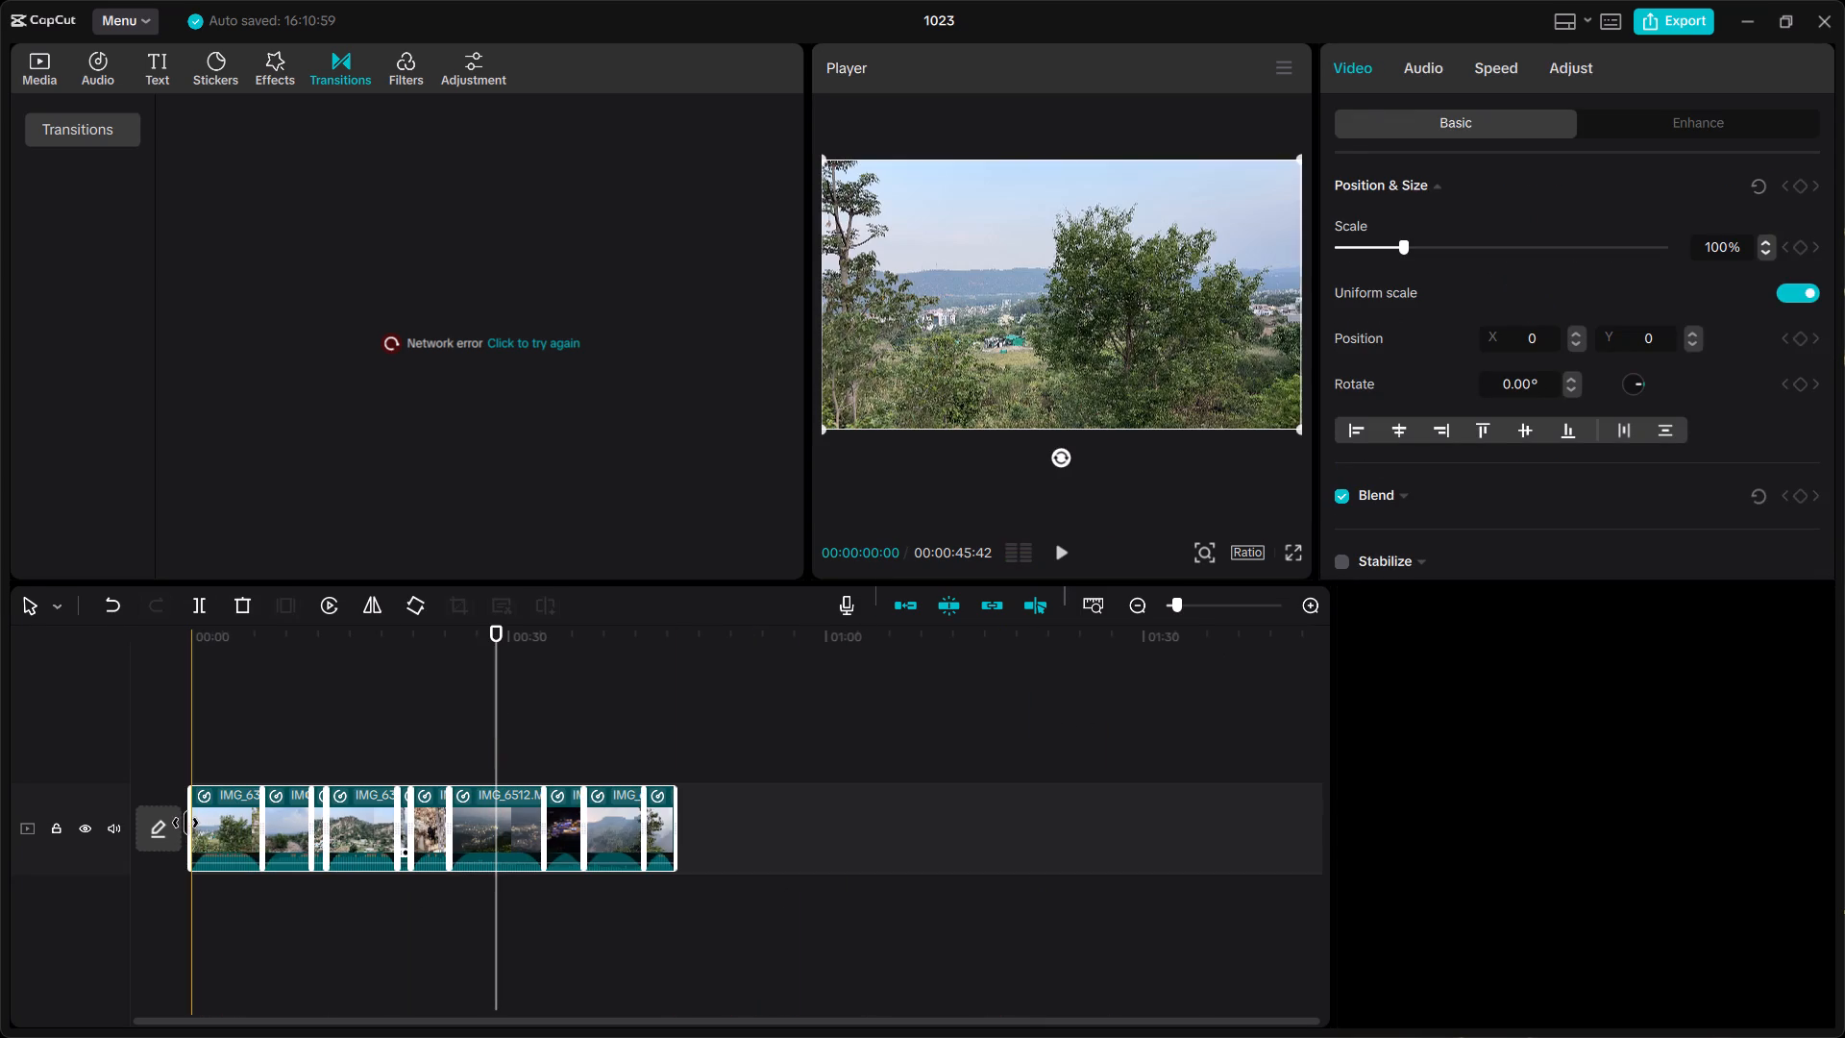
key("Delete")
key("Delete")
key("Delete")
key("Delete")
key("Delete")
key("Delete")
key("Delete")
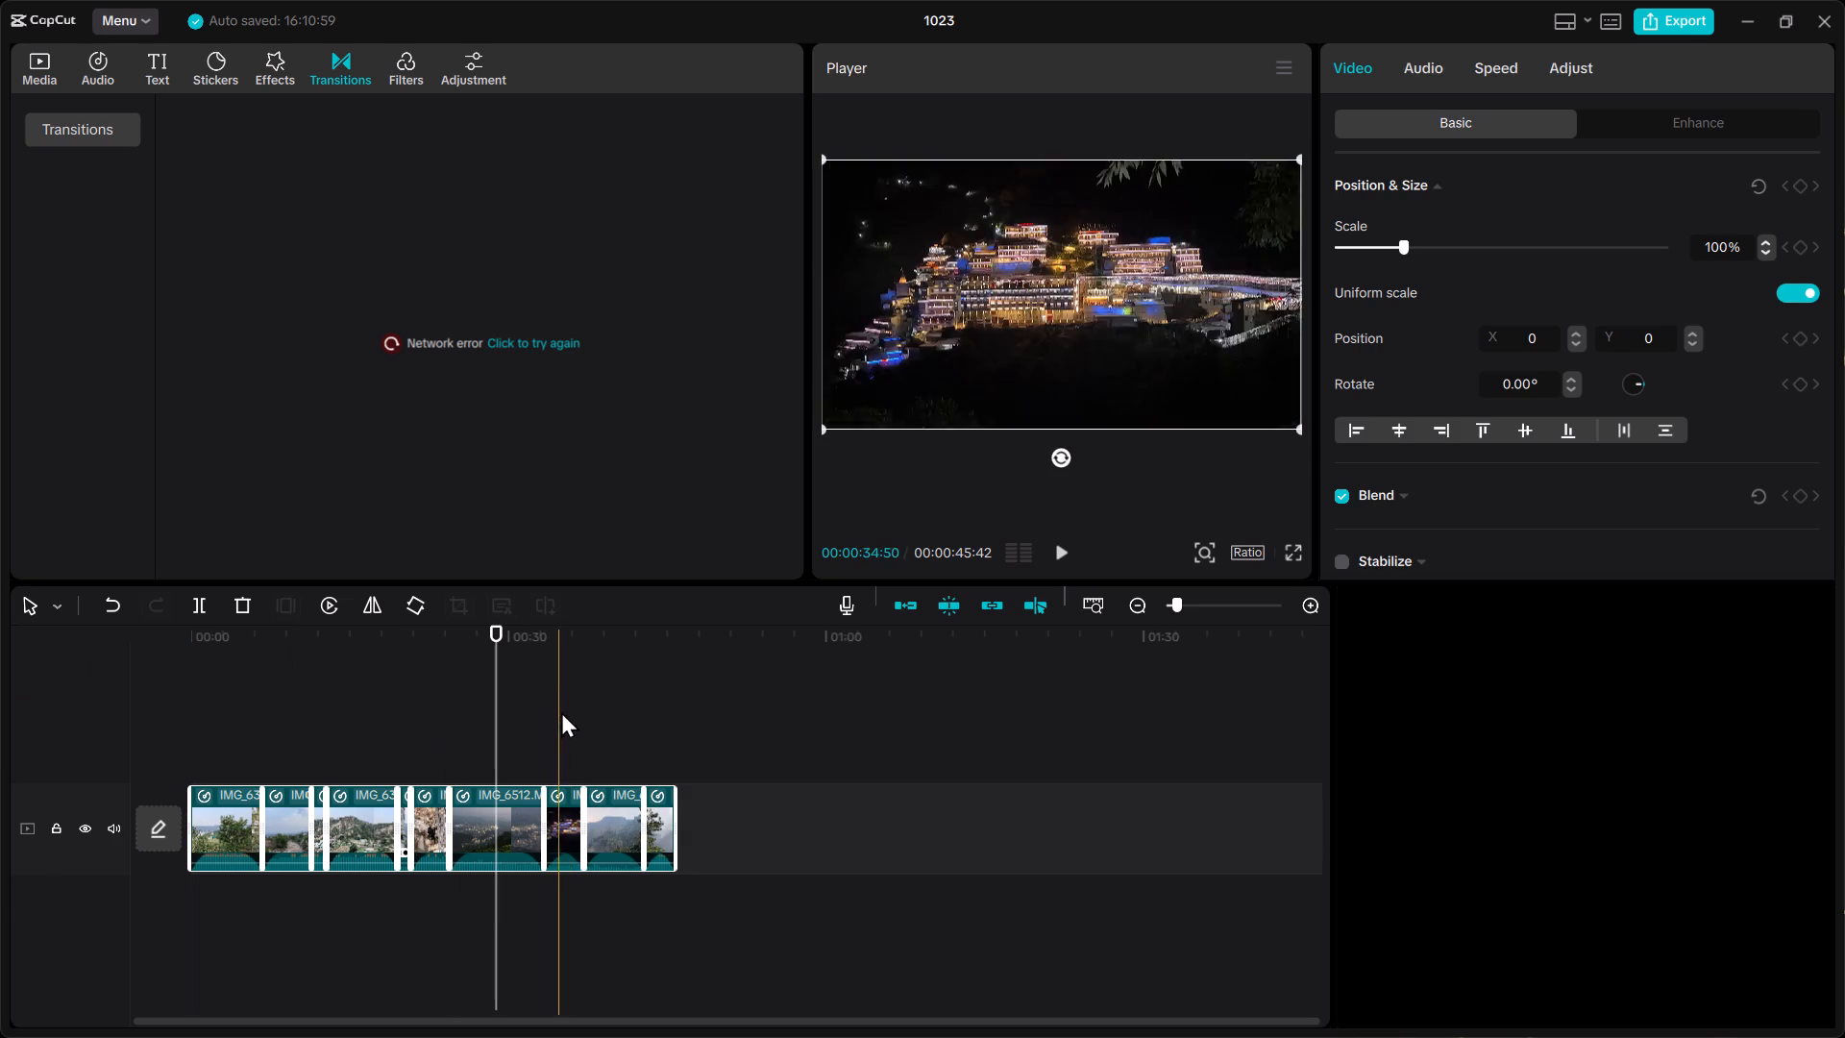
left_click(591, 705)
left_click_drag(741, 810, 135, 859)
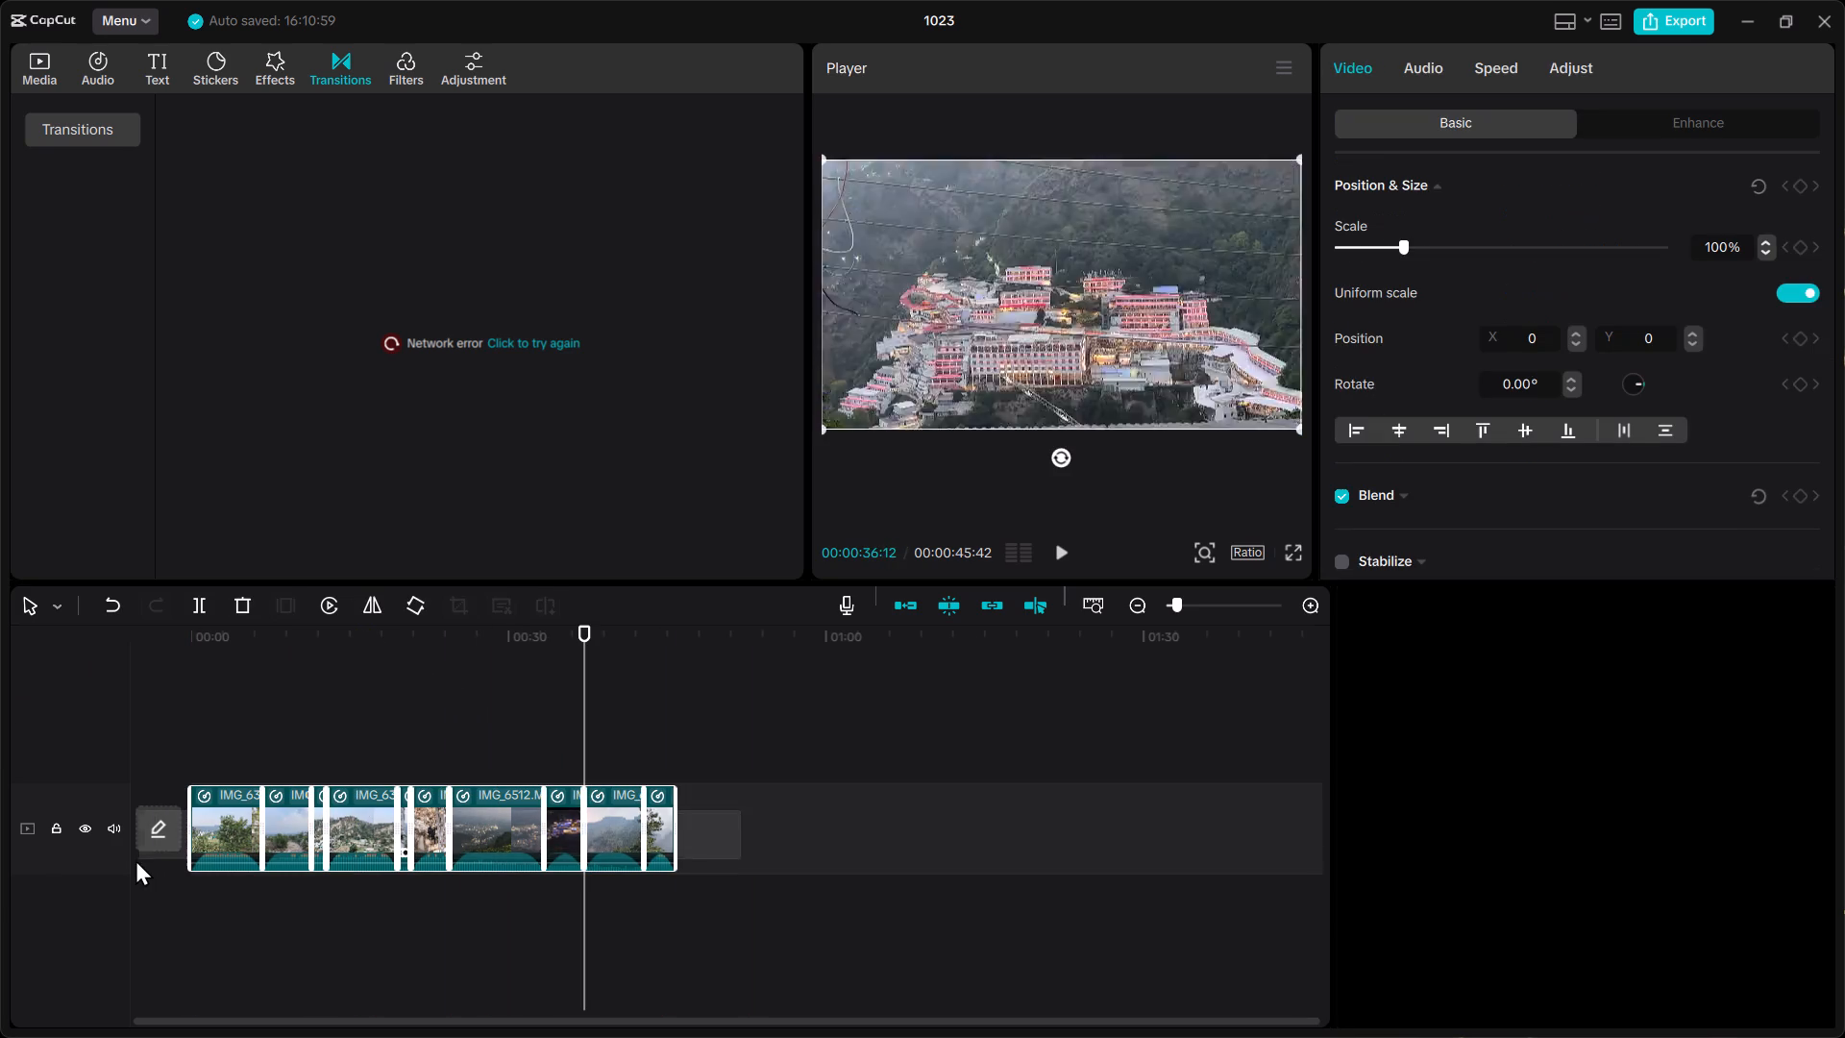
left_click_drag(135, 859, 135, 859)
left_click(249, 608)
left_click(372, 746)
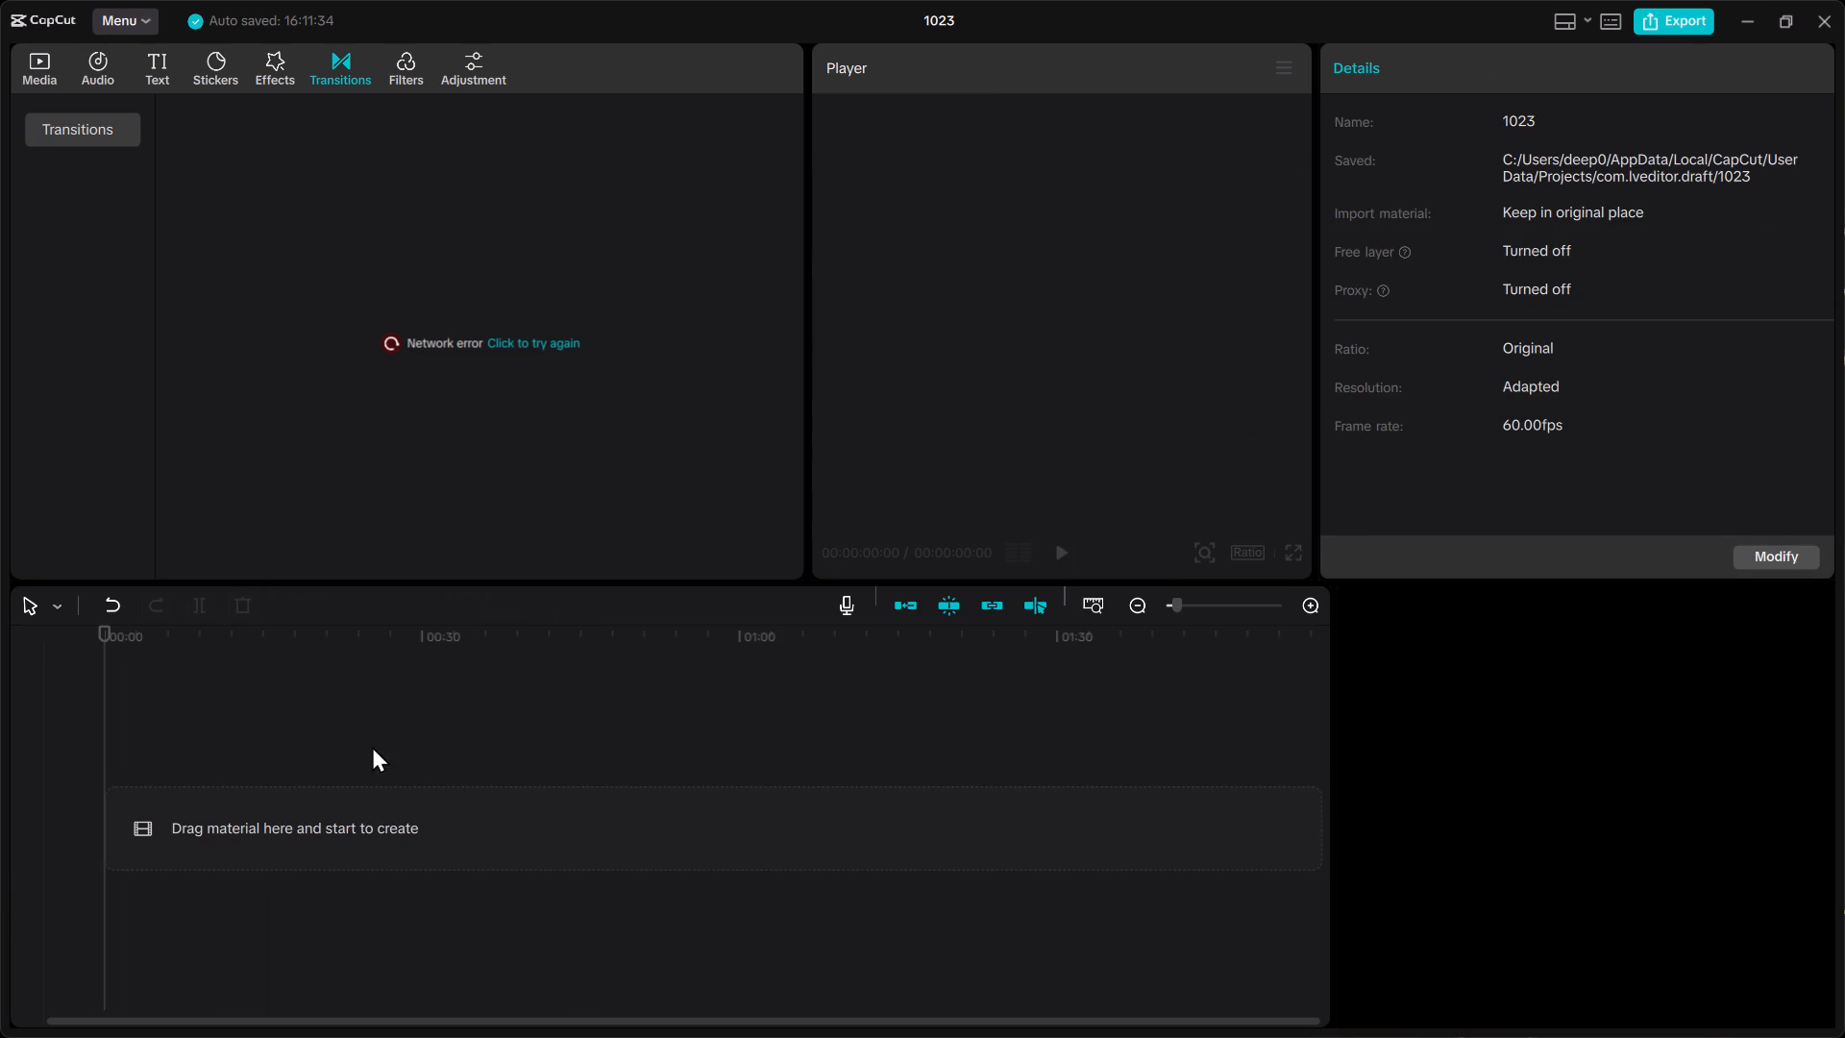